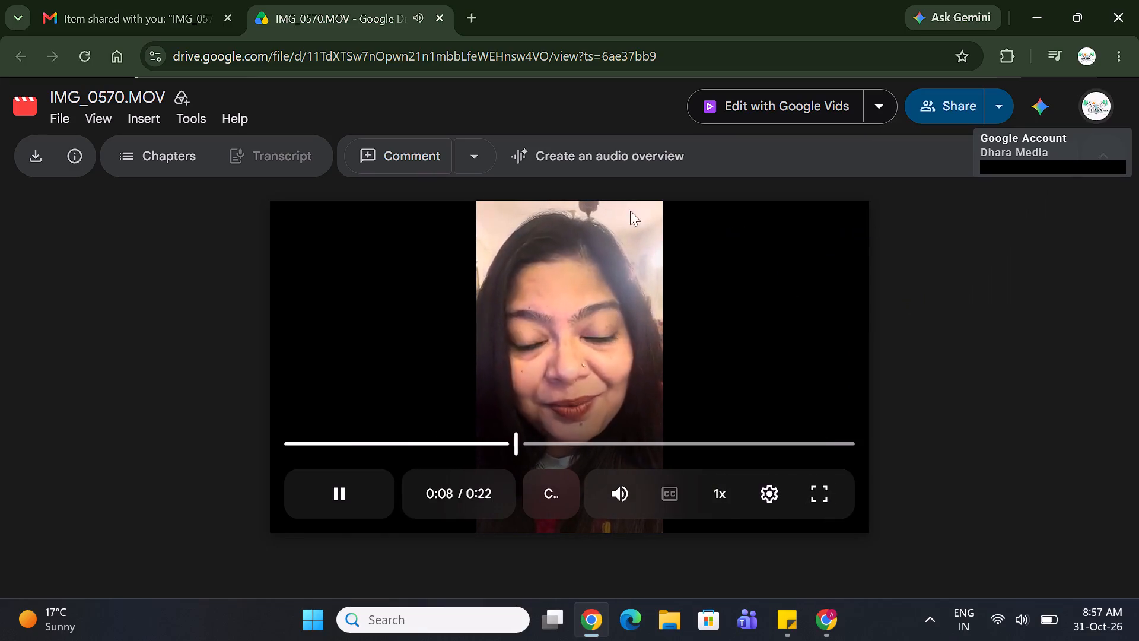
Download the shared video IMG_0570.MOV to the computer.
click(42, 164)
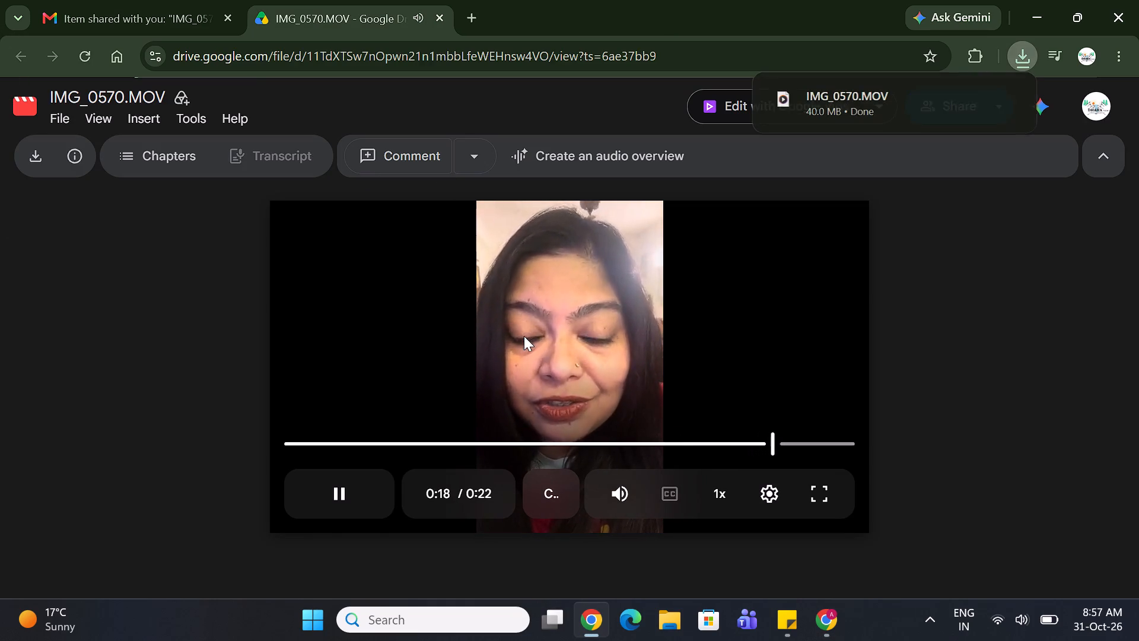
click(165, 328)
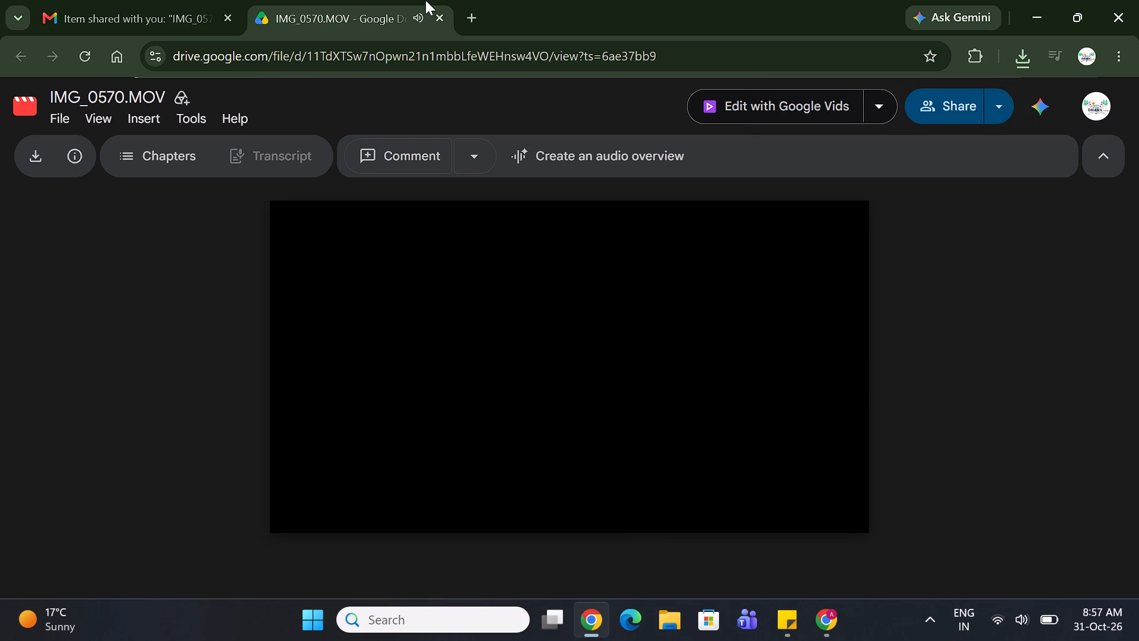
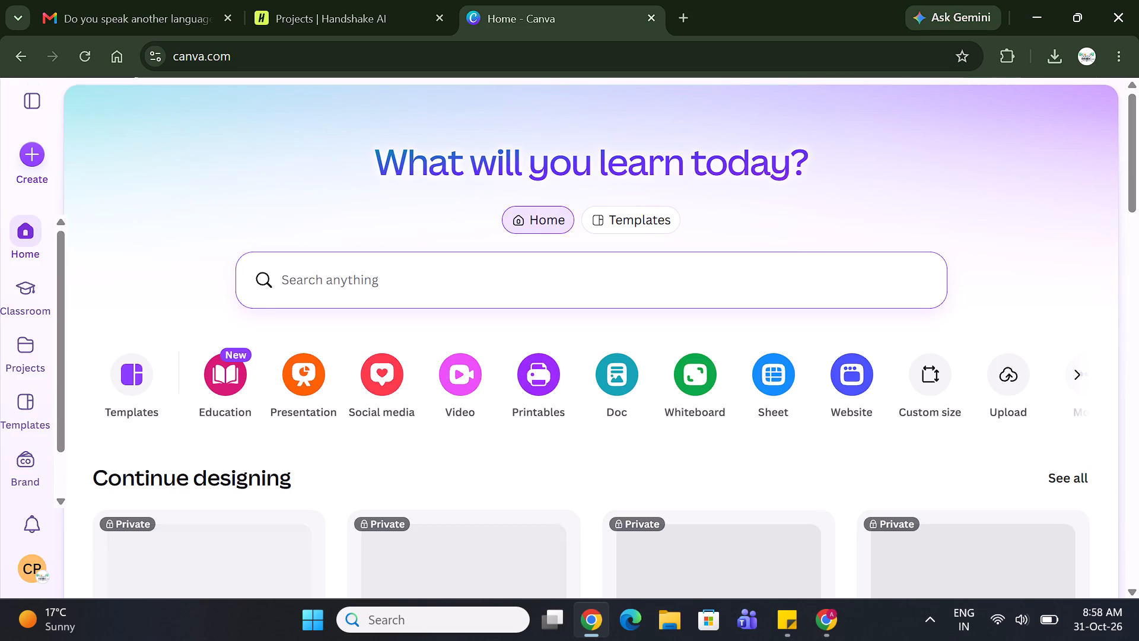
Open the PART 2 Instagram Reel from the recent Canva designs.
scroll(494, 488, down, 3)
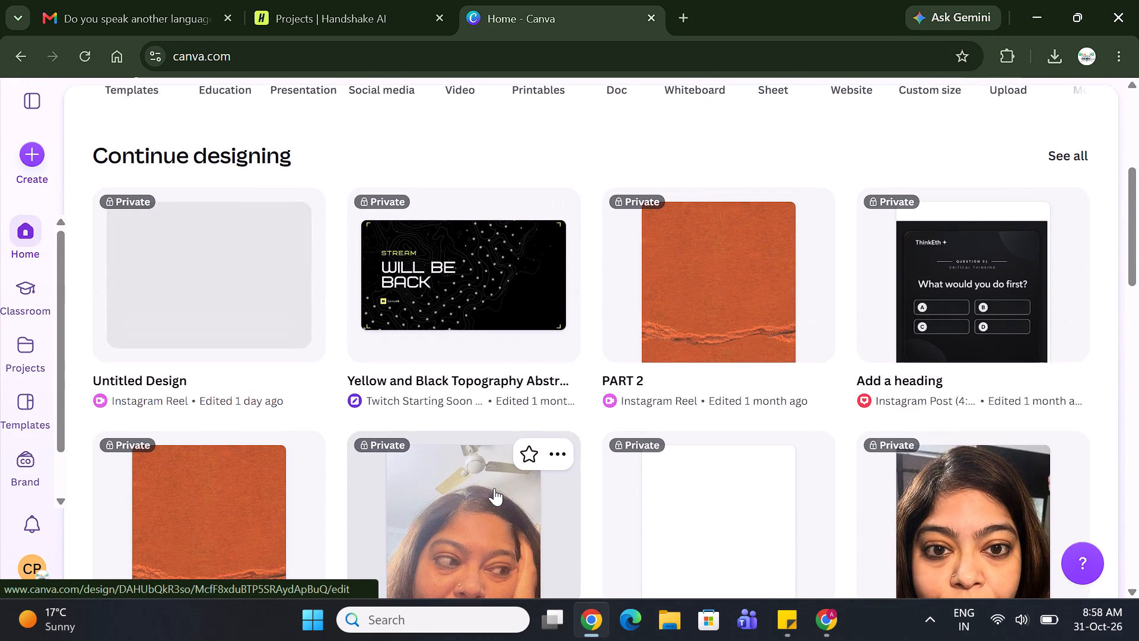
click(723, 290)
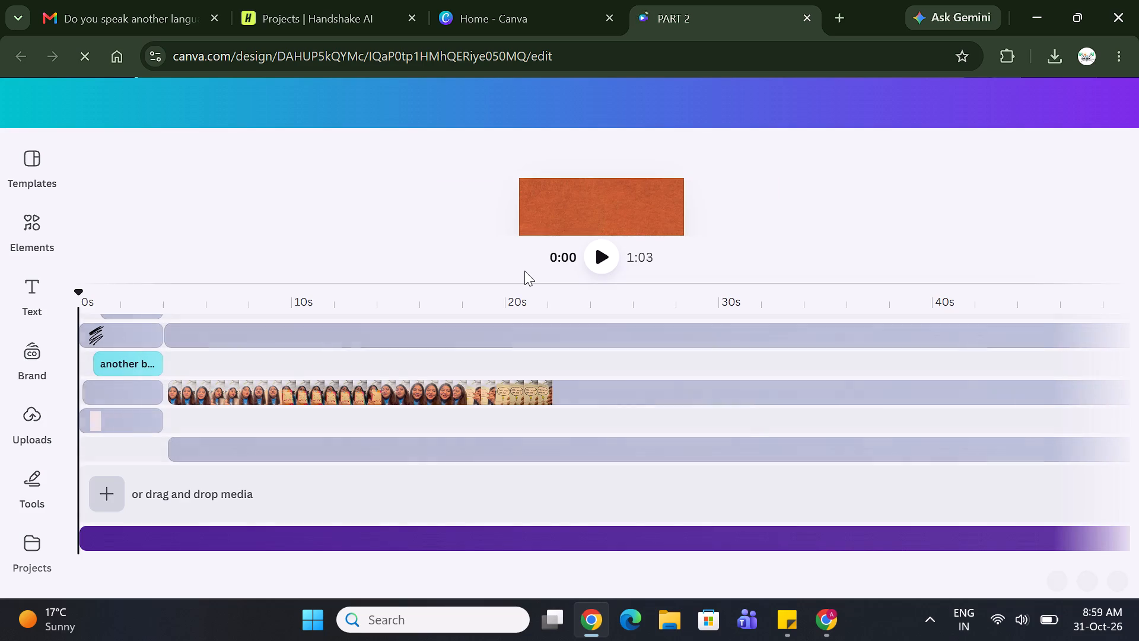
Examine the PART 2 reel's timeline tracks, captions and video clips, and preview the frame at about 0:18.
scroll(488, 440, up, 3)
scroll(488, 440, down, 1)
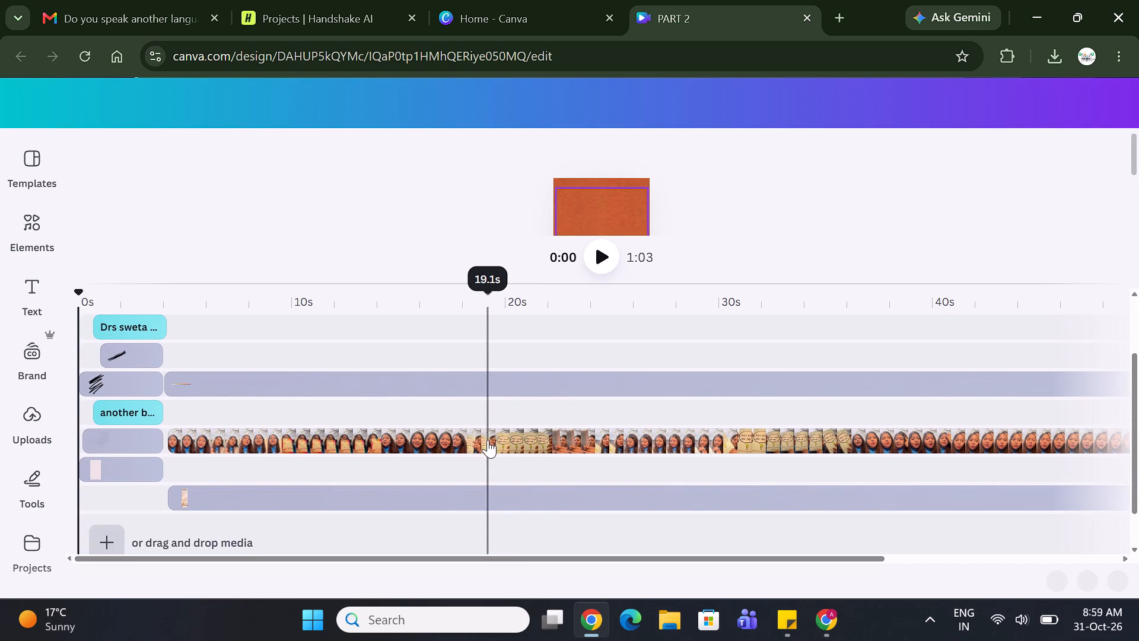
scroll(488, 440, down, 1)
scroll(488, 440, left, 3)
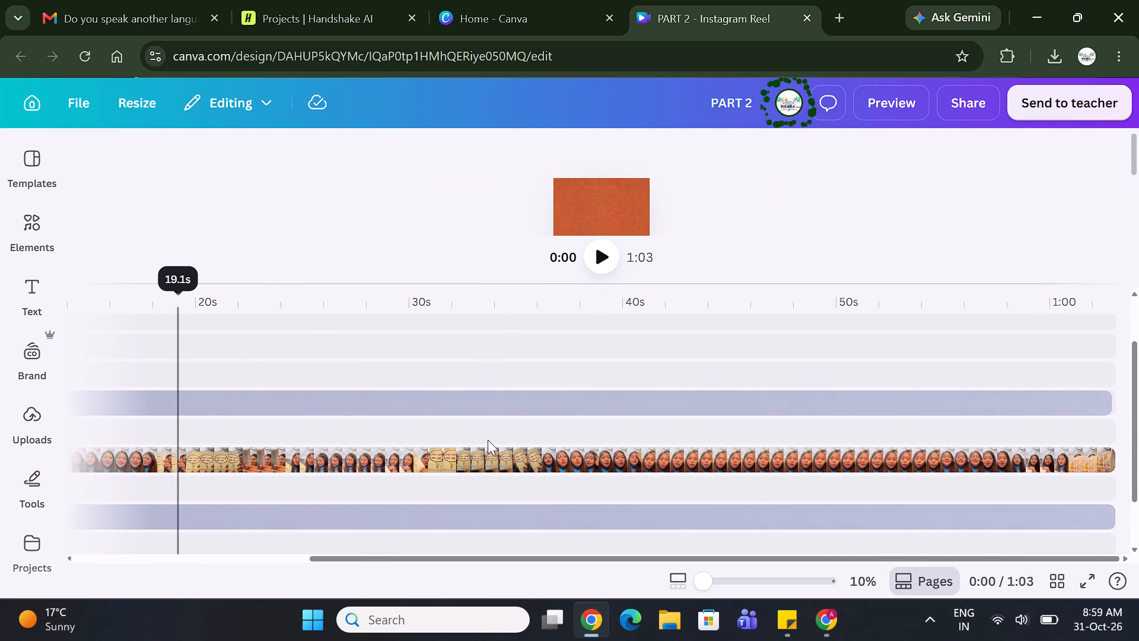
scroll(488, 440, left, 1)
scroll(488, 440, right, 3)
scroll(488, 440, up, 1)
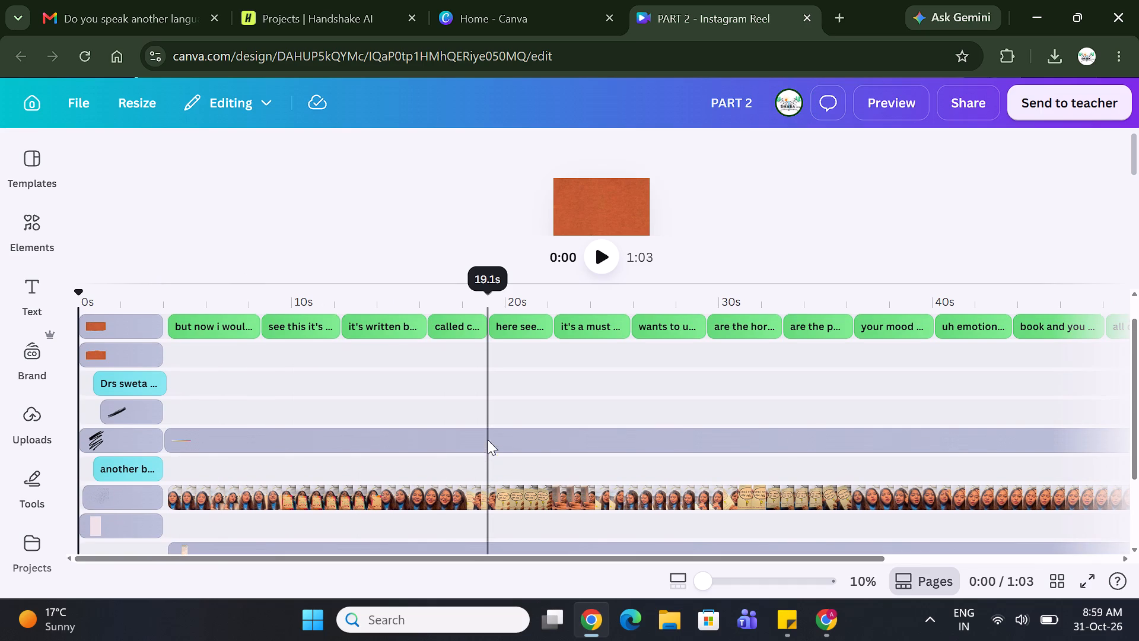
scroll(488, 440, up, 1)
click(466, 440)
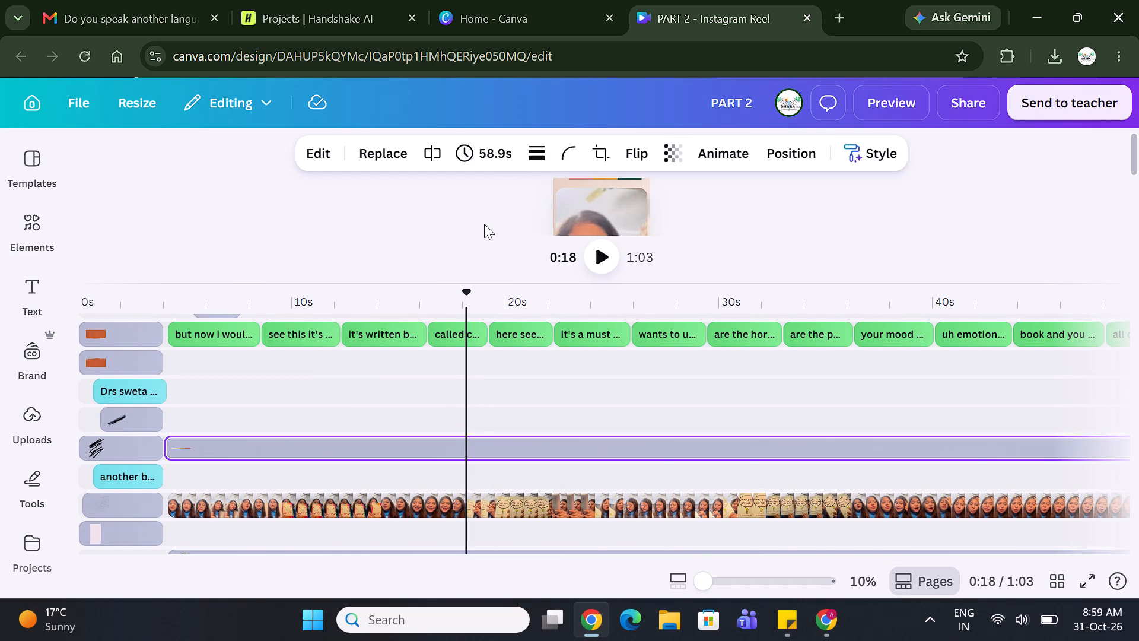
click(484, 224)
scroll(484, 224, down, 2)
scroll(484, 224, up, 1)
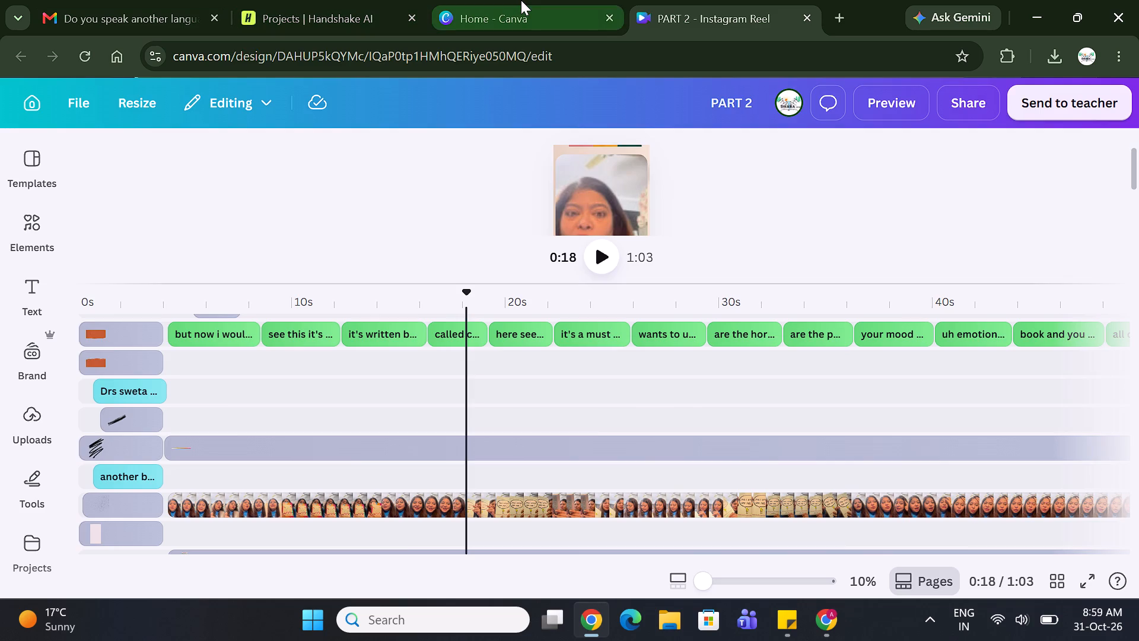
Return to the Canva home page and open the reel design "A QUESTION I GET WAY TOO OFTEN".
click(521, 0)
scroll(701, 388, down, 1)
click(257, 359)
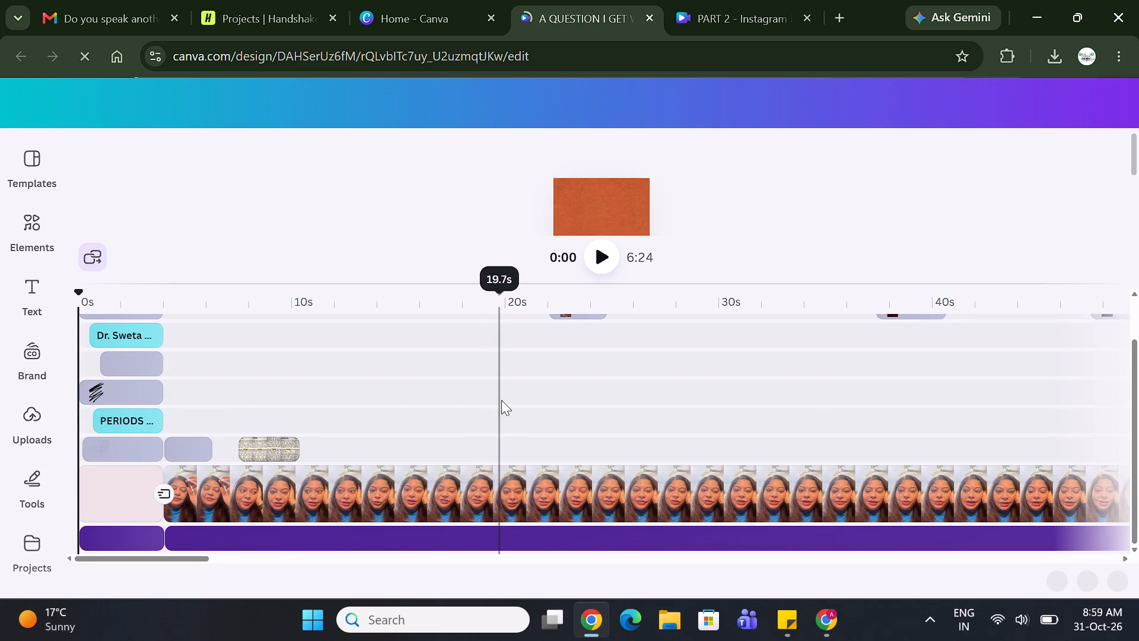
scroll(501, 400, up, 2)
scroll(501, 400, left, 2)
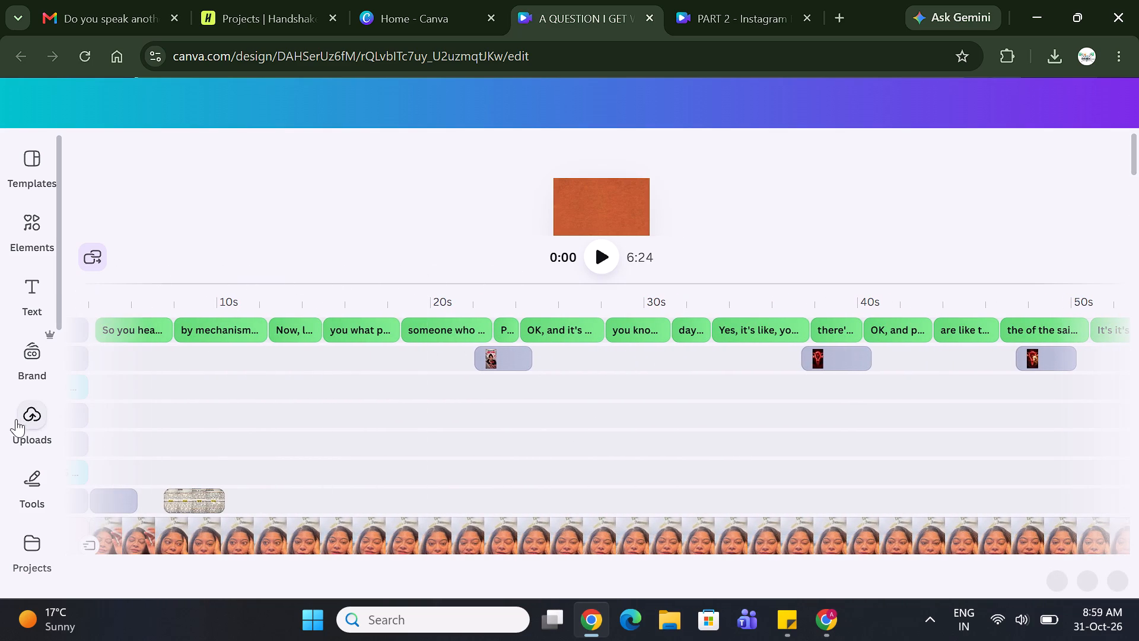
Upload the video file from the computer to the design's uploads and show the uploaded videos.
click(32, 423)
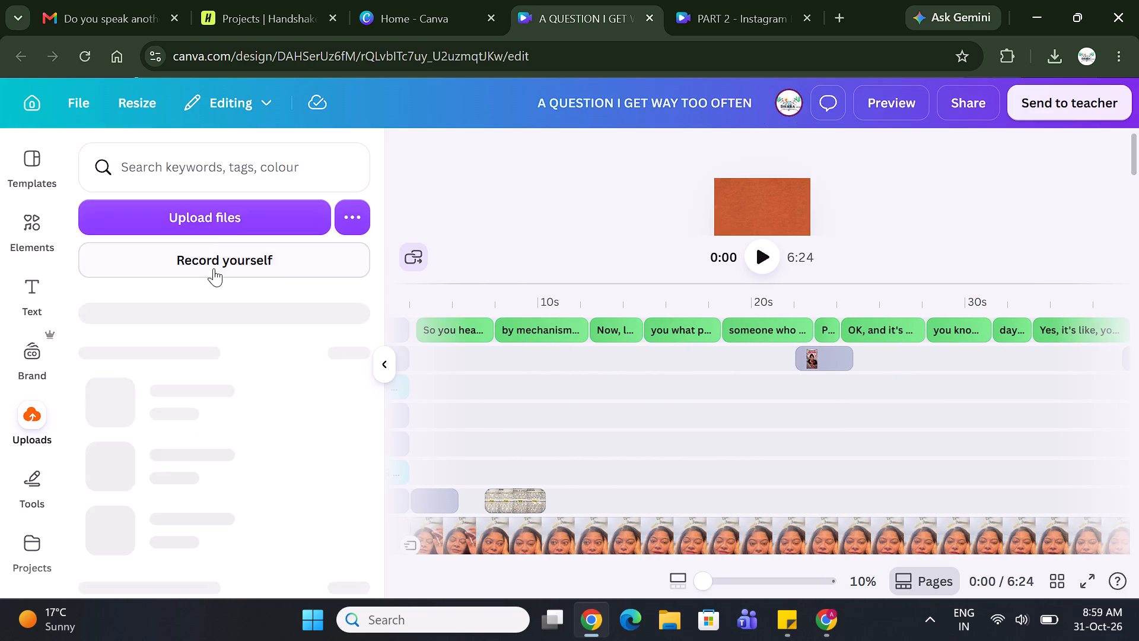
click(269, 228)
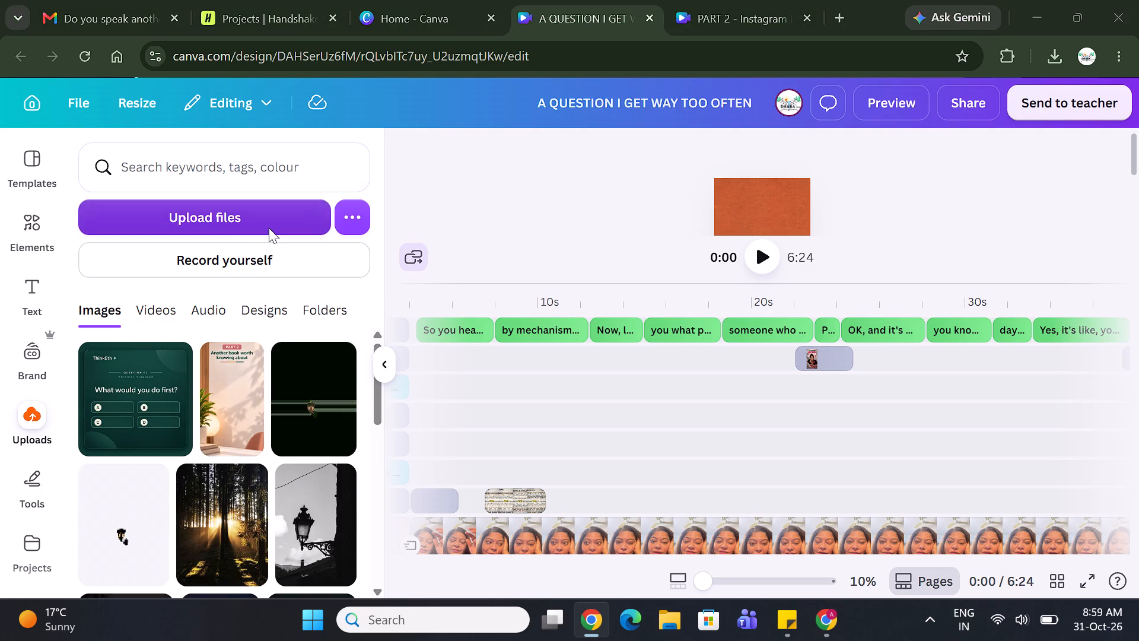
double_click(391, 164)
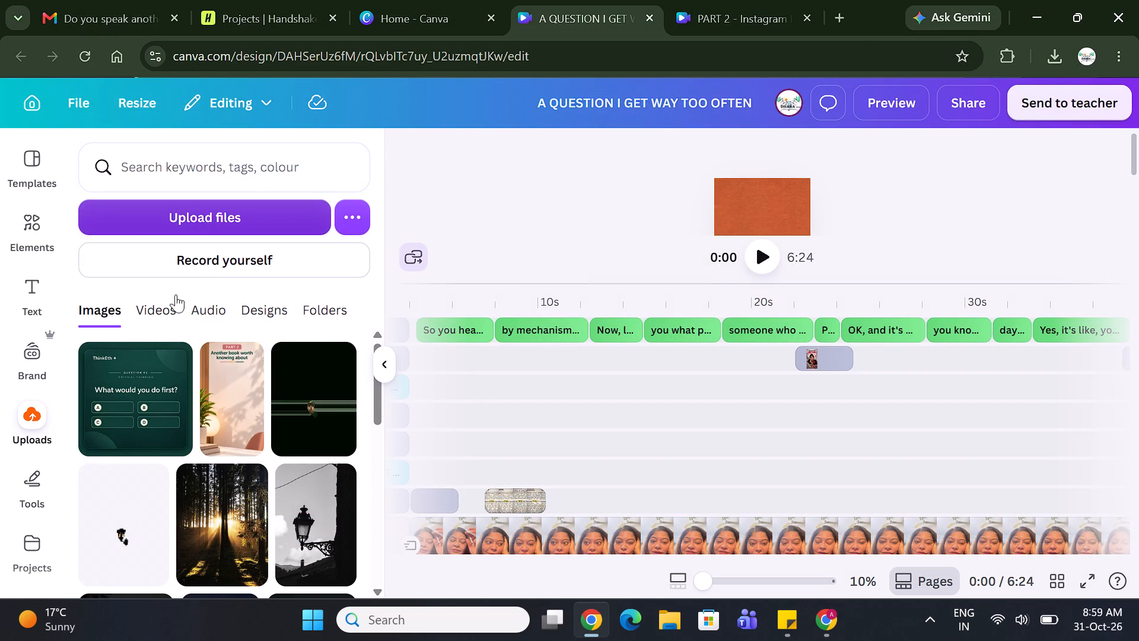
click(166, 306)
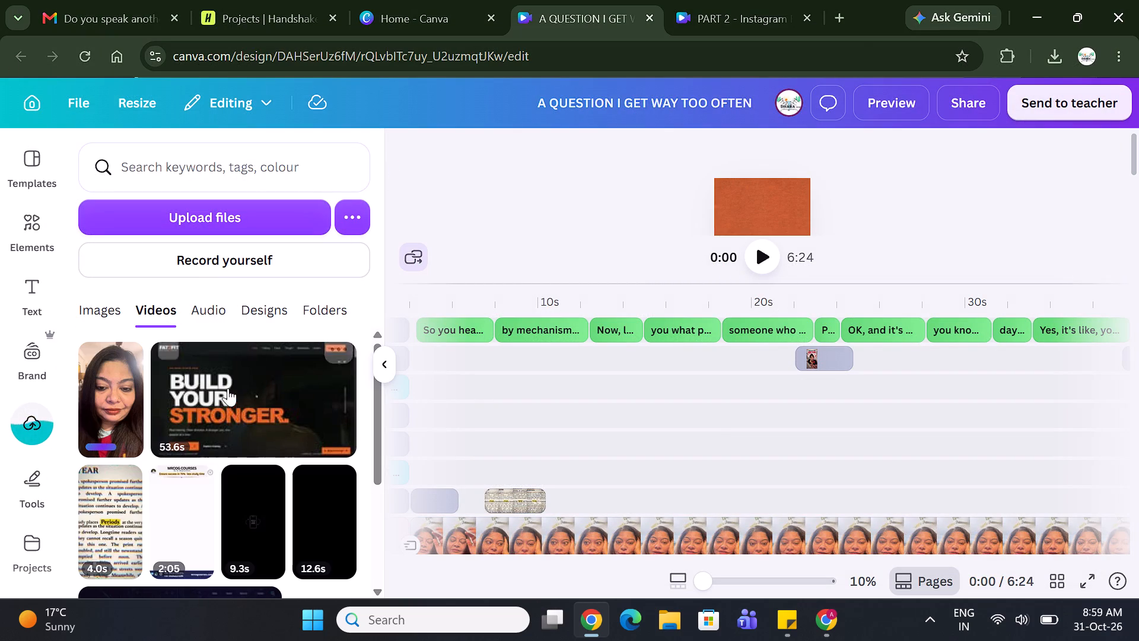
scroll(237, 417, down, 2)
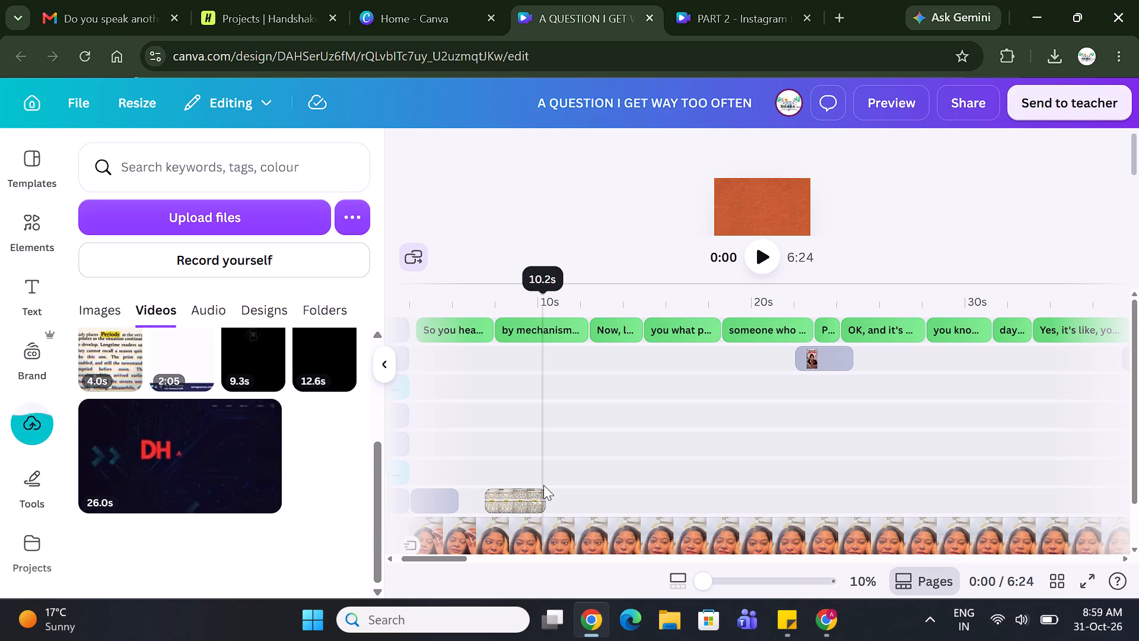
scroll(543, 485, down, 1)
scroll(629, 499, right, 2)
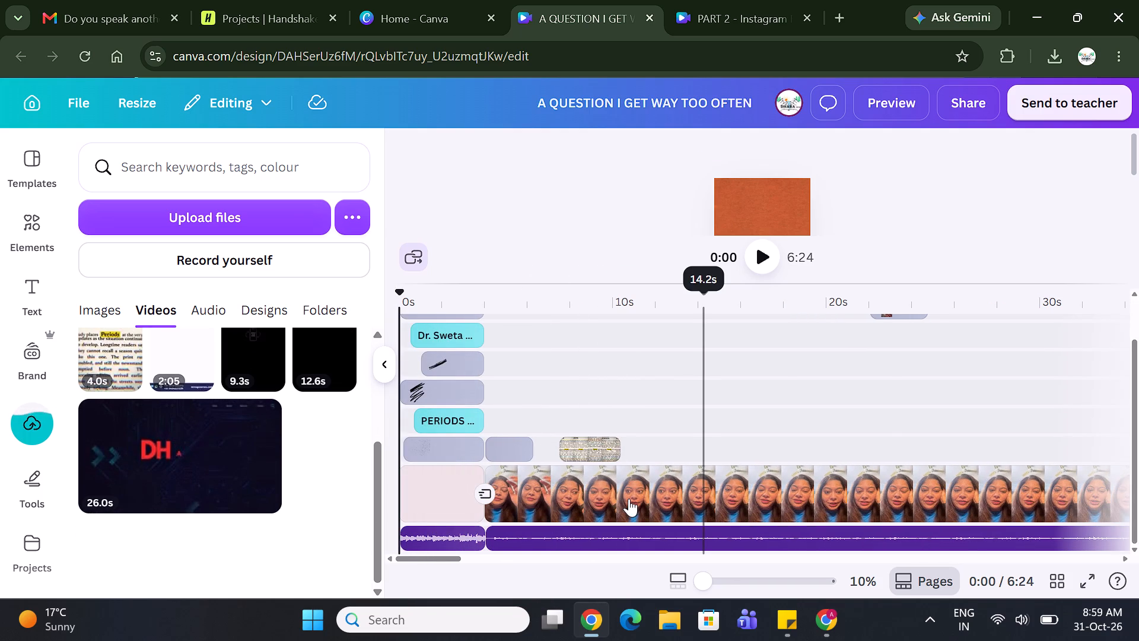
Replace the long talking-head clip on the main video track with the uploaded 21.6 s talking-head video.
scroll(230, 452, up, 3)
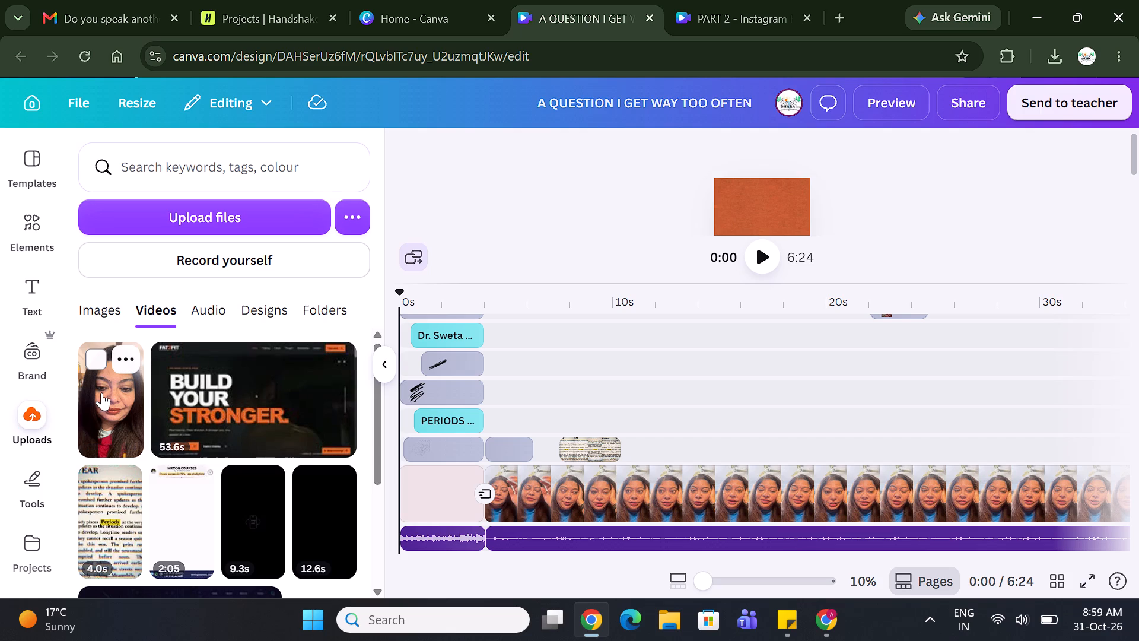
drag(101, 392, 790, 491)
drag(790, 491, 728, 489)
drag(728, 489, 737, 475)
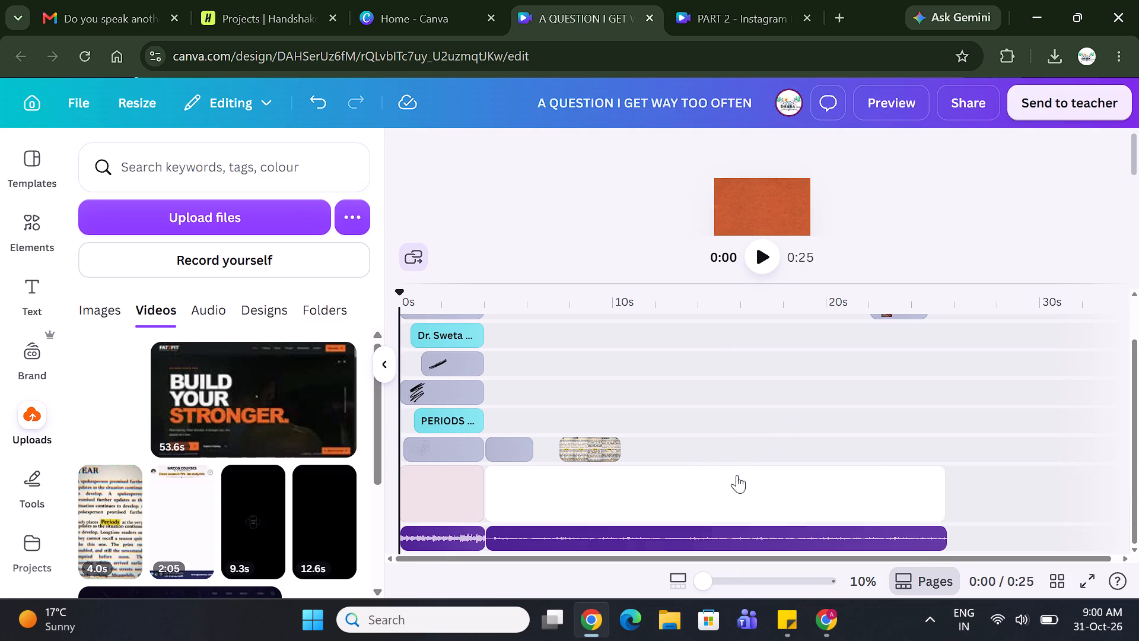
Delete the small image overlay at about 22 seconds on the timeline.
scroll(801, 469, up, 2)
scroll(847, 417, up, 2)
scroll(763, 393, up, 2)
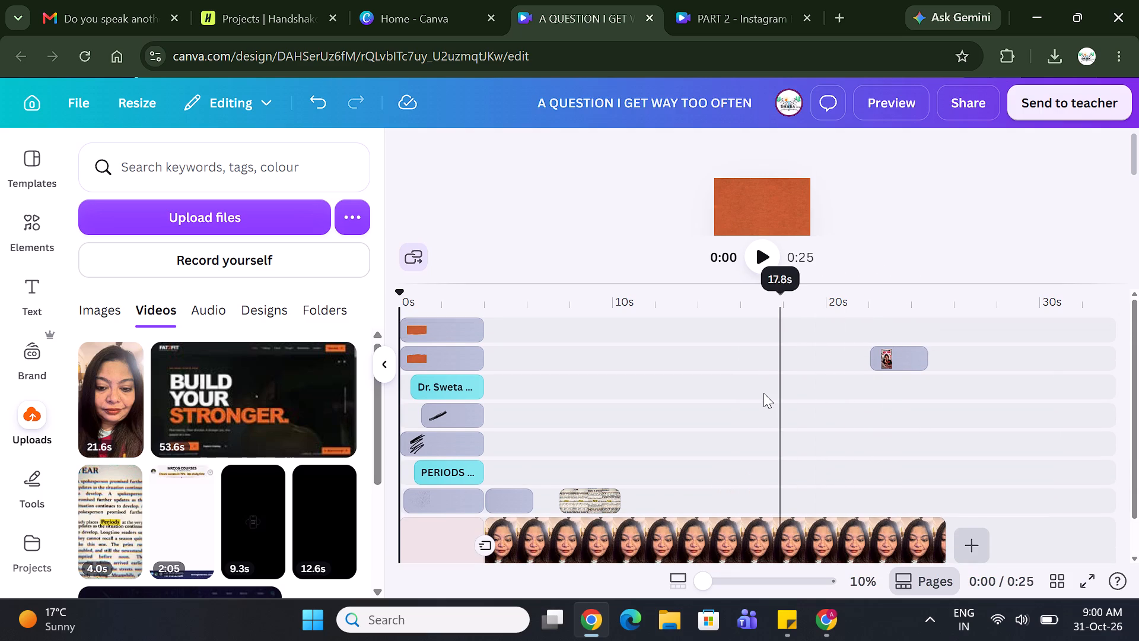
click(887, 357)
key(Delete)
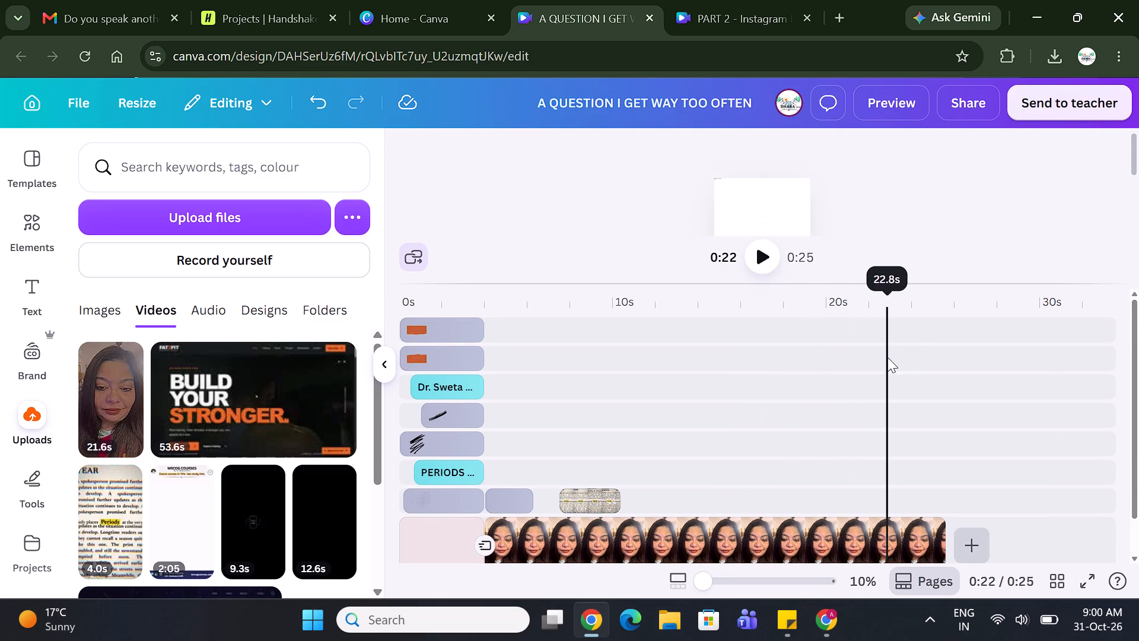
Generate captions in the Classic style for all suitable clips in the video.
scroll(887, 357, up, 2)
scroll(621, 393, up, 2)
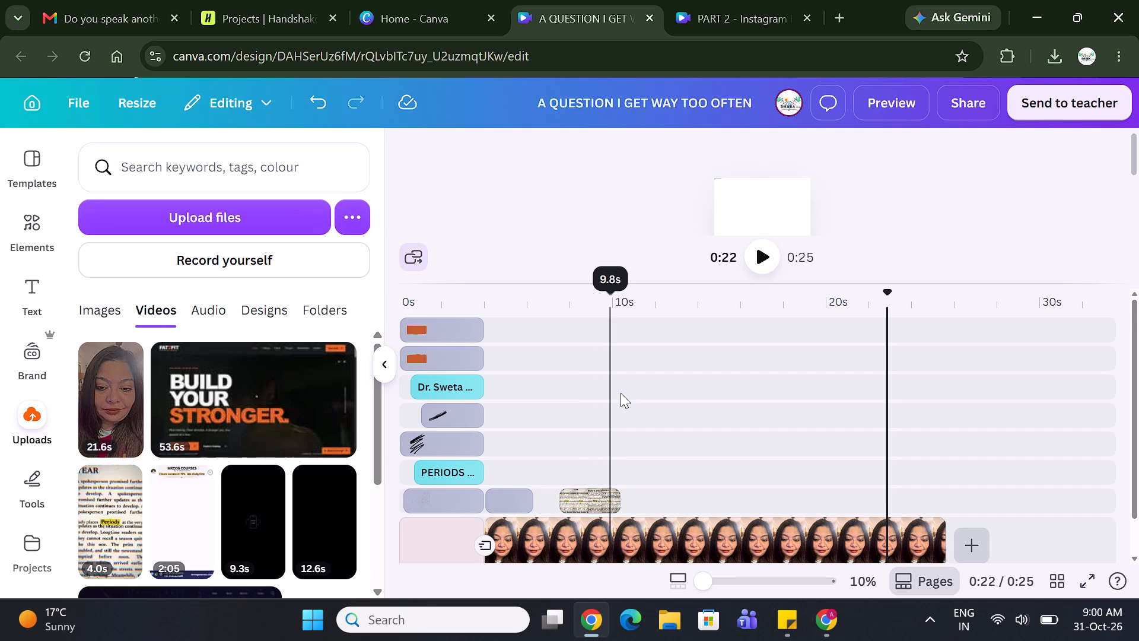
scroll(621, 393, up, 3)
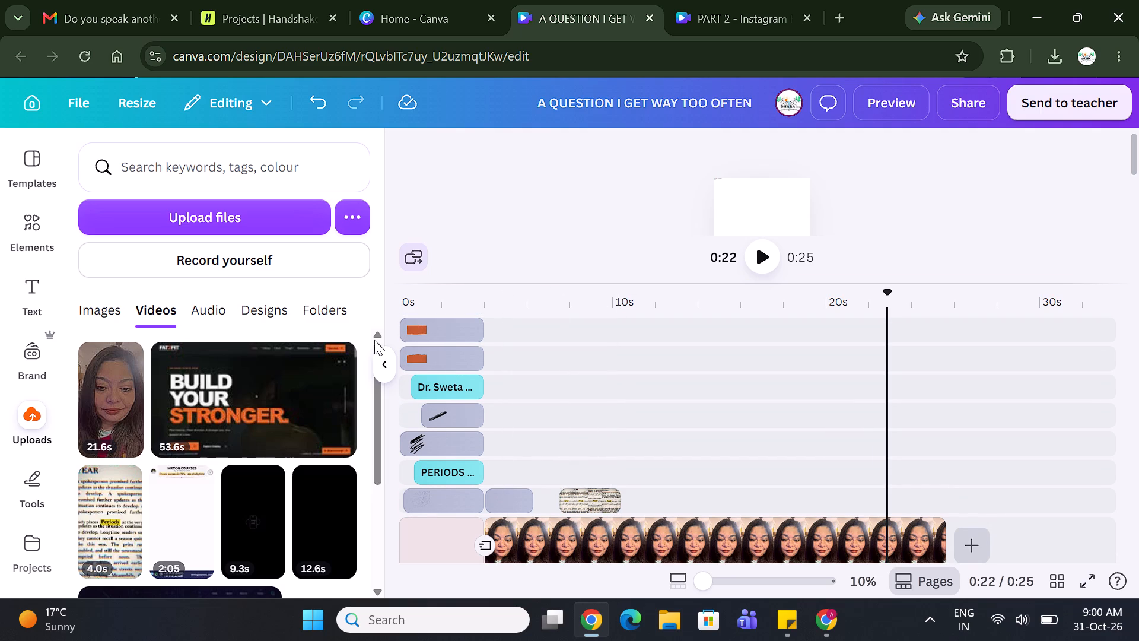
click(377, 354)
scroll(519, 365, up, 2)
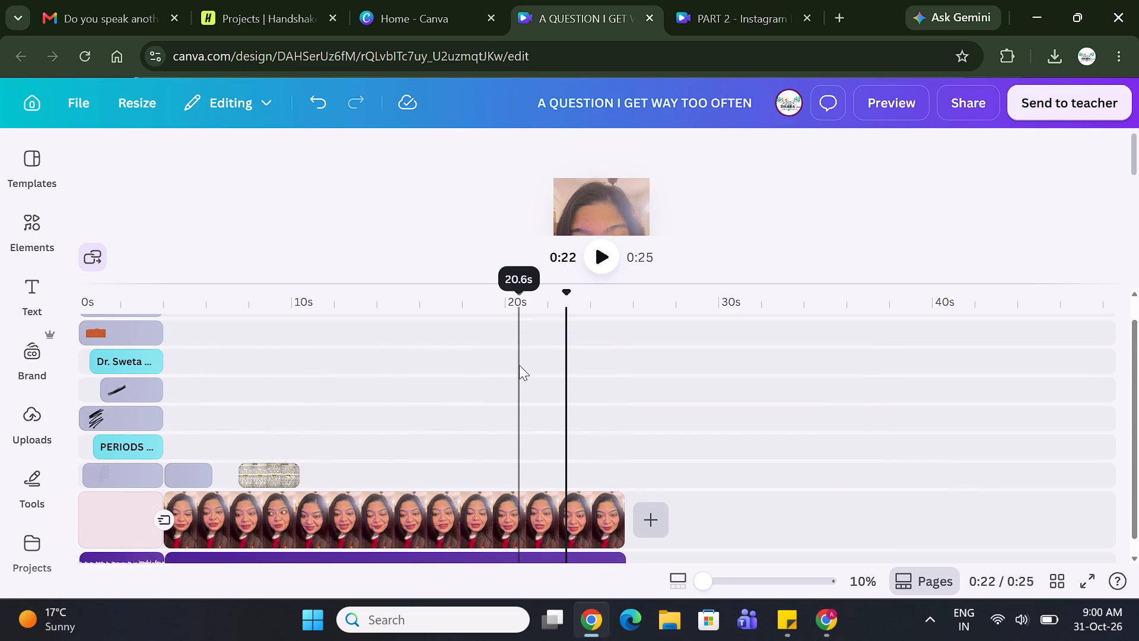
scroll(519, 365, up, 1)
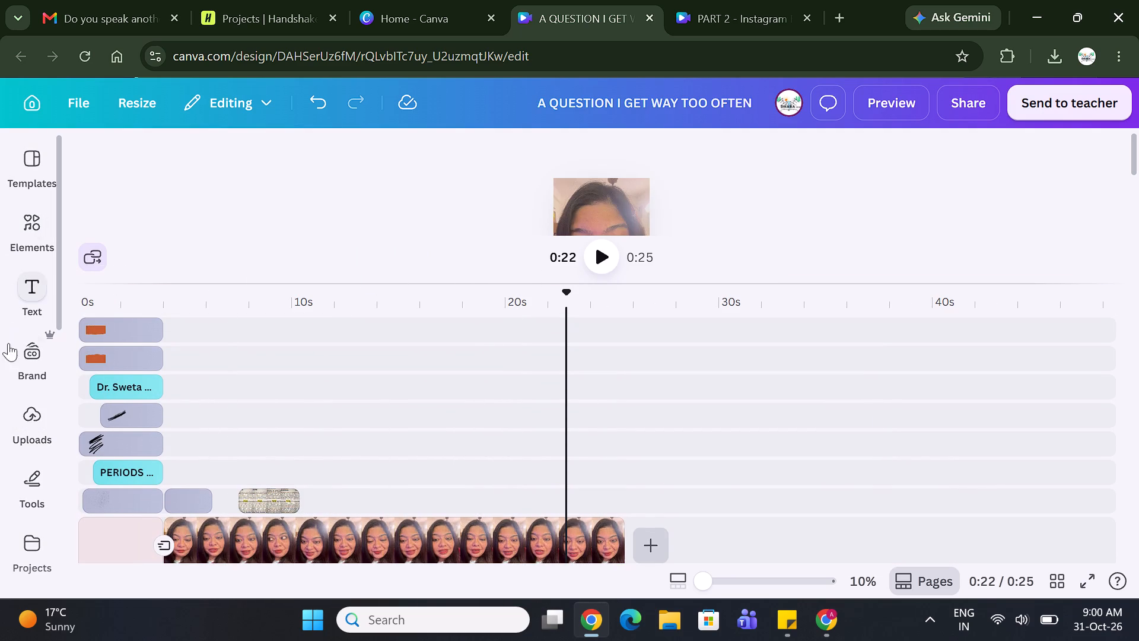
scroll(21, 440, down, 4)
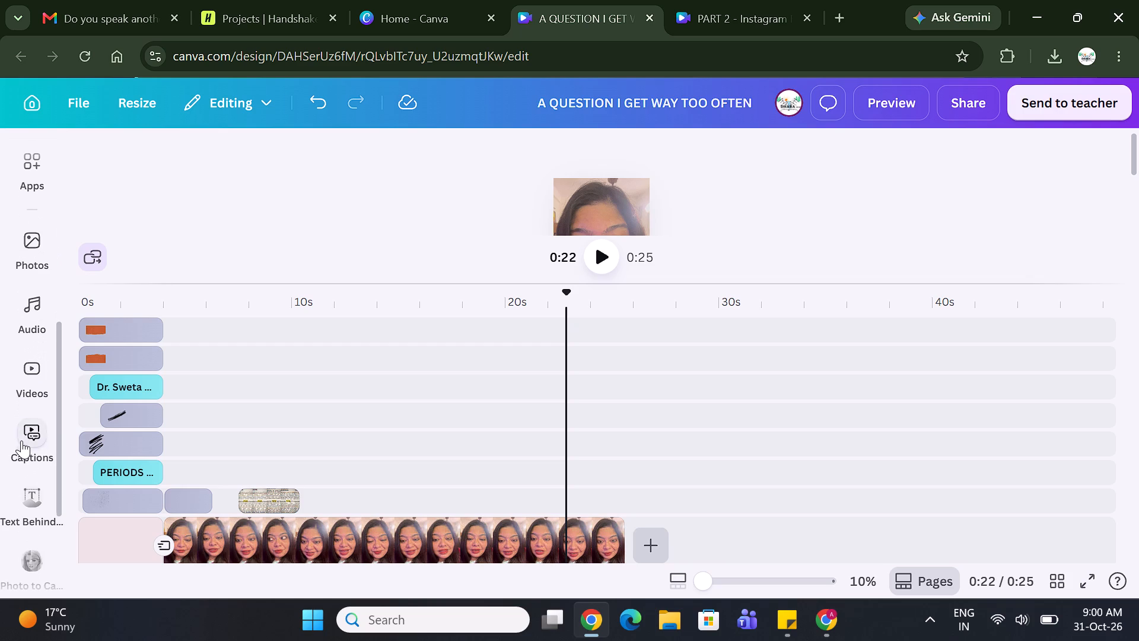
scroll(21, 440, down, 1)
click(33, 338)
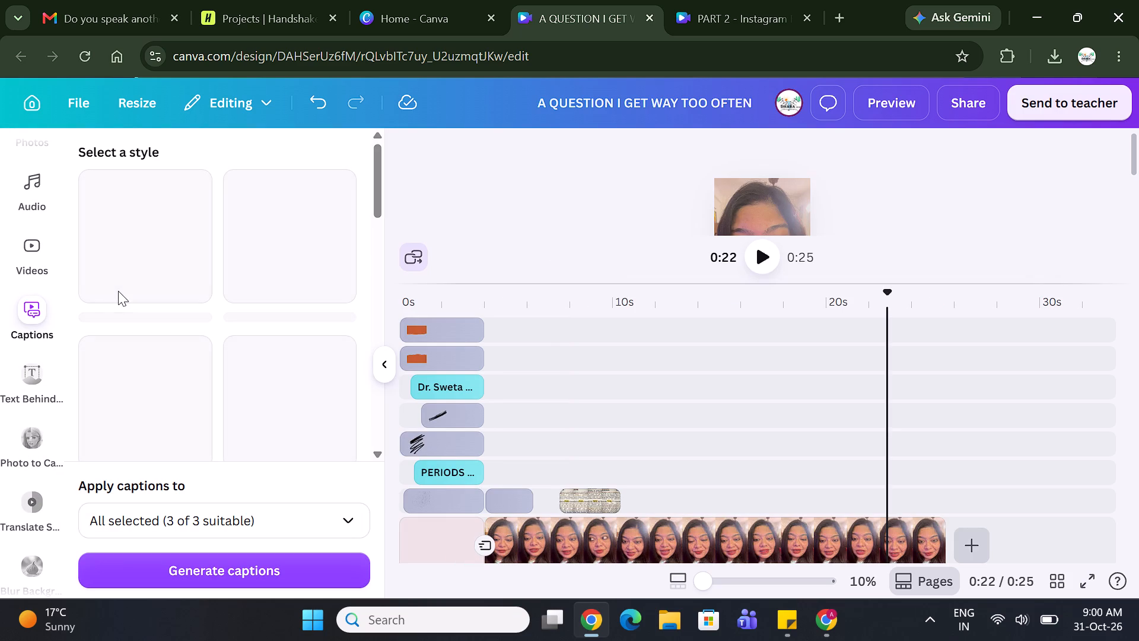
click(172, 257)
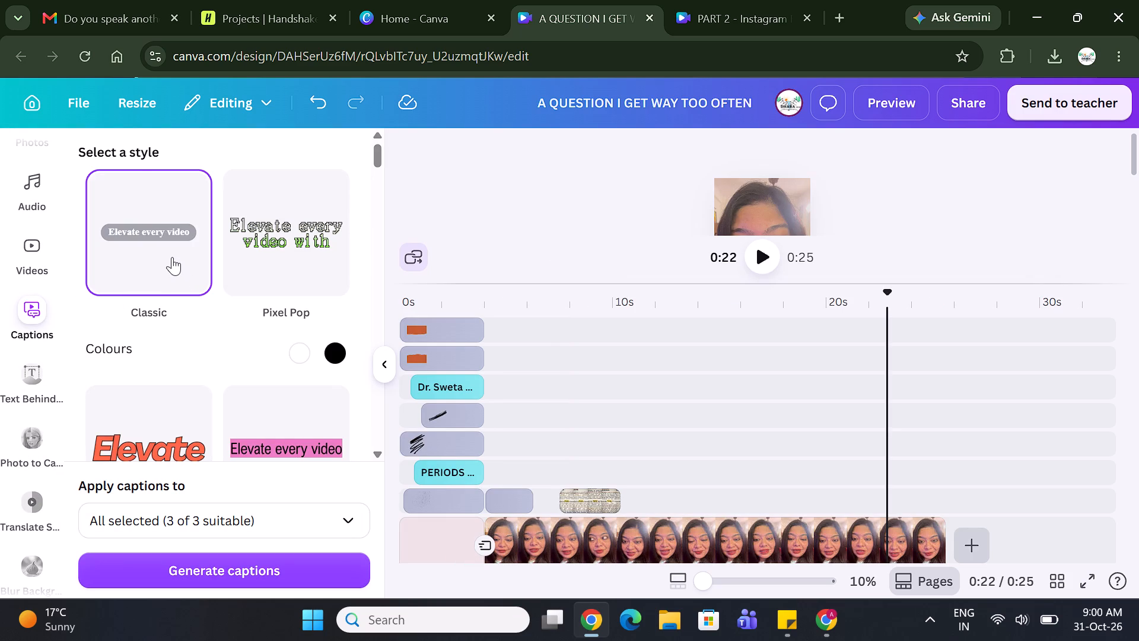
click(245, 563)
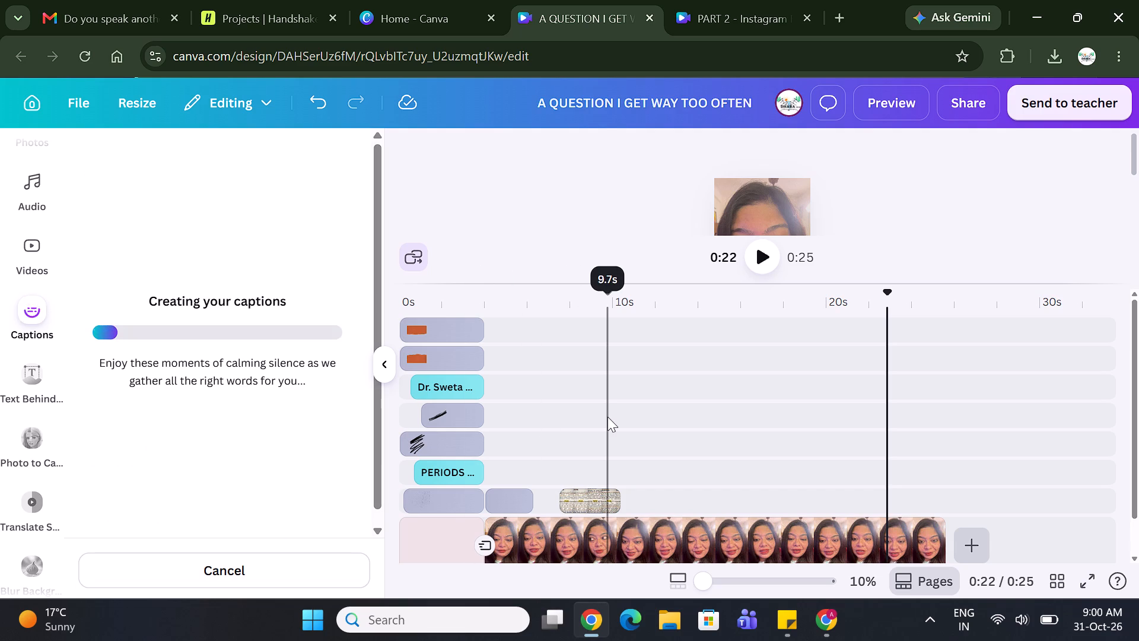
Delete the 2.9 s newspaper-text clip overlaid at about 9 seconds on the timeline.
scroll(607, 417, up, 1)
click(590, 499)
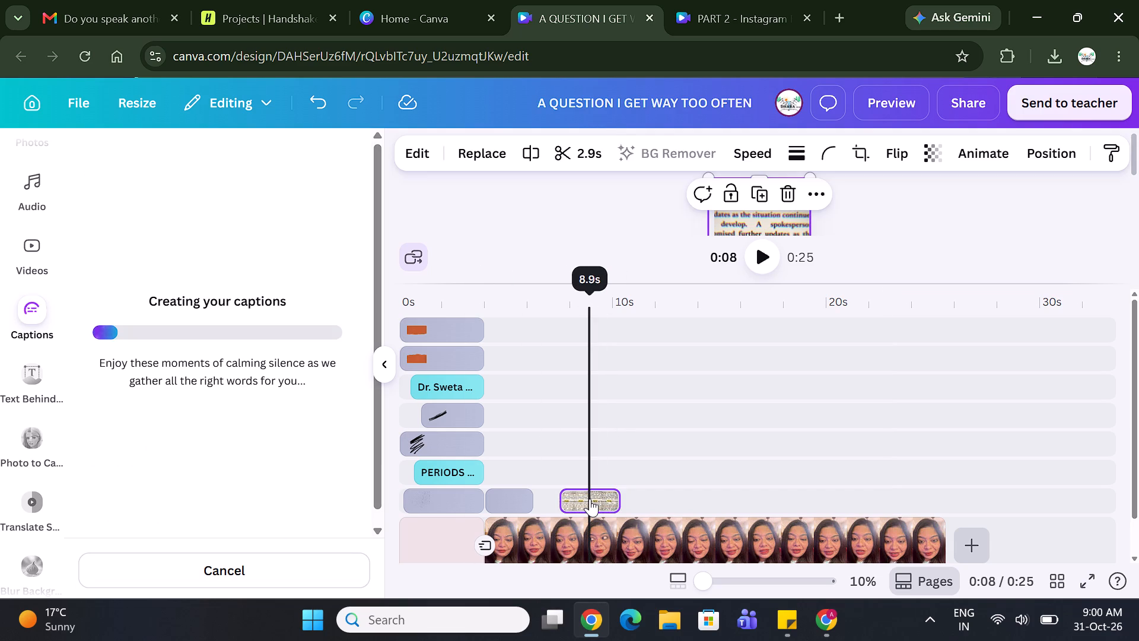
key(Delete)
key(Delete)
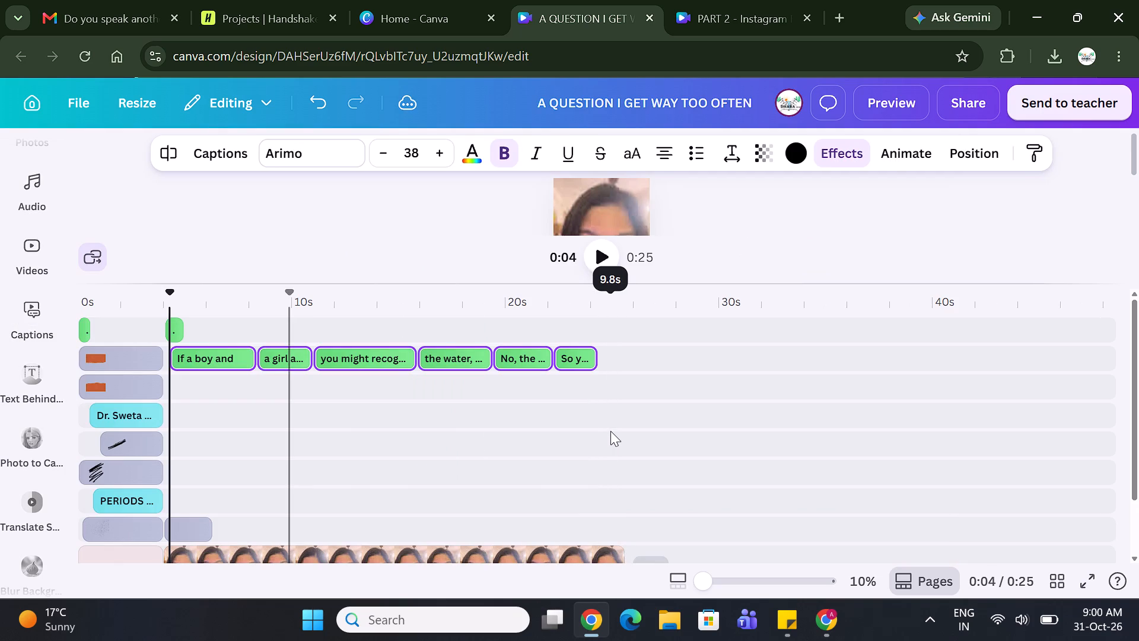
Delete the two stray dot-only captions, one at the start and one at about 4 seconds.
scroll(447, 423, up, 1)
scroll(257, 381, right, 1)
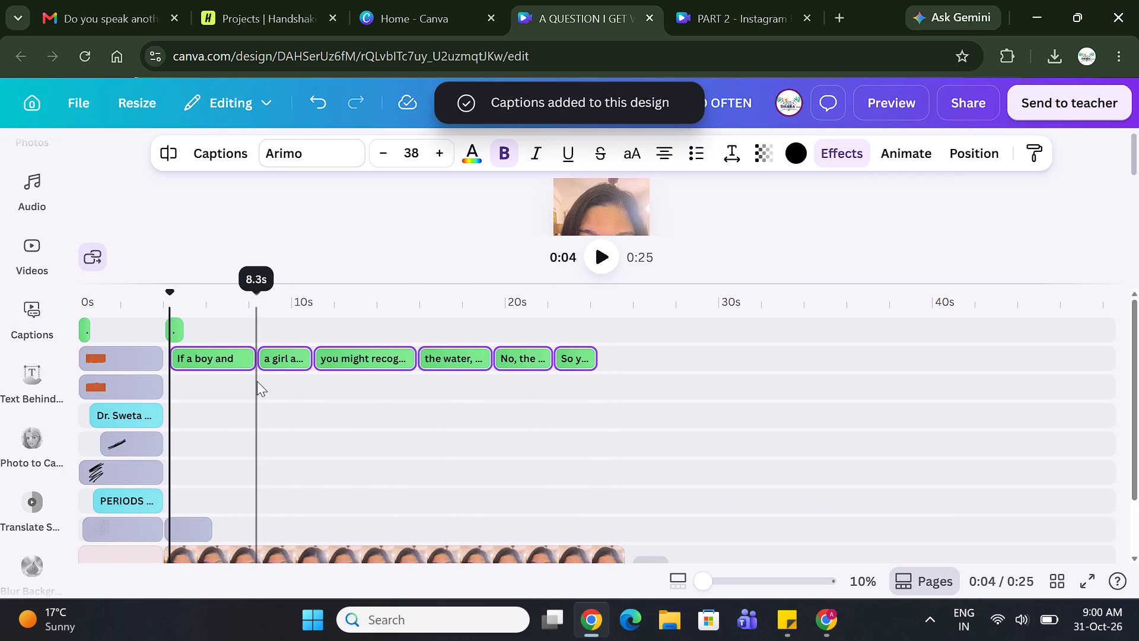
click(86, 329)
key(Delete)
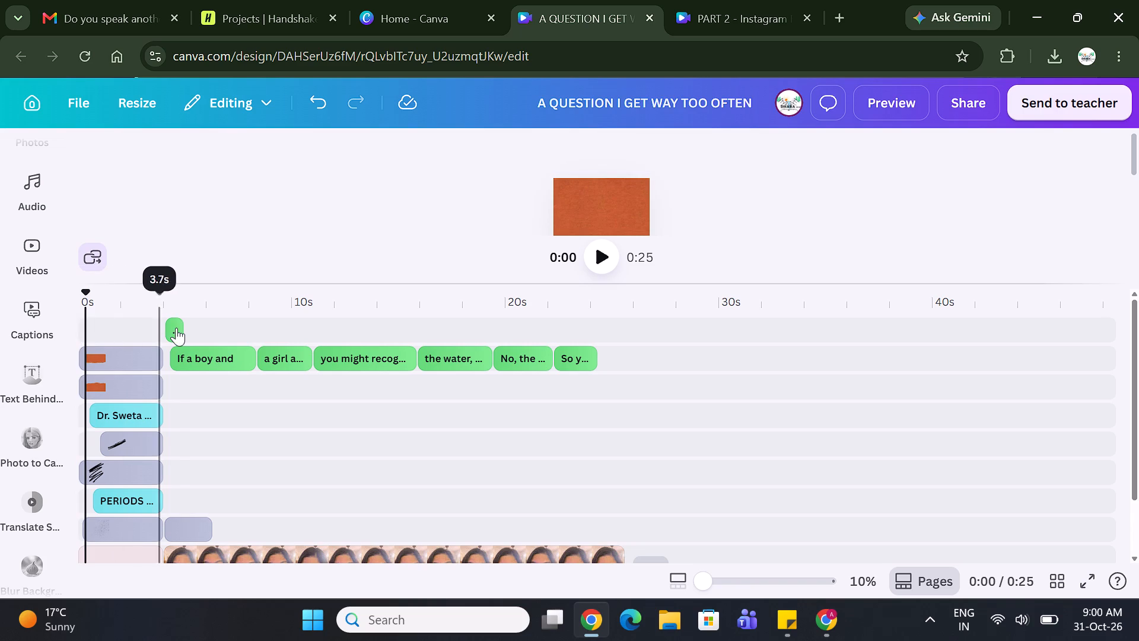
click(178, 329)
key(Delete)
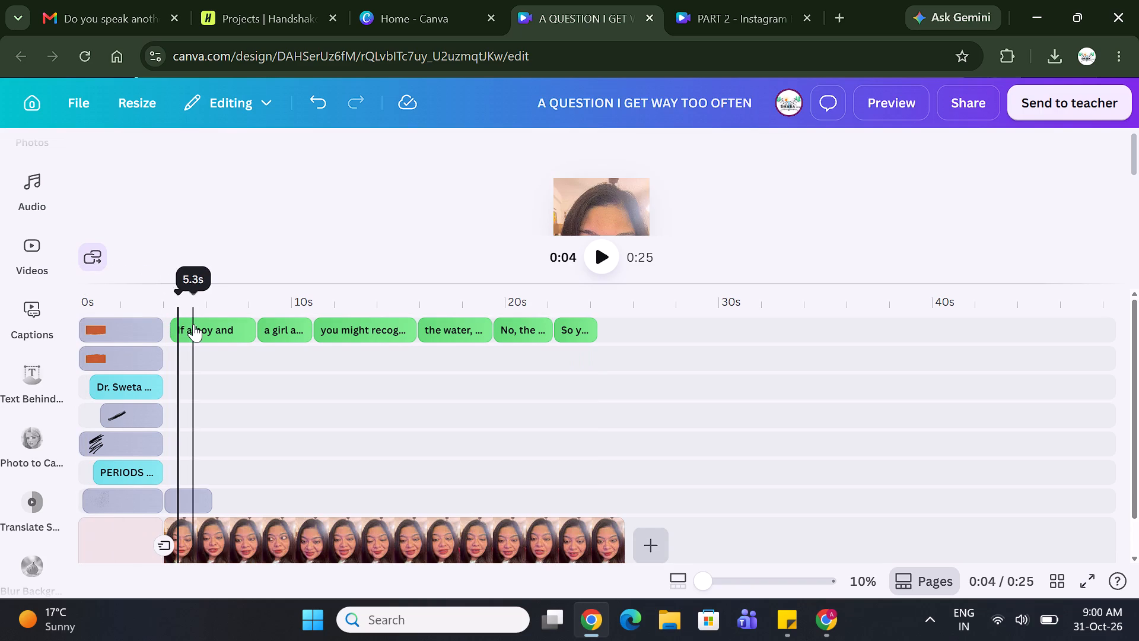
Enlarge the preview area and play the video full screen to review the clip with its captions.
click(193, 324)
scroll(446, 226, down, 1)
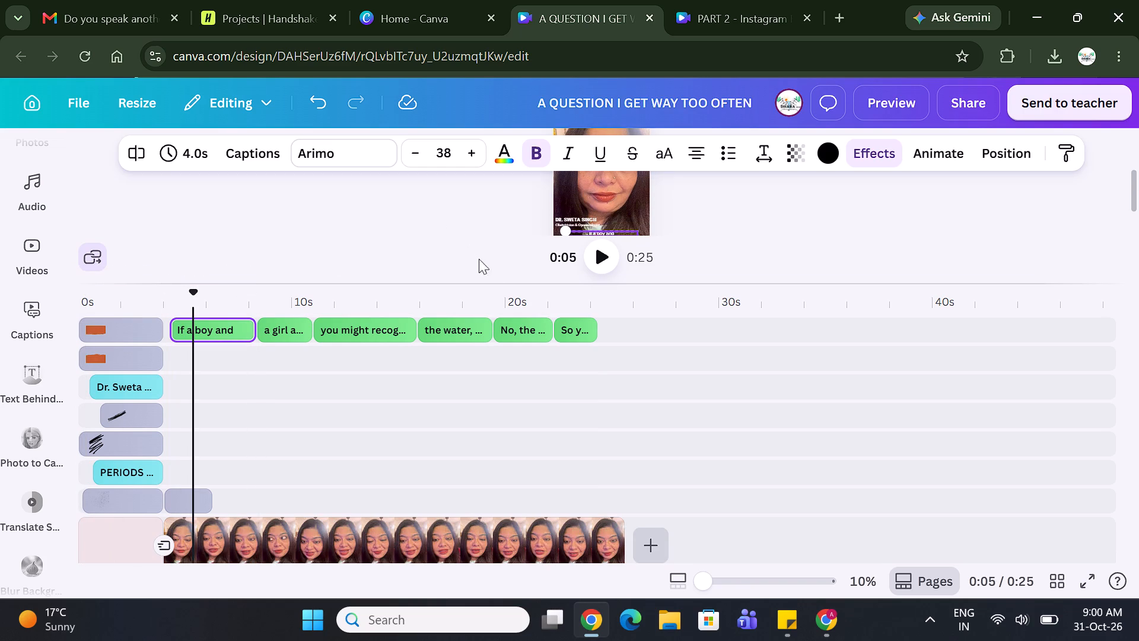
drag(490, 280, 496, 395)
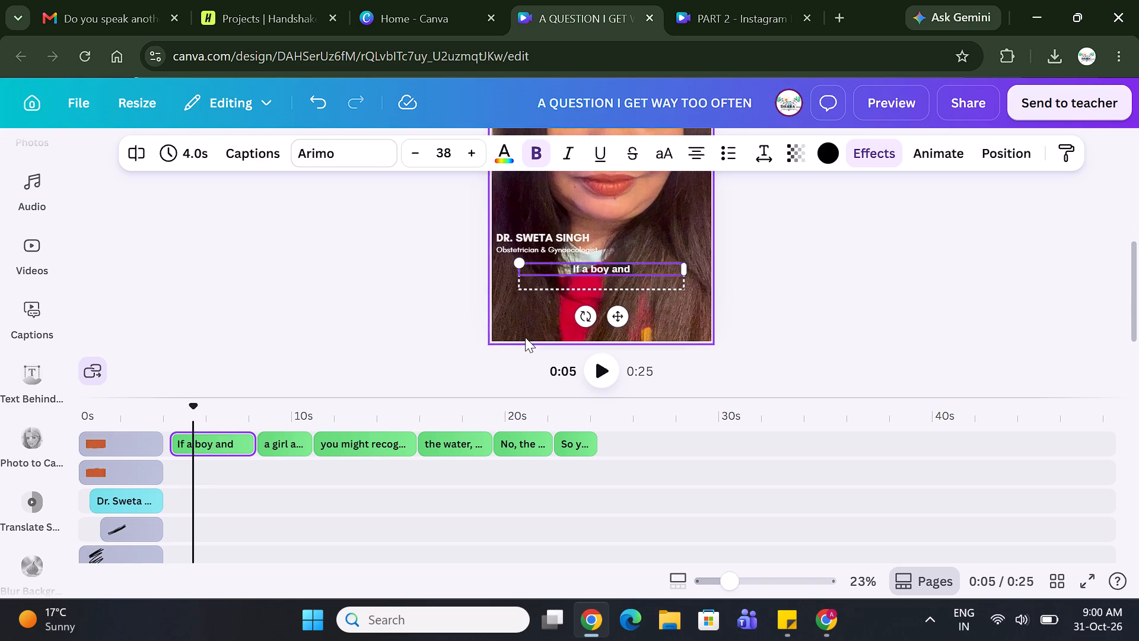
scroll(405, 452, down, 1)
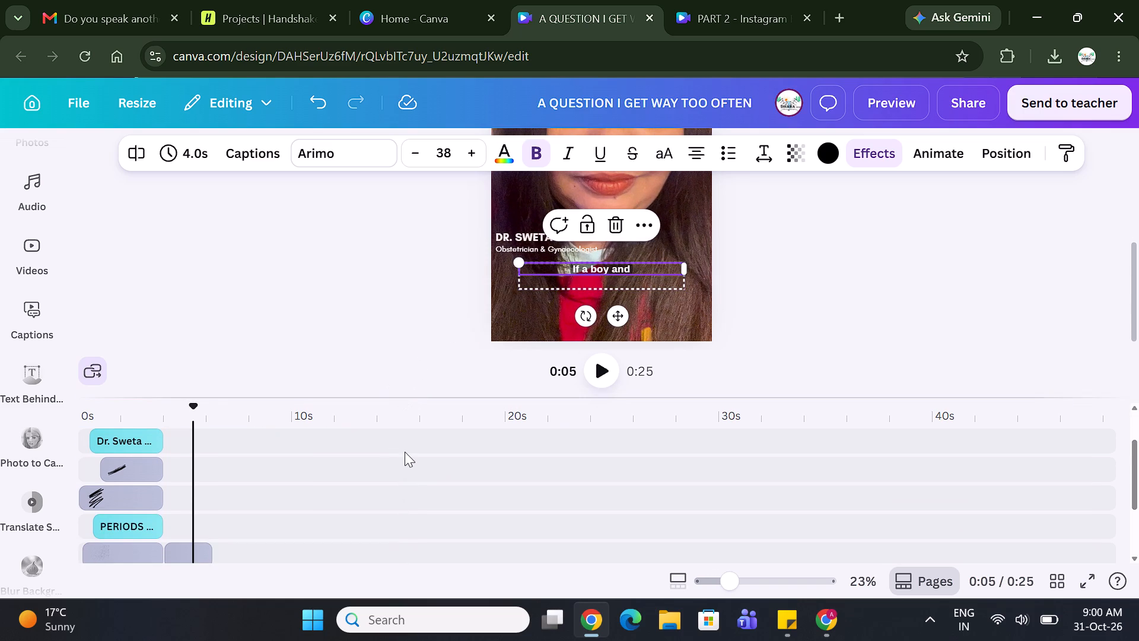
scroll(405, 452, down, 3)
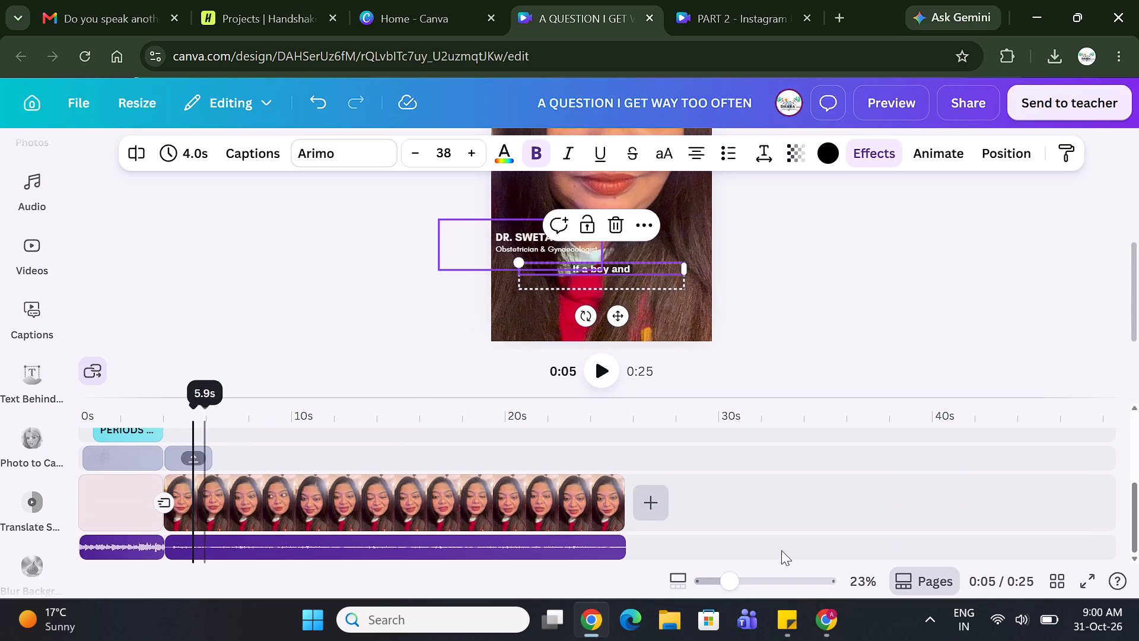
click(1081, 575)
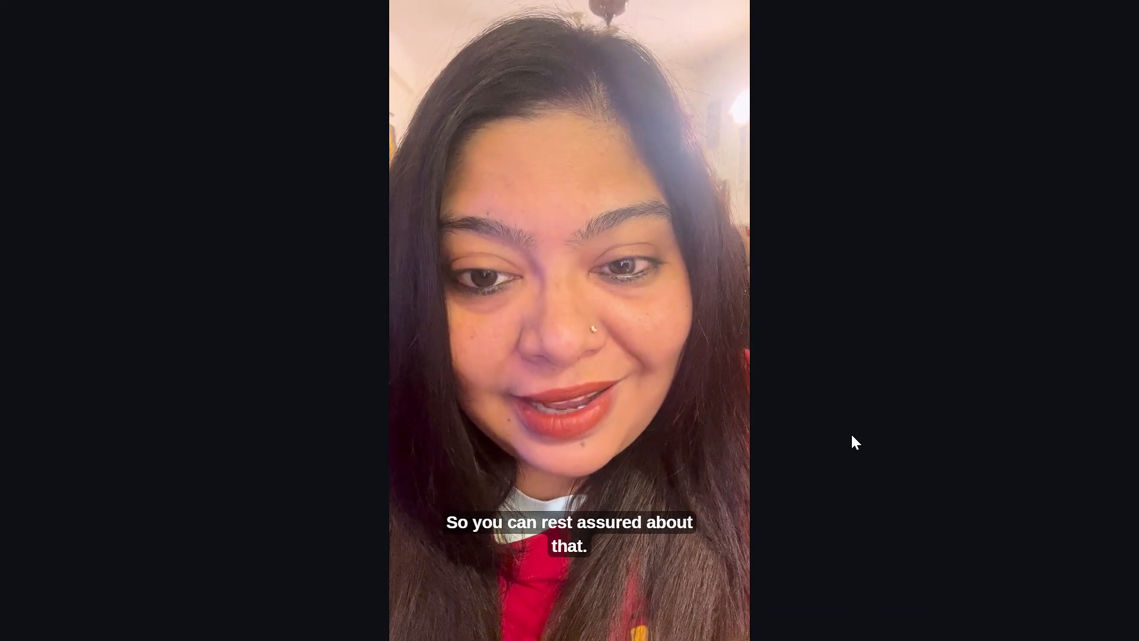
key(Escape)
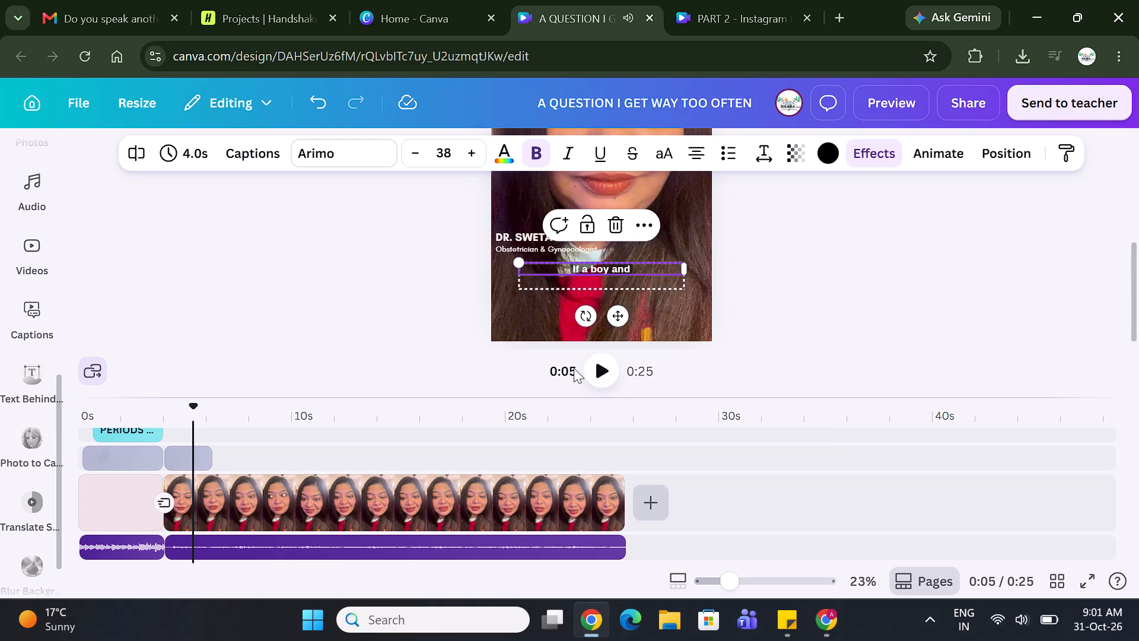
Trim the start of the talking-head clip so that it lasts 20.2 s.
drag(168, 512, 182, 513)
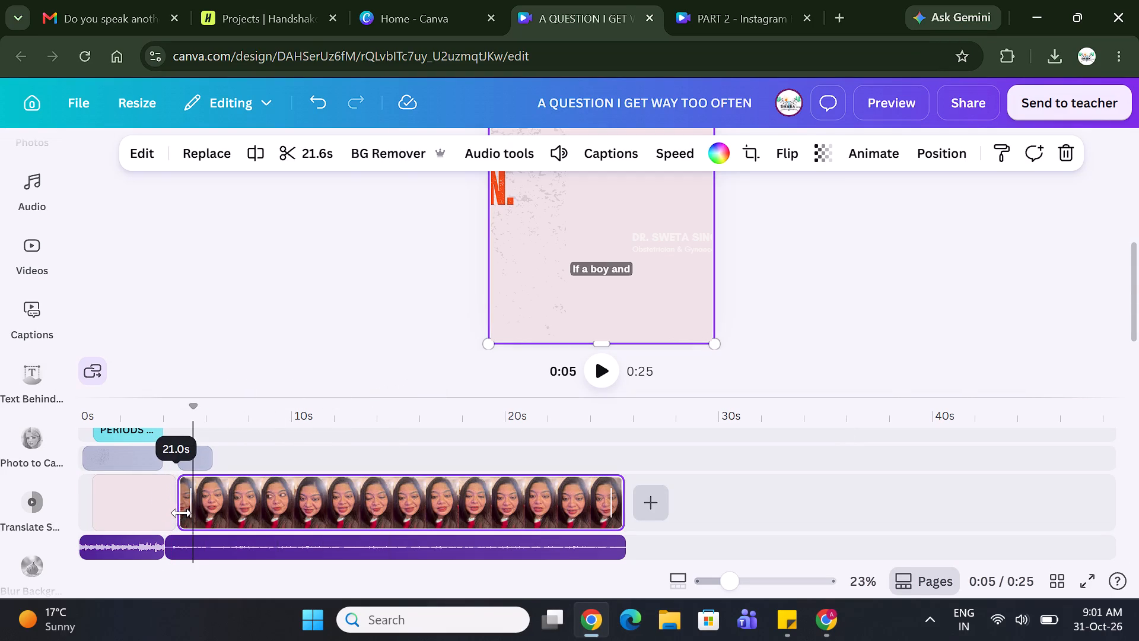
drag(182, 513, 193, 510)
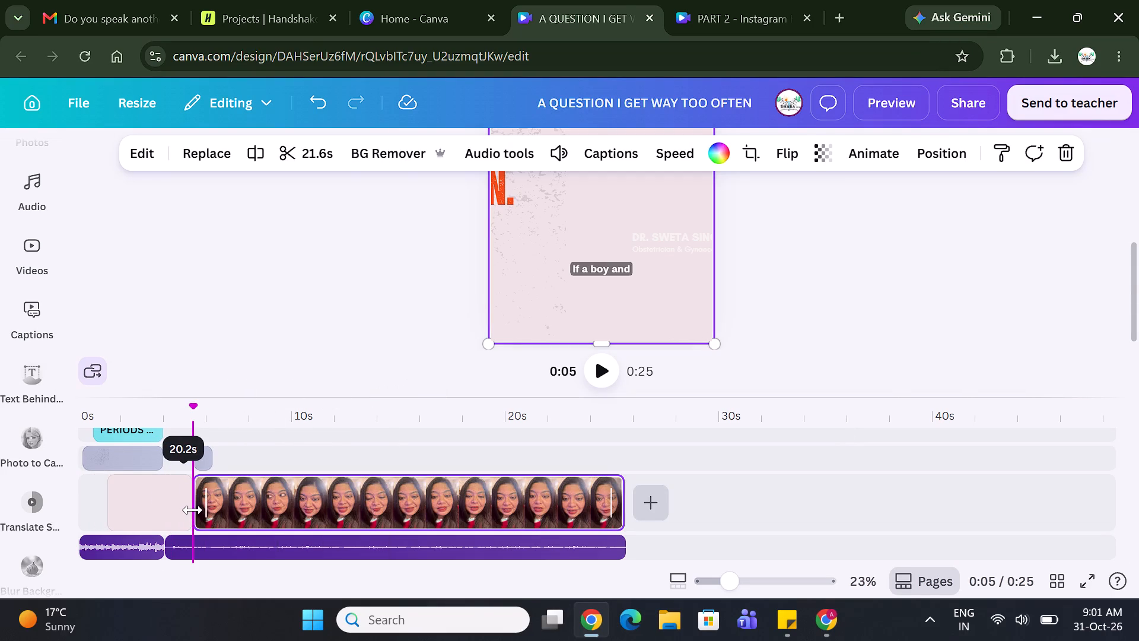
Play the video full screen to review the trimmed talking-head clip against its captions.
click(1083, 568)
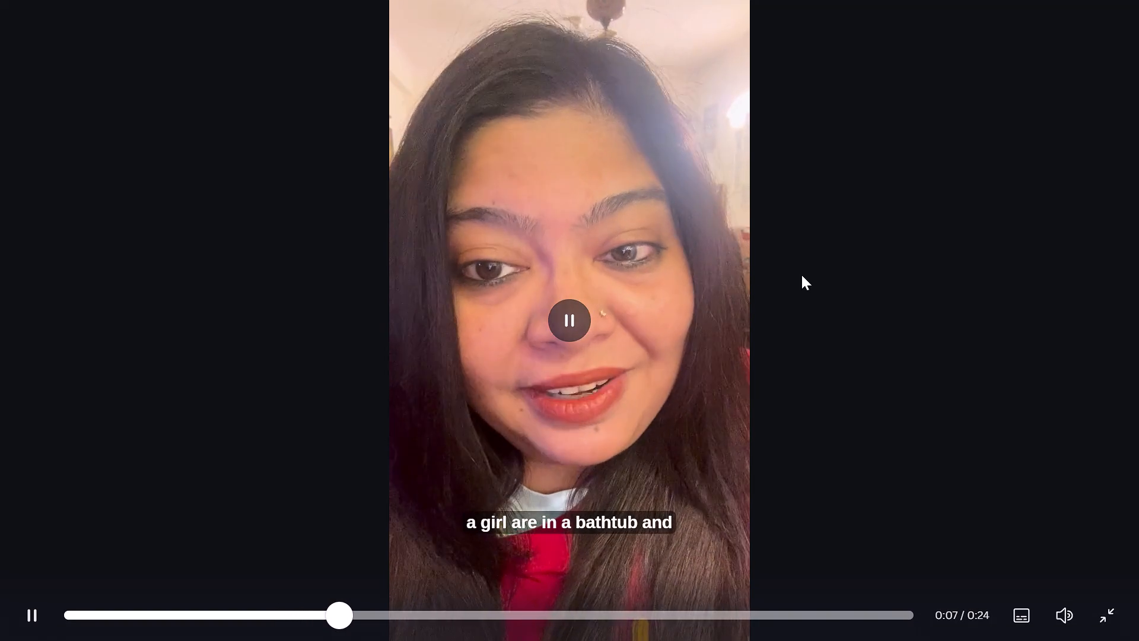
key(Escape)
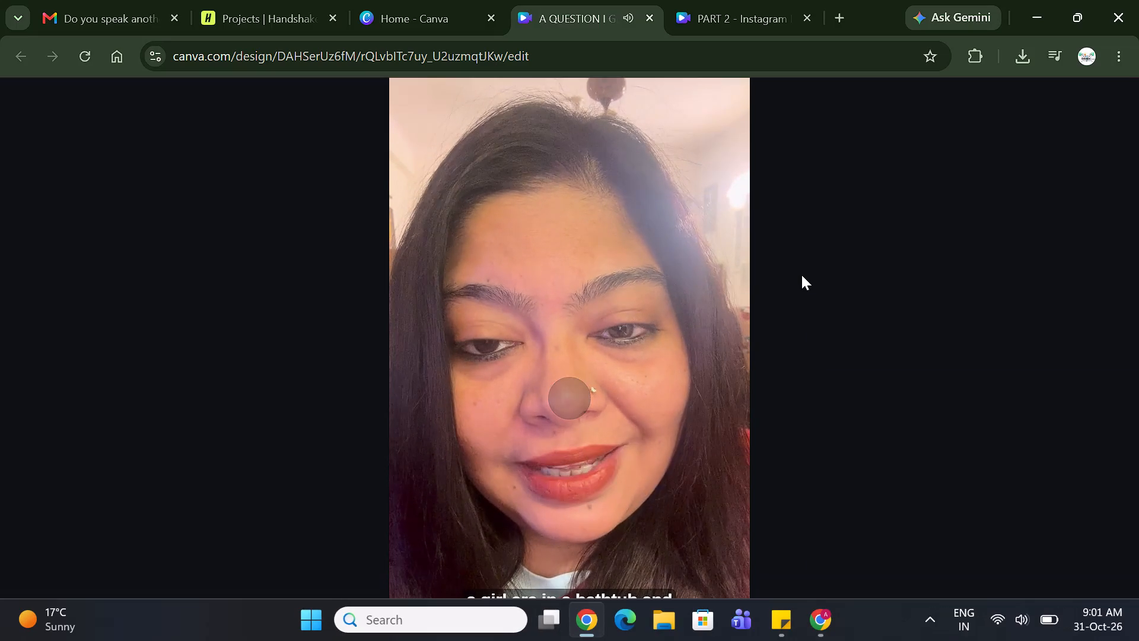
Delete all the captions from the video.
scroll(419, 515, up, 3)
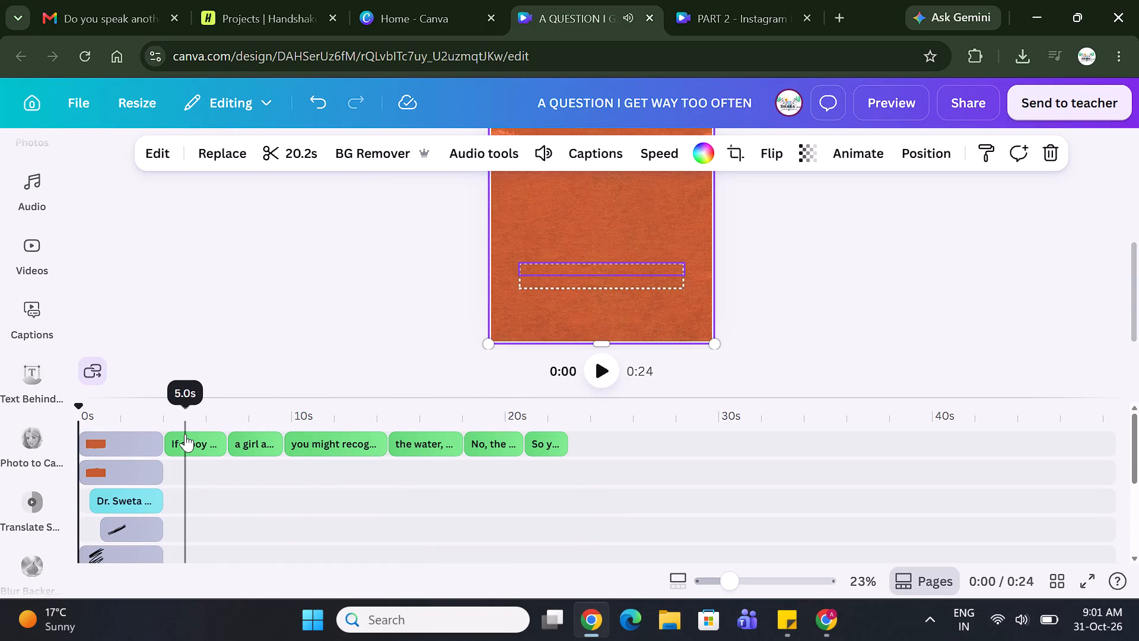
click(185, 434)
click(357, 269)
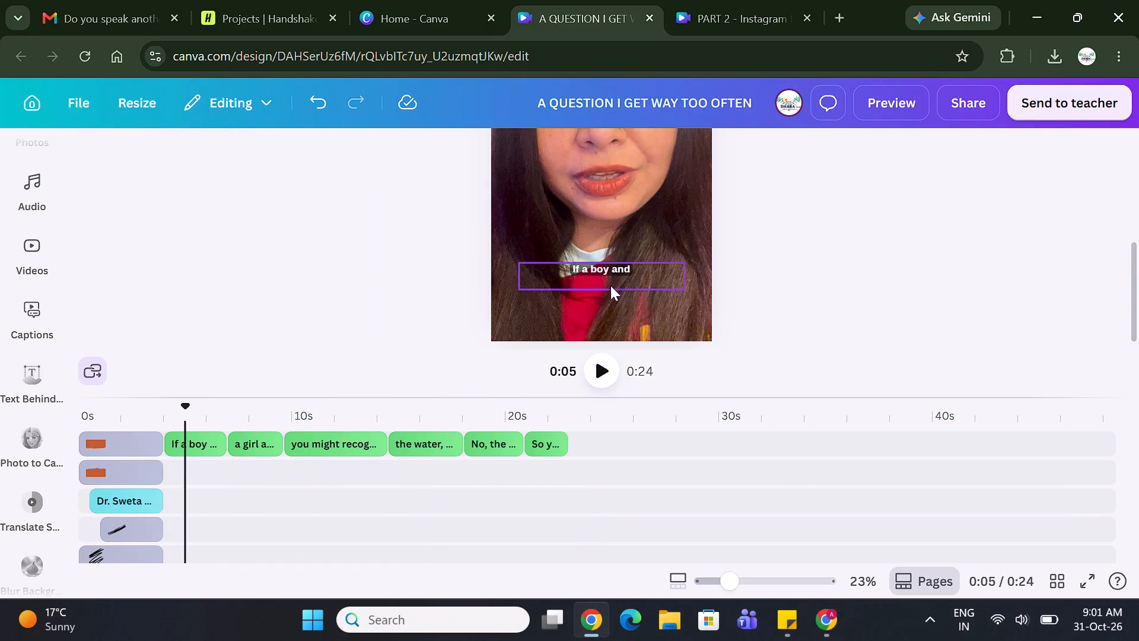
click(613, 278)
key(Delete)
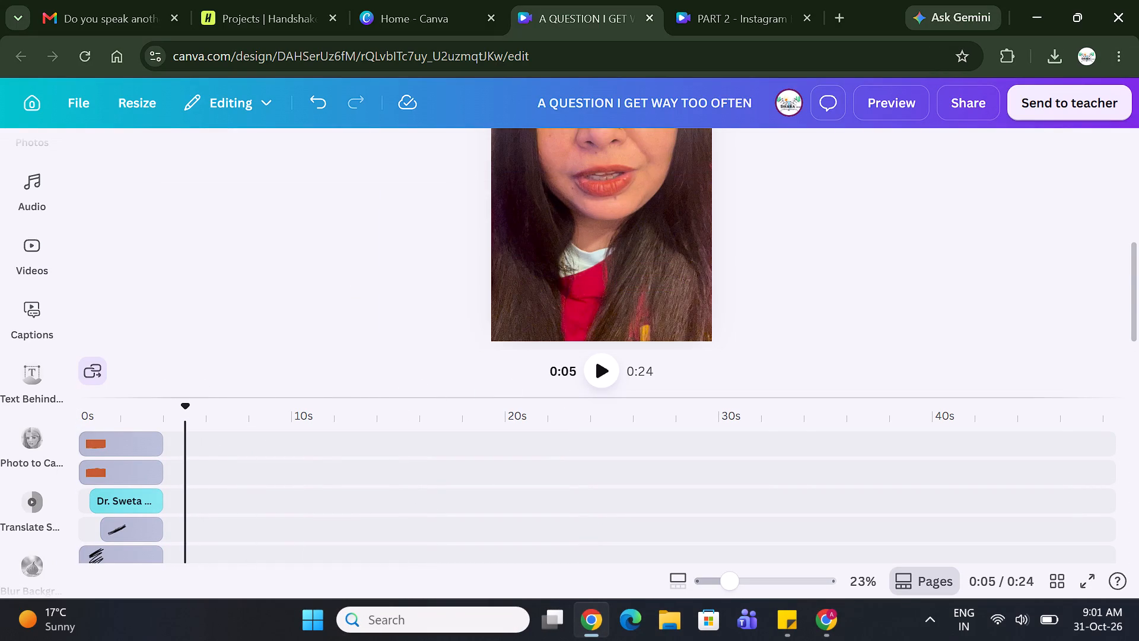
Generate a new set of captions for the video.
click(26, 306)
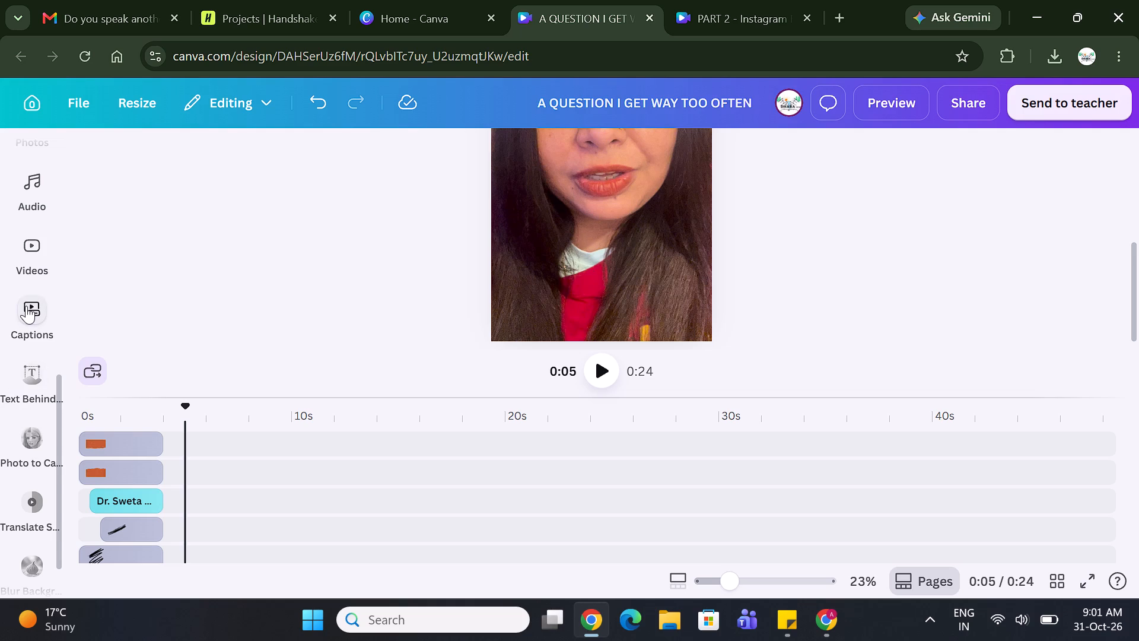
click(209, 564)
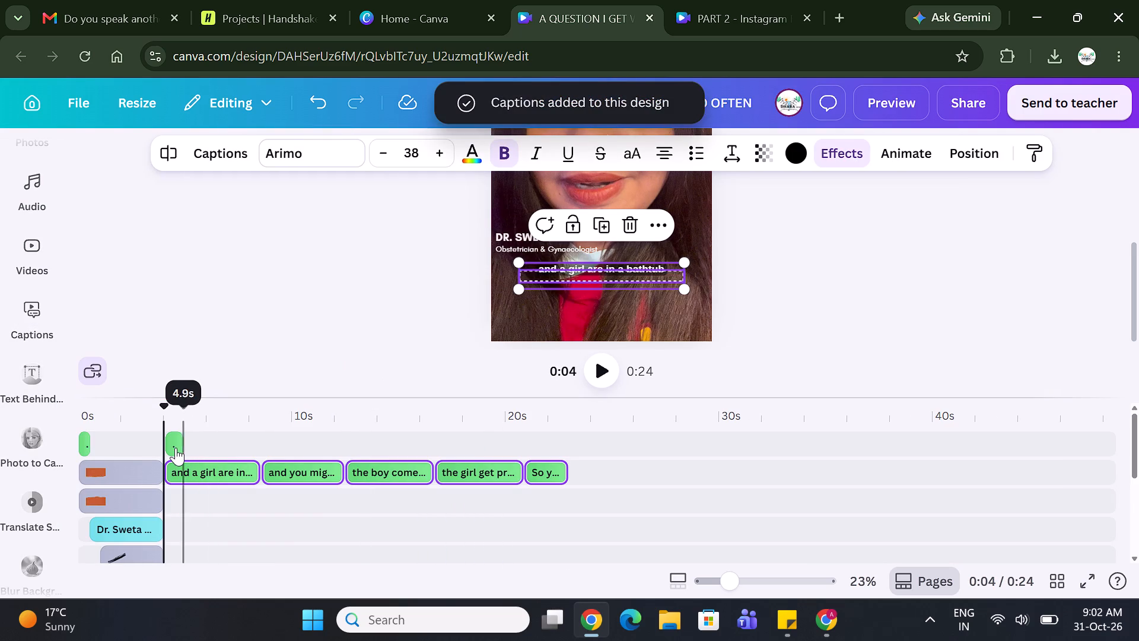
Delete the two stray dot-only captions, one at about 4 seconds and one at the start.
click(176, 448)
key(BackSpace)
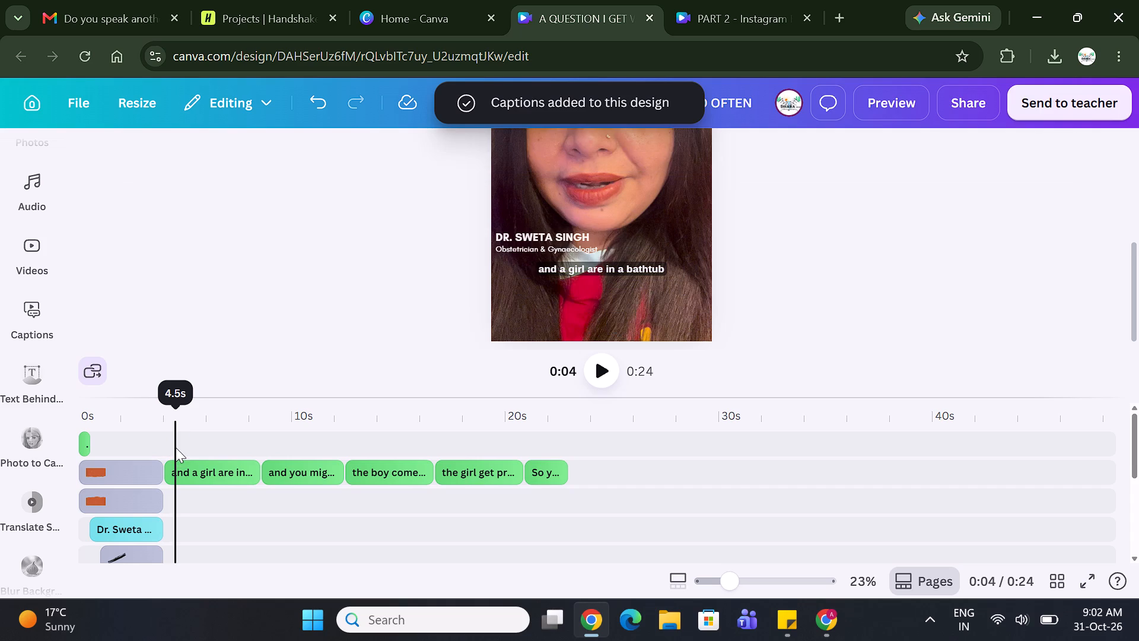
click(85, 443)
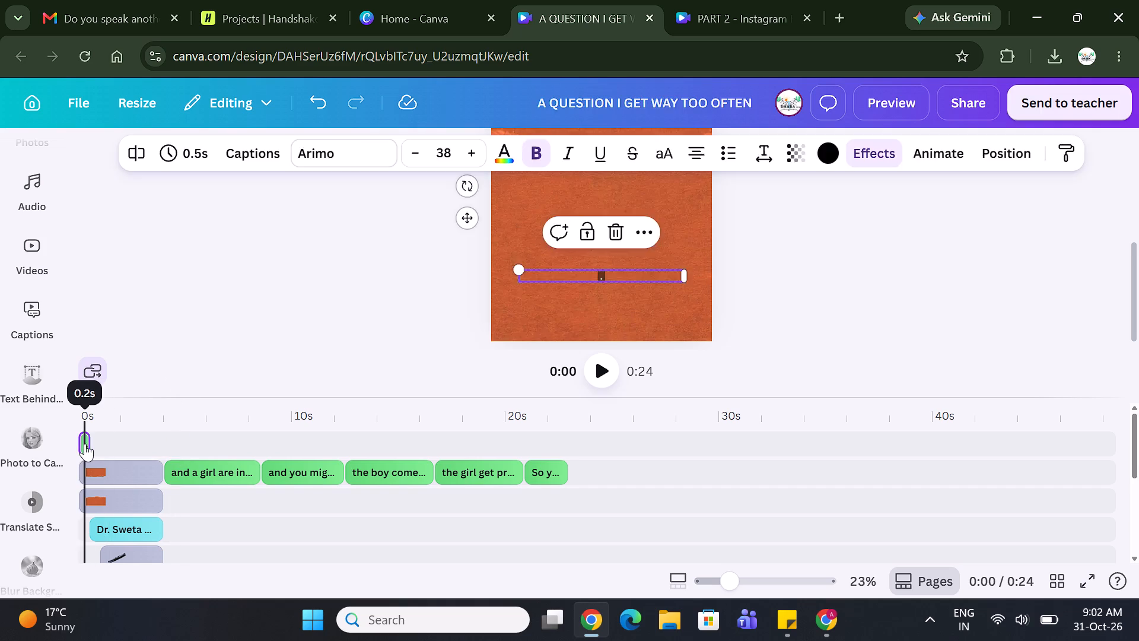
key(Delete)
Play the video full screen from about 4.8 s to check the opening caption of the talking-head clip.
click(183, 443)
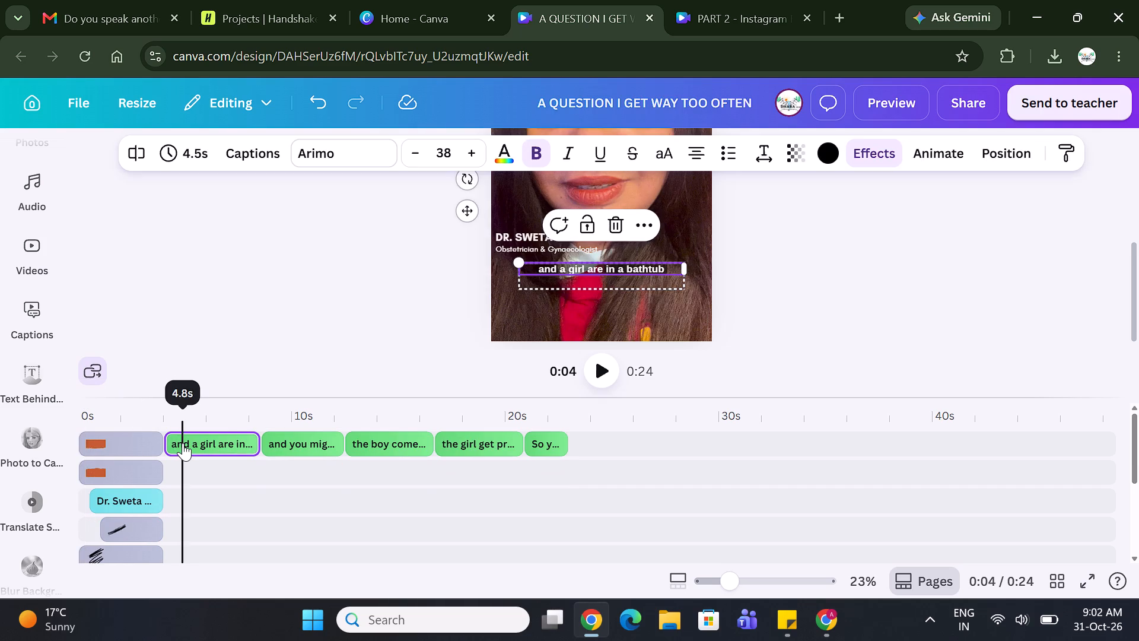
click(384, 293)
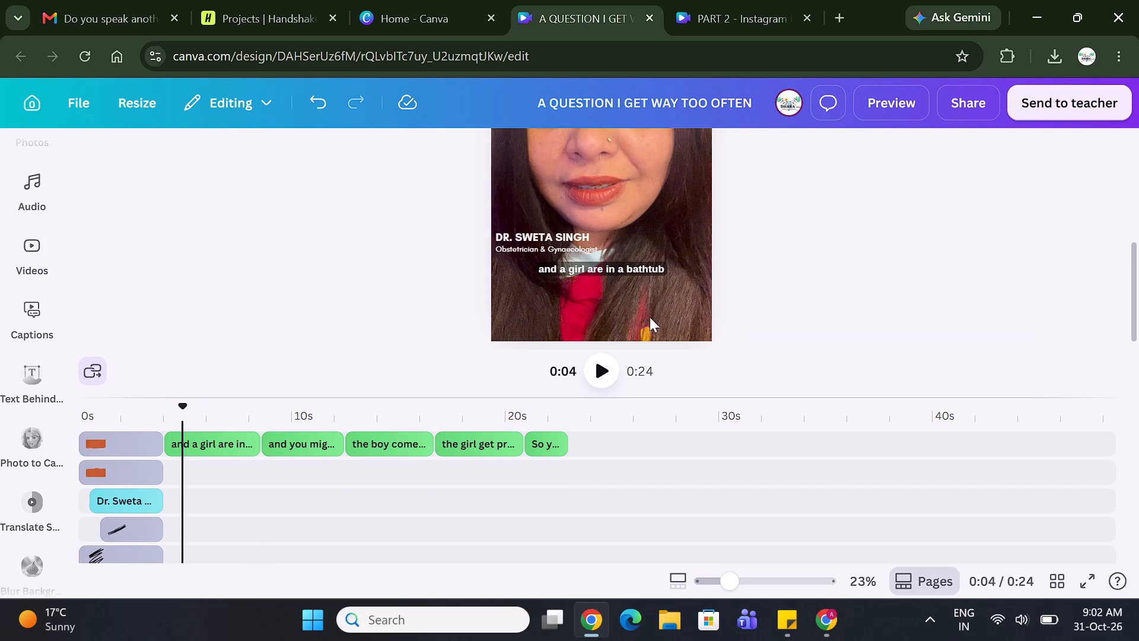
click(1092, 586)
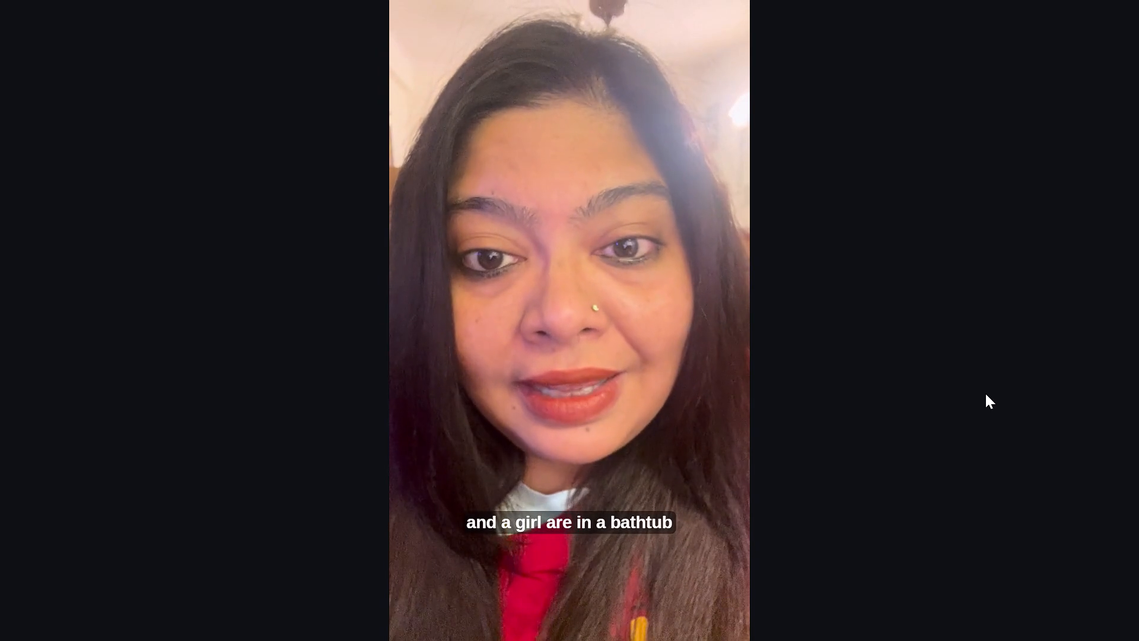
key(Escape)
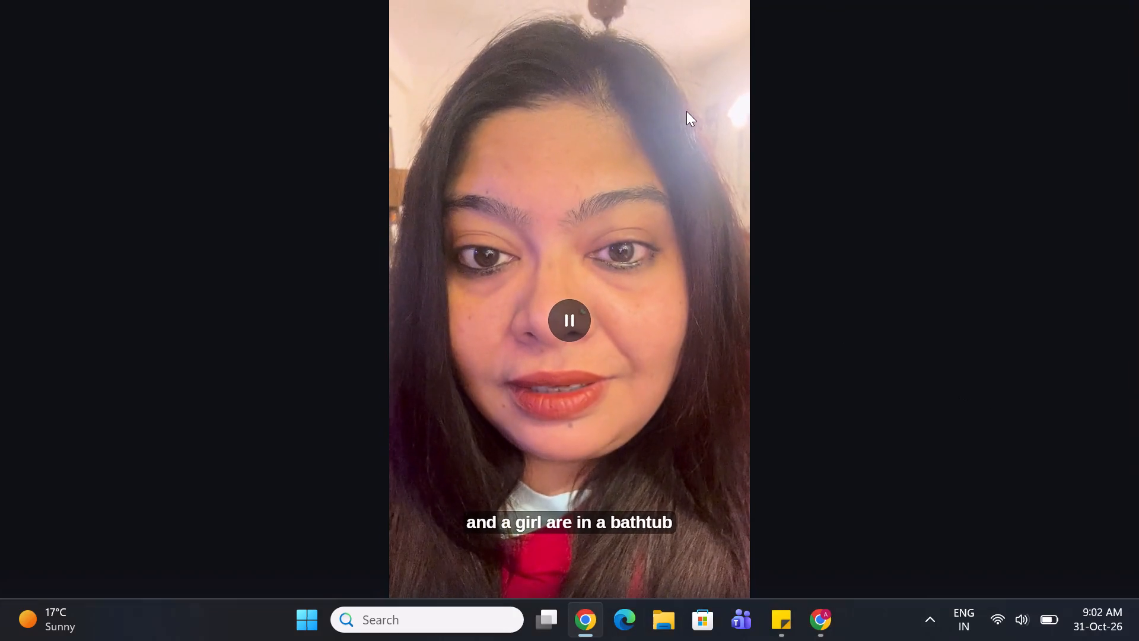
Trim the start of the talking-head clip so that it lasts 19.8 s.
scroll(402, 446, down, 1)
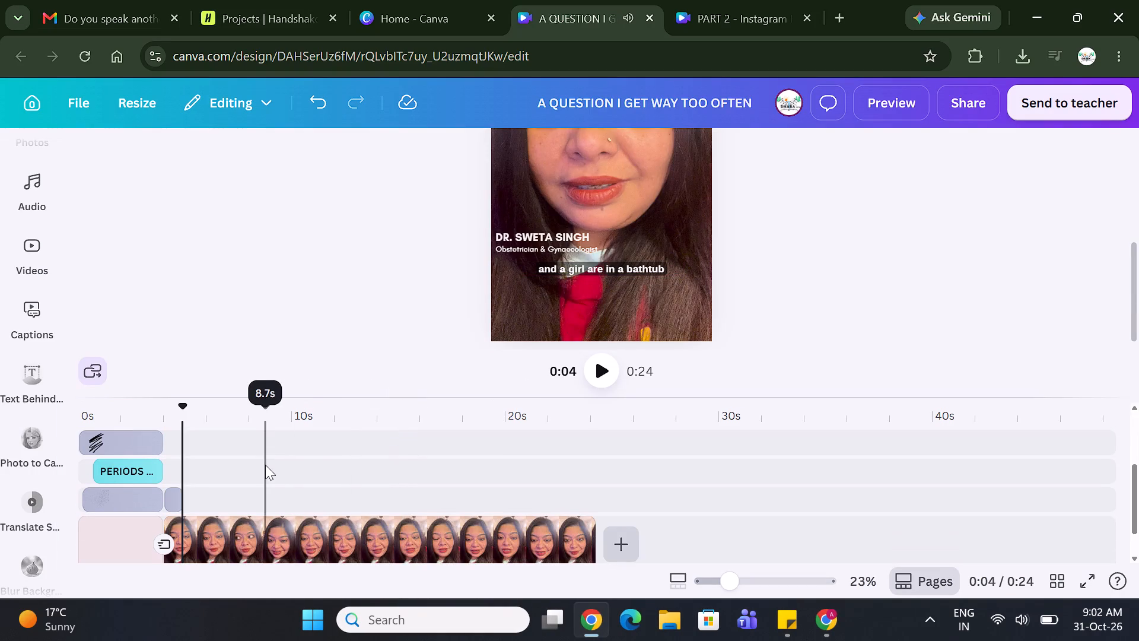
scroll(265, 465, down, 1)
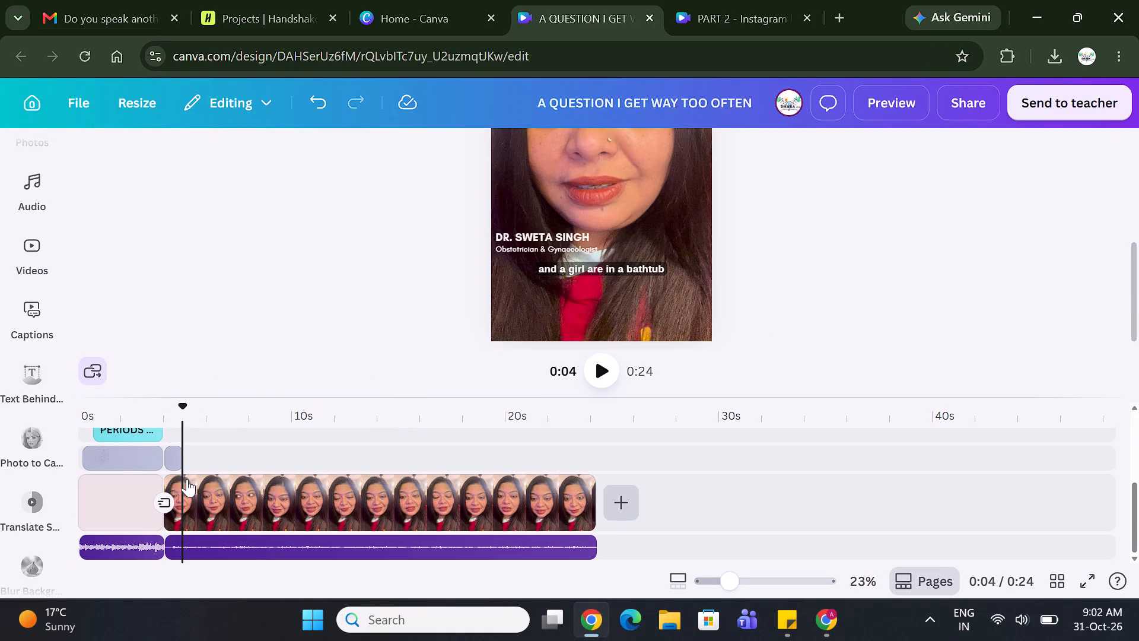
click(187, 479)
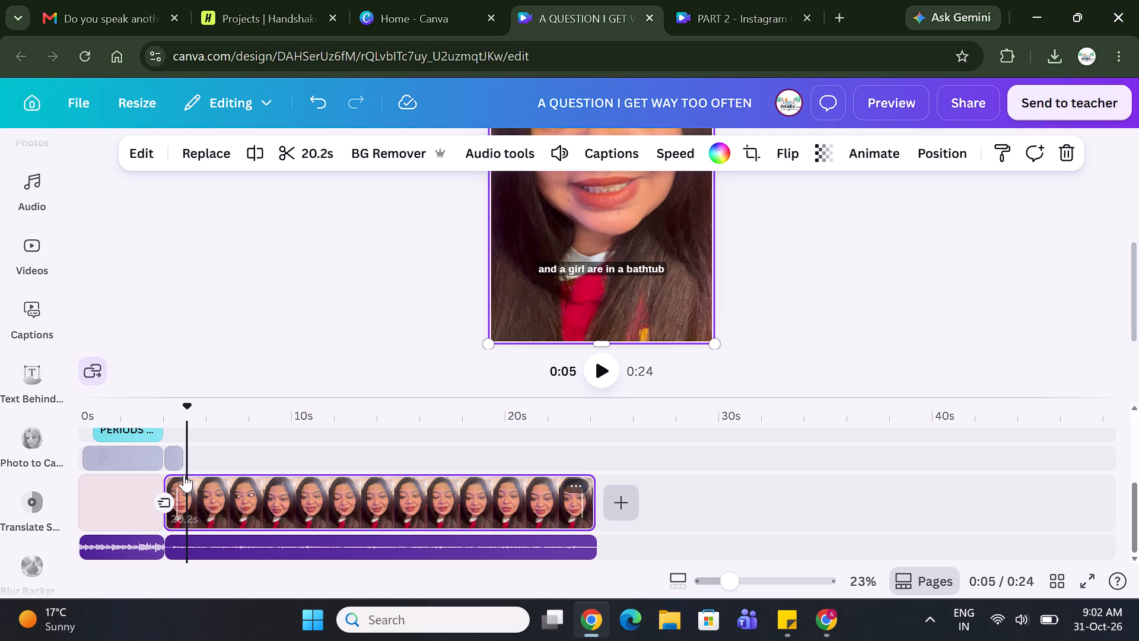
drag(174, 491, 180, 496)
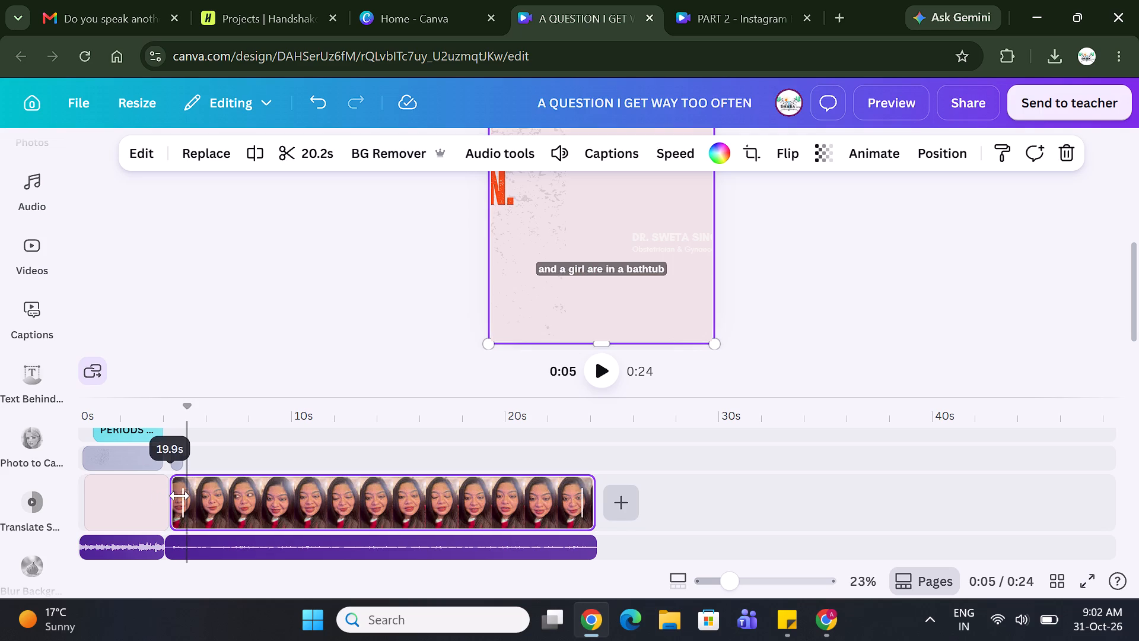
drag(180, 496, 183, 496)
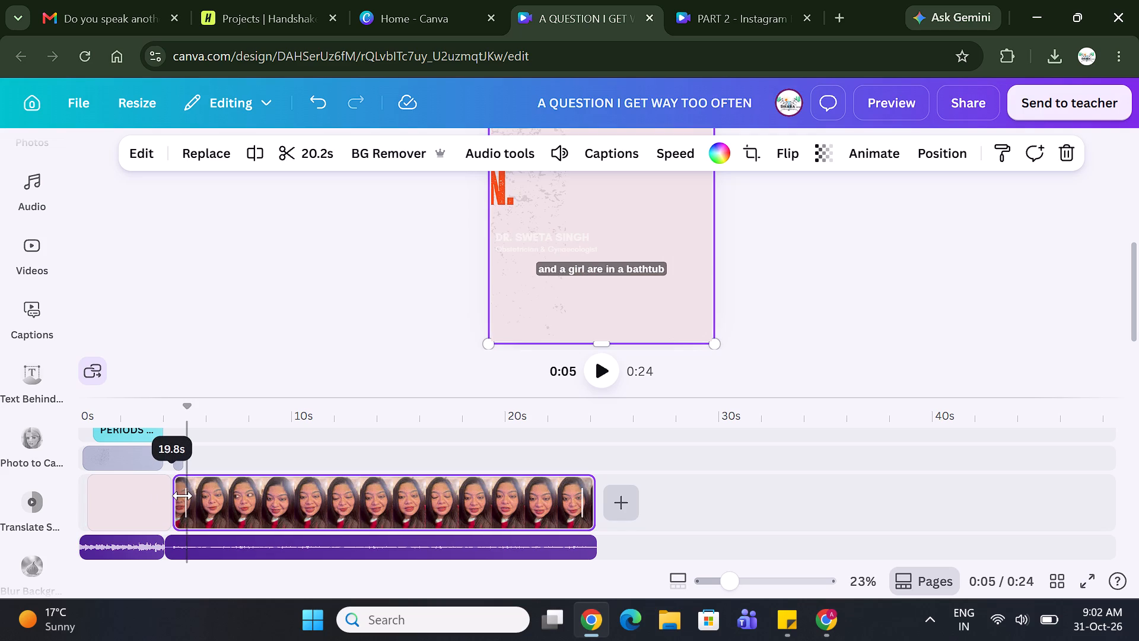
drag(183, 496, 183, 496)
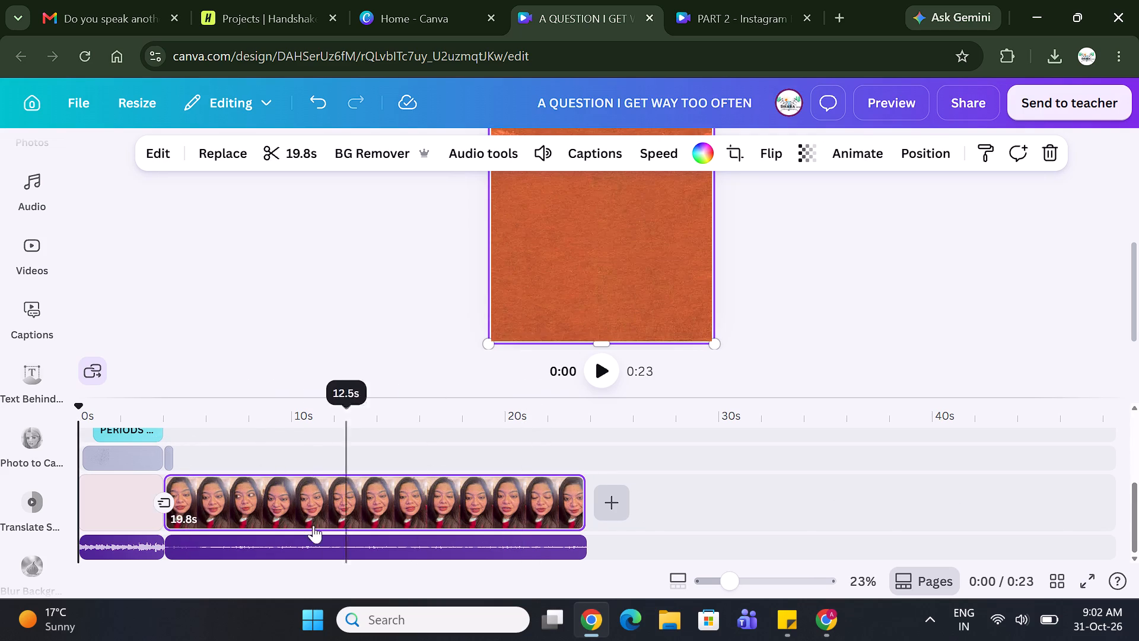
Play the video from about 3.2 s to review the transition into the talking-head clip.
click(148, 440)
click(599, 374)
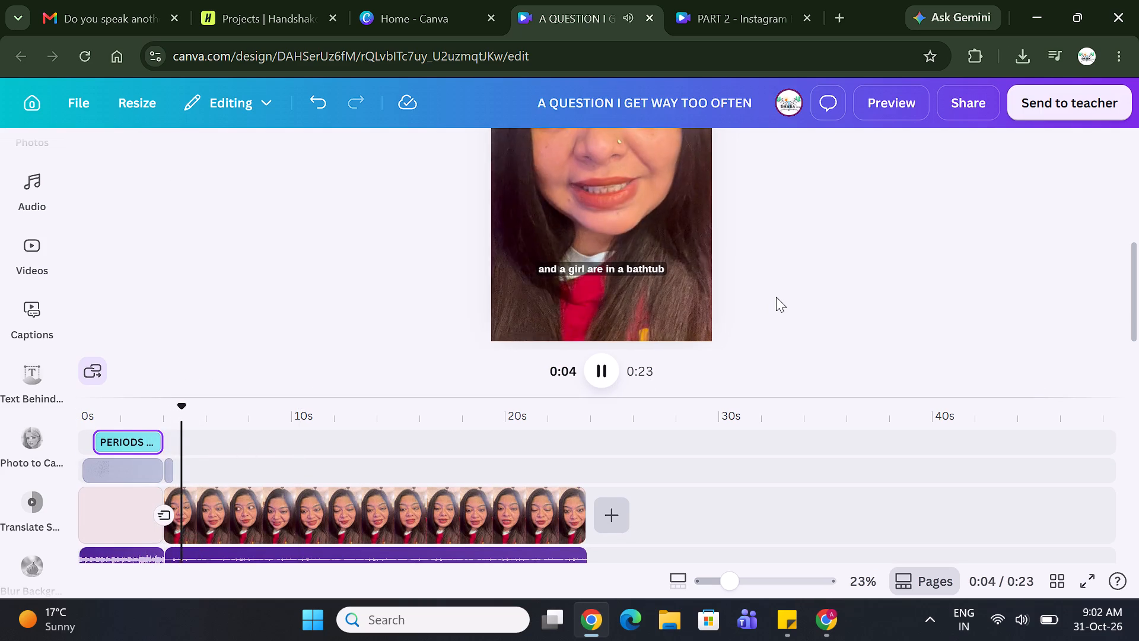
Split the talking-head clip at about 5.5 s and delete its first part, leaving an 18.1 s clip.
click(199, 509)
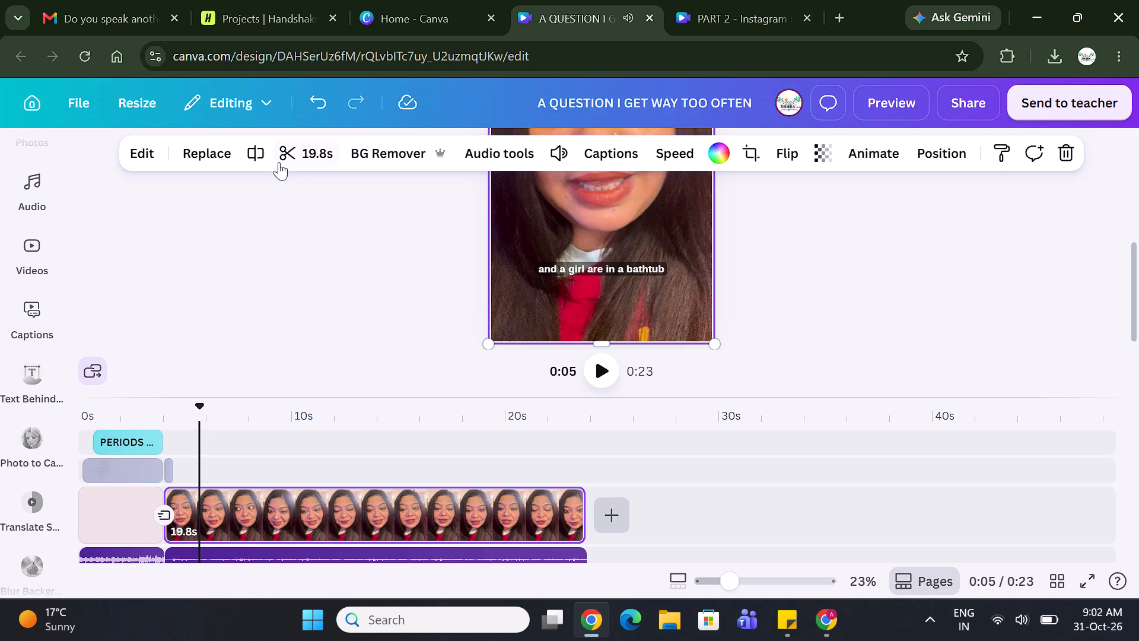
click(268, 158)
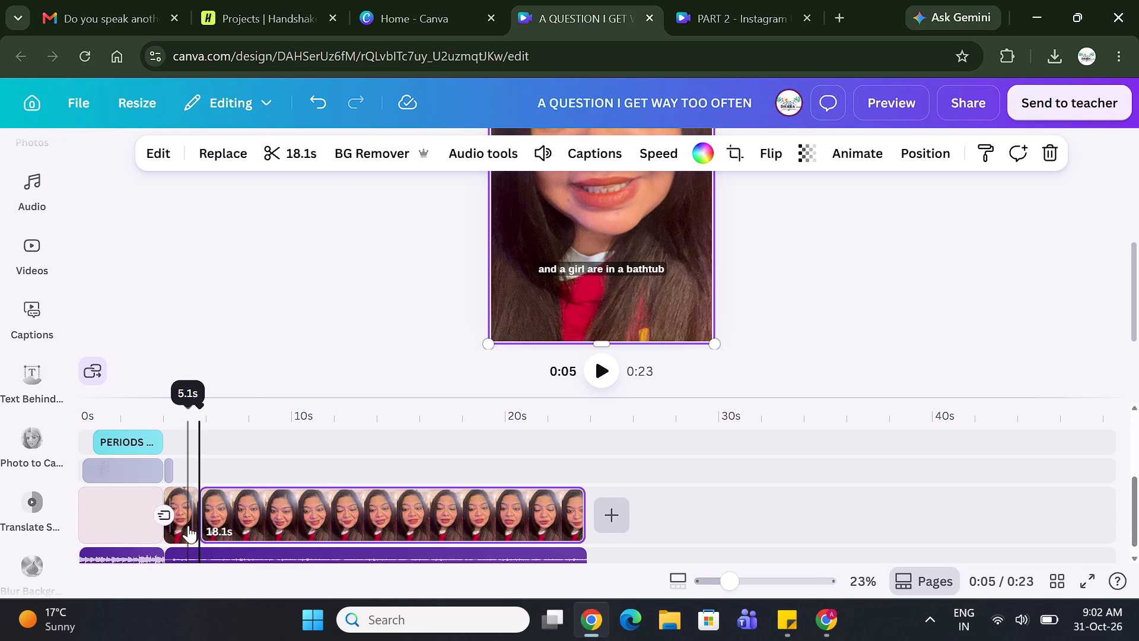
click(183, 528)
key(Delete)
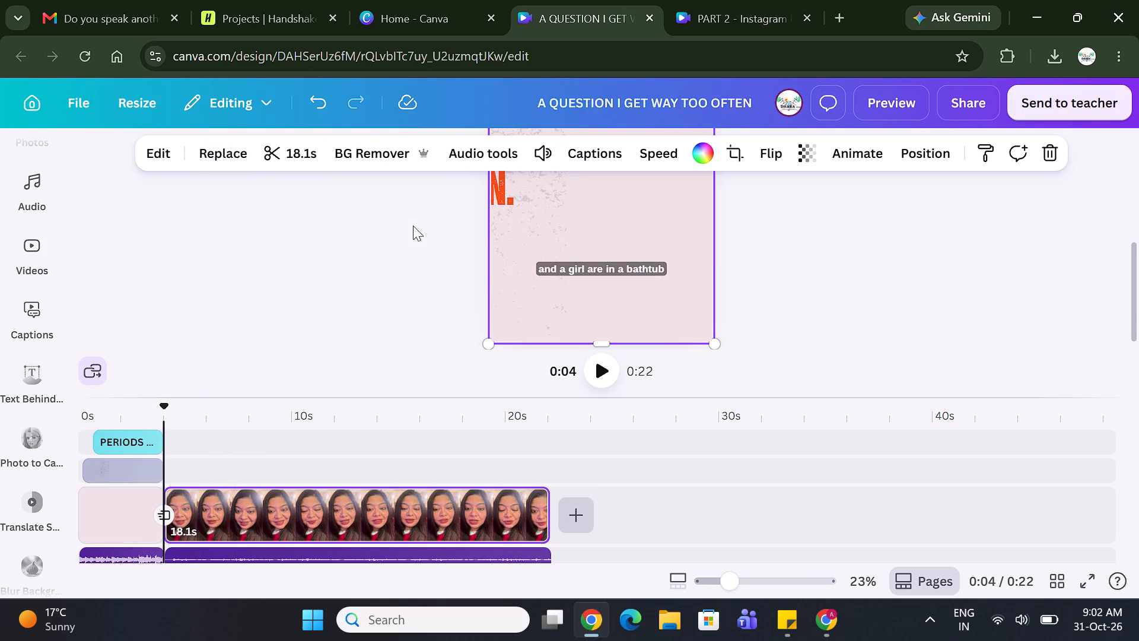
Play the shortened talking-head clip from its start to check the cut.
click(603, 370)
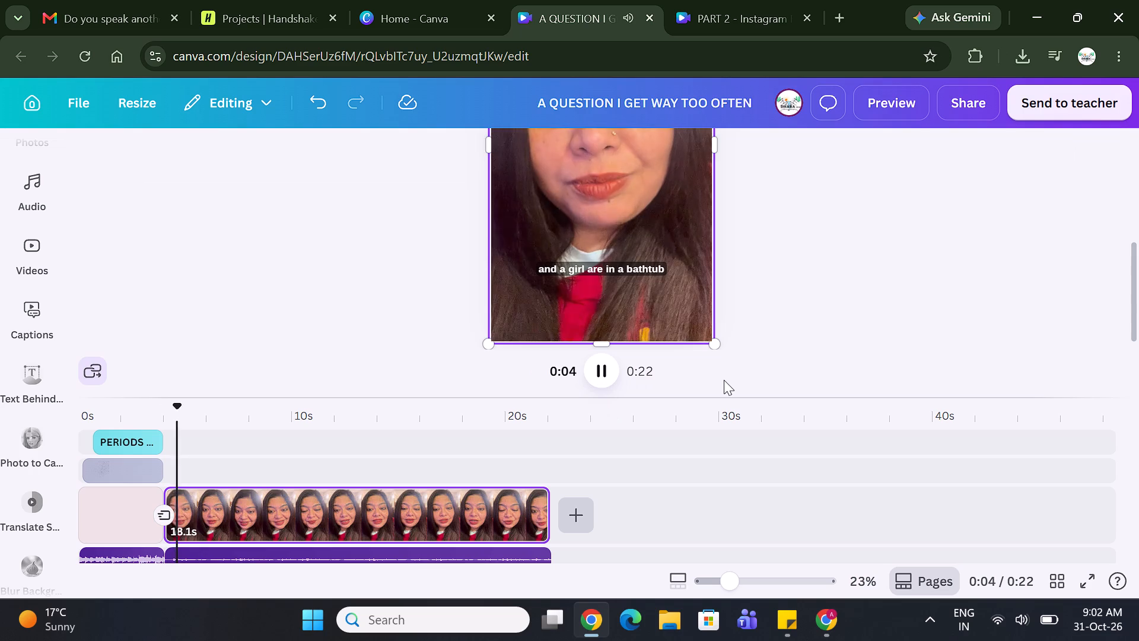
Delete all the captions, which no longer match the shortened talking-head clip.
scroll(396, 504, up, 1)
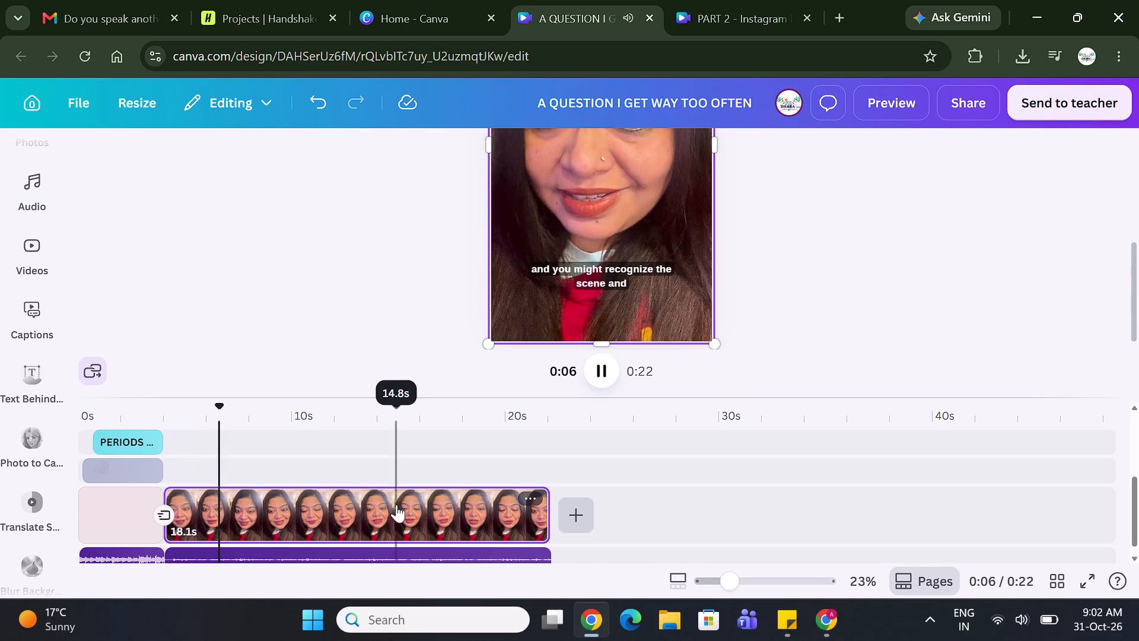
scroll(396, 504, up, 1)
click(182, 448)
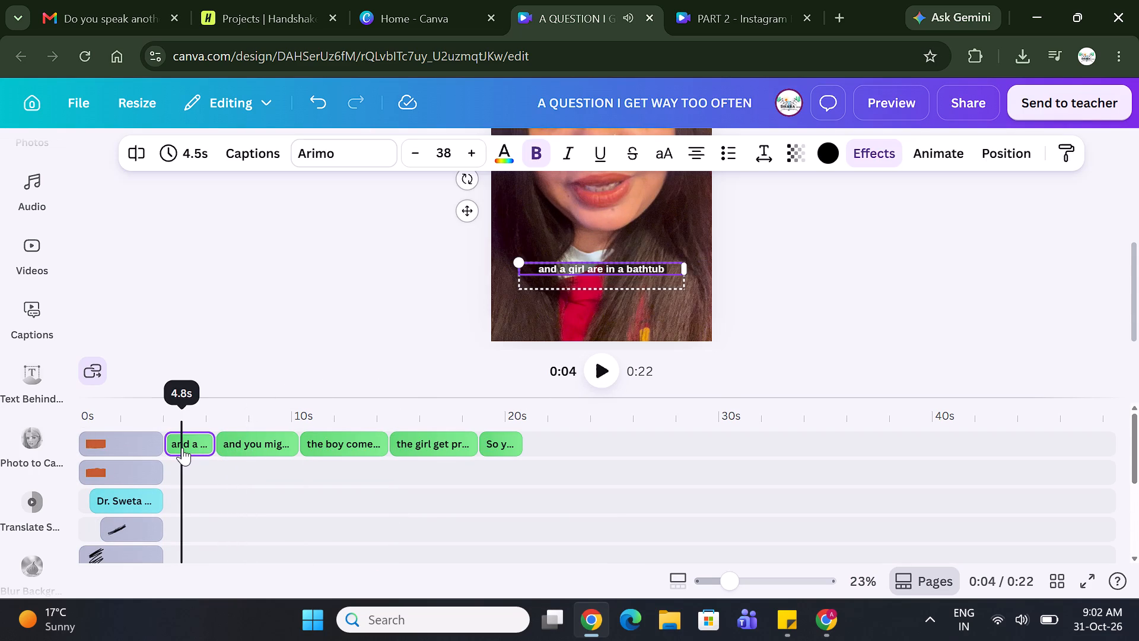
click(336, 304)
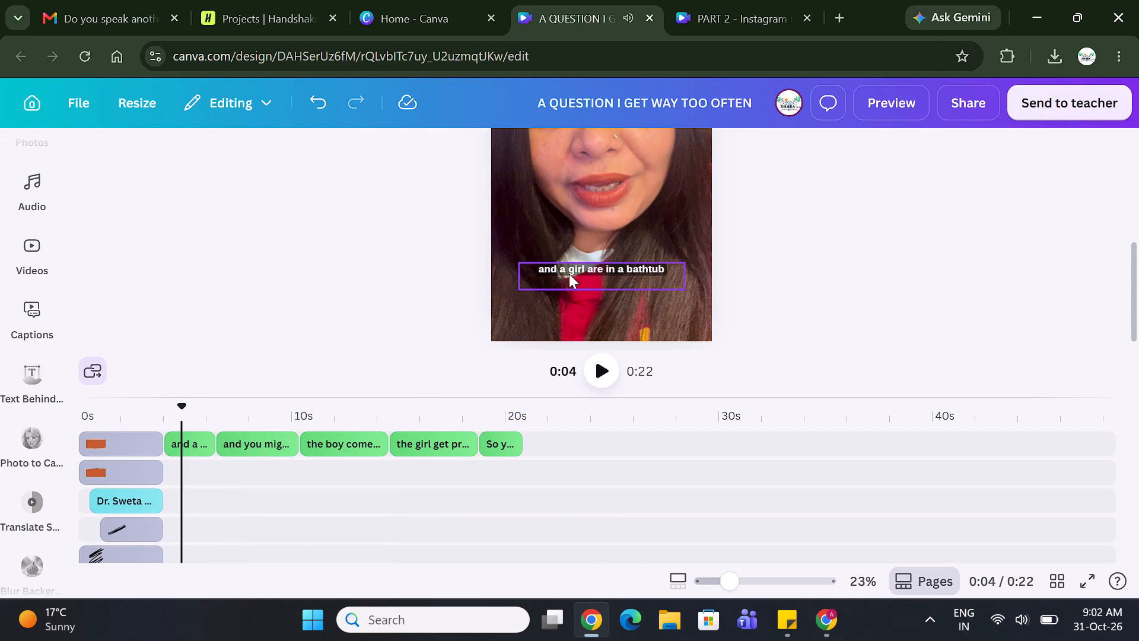
click(569, 274)
key(Delete)
Generate captions in the Classic style for all suitable clips.
scroll(523, 452, down, 2)
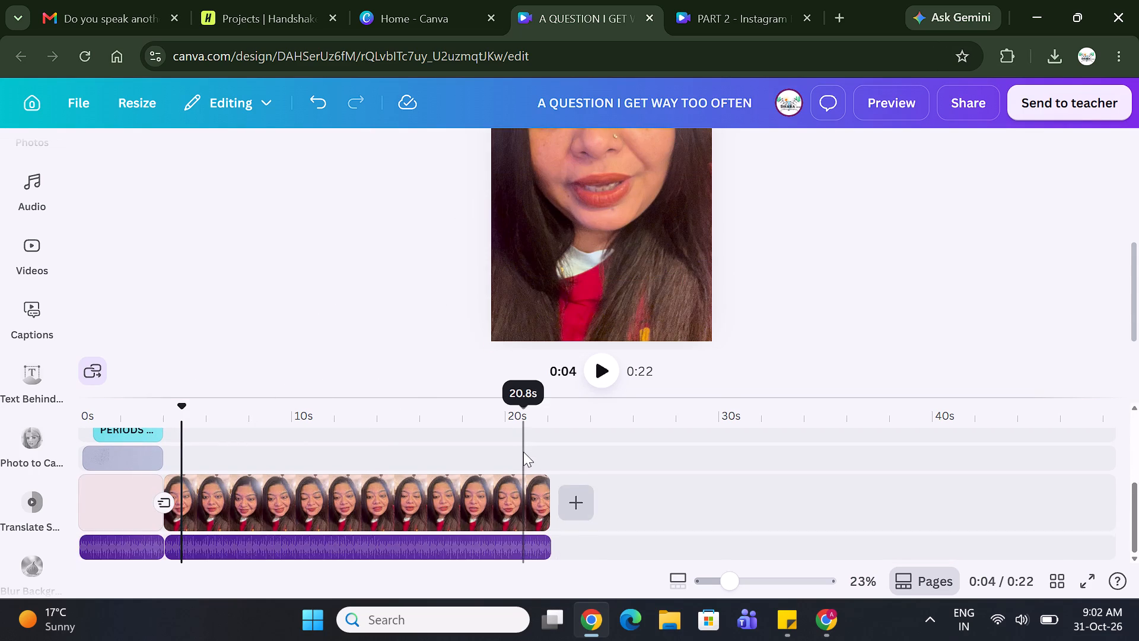
click(50, 315)
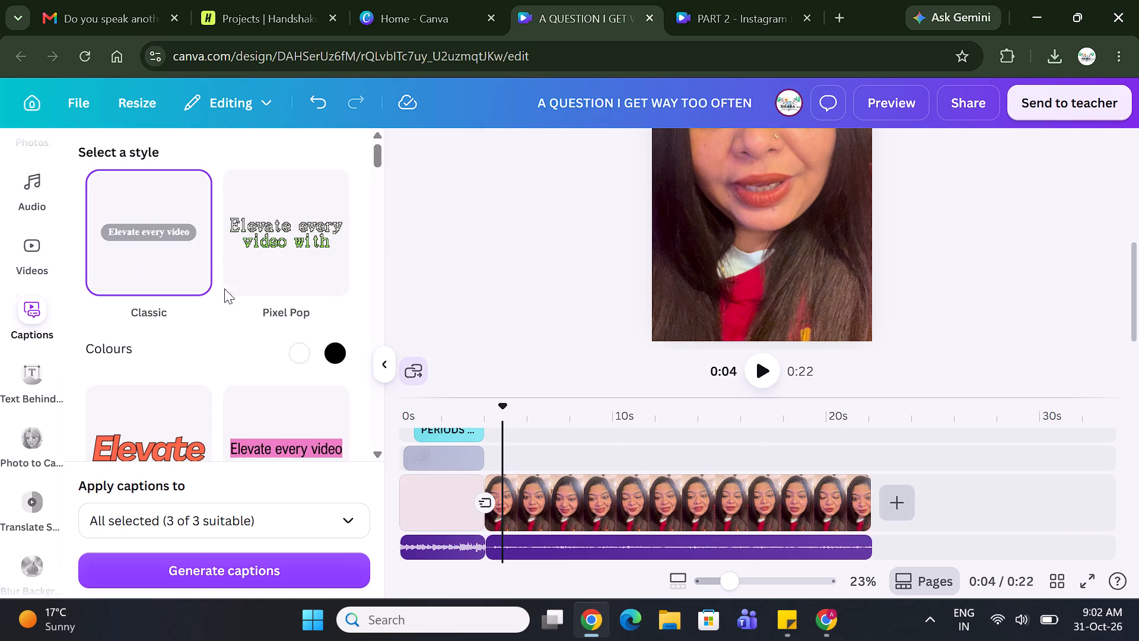
click(219, 565)
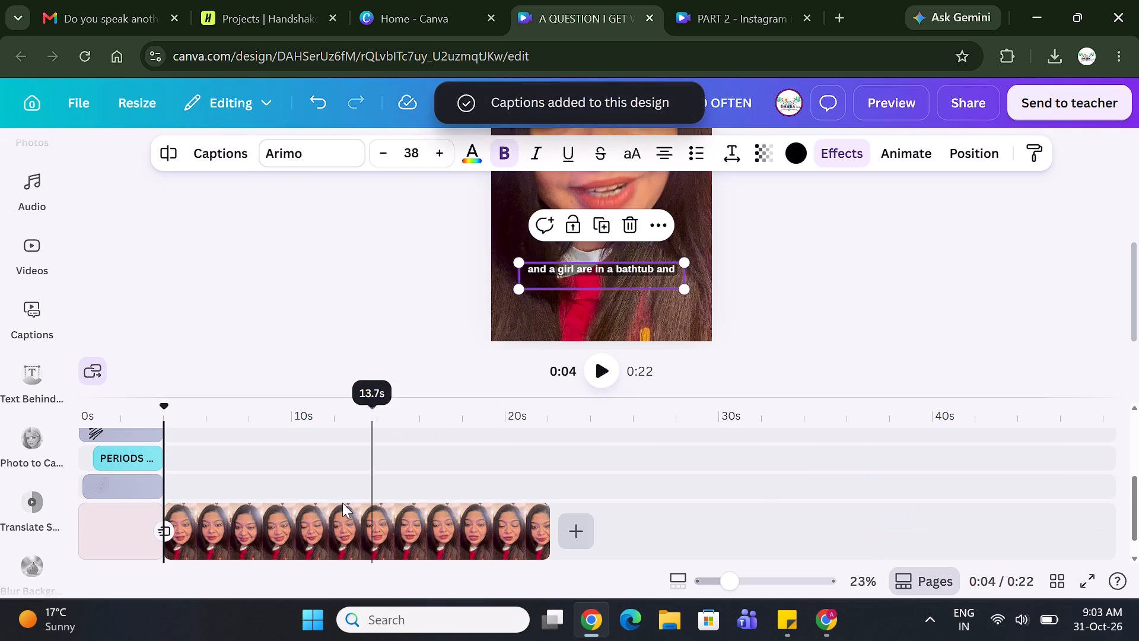
Delete the two stray dot-only captions, one at the start and one at about 4 seconds.
scroll(335, 507, up, 2)
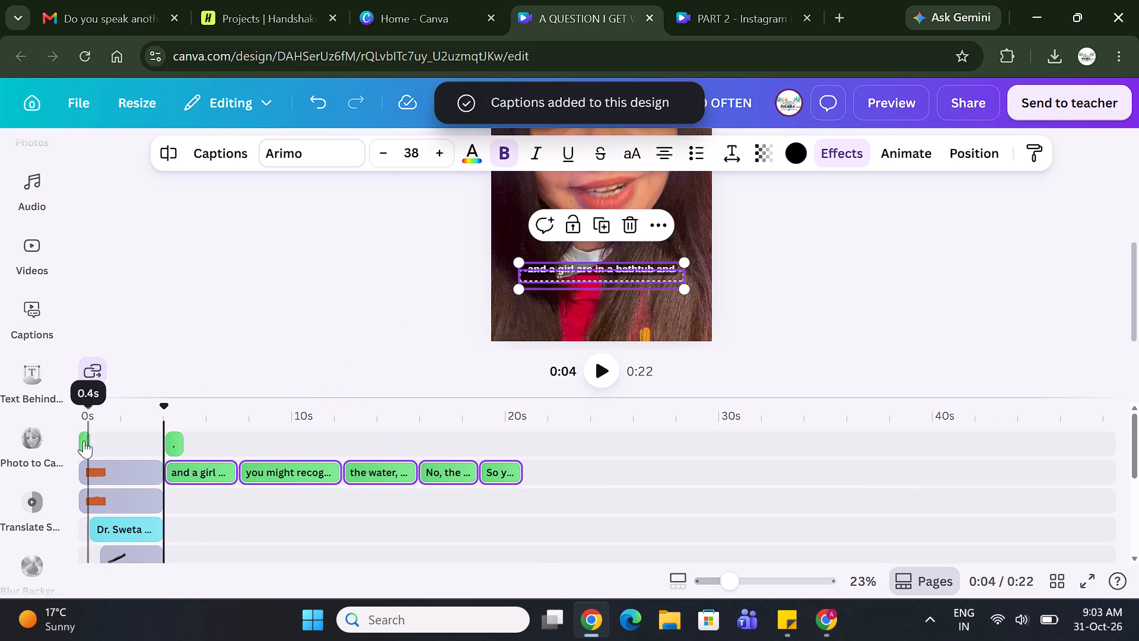
click(83, 440)
key(Delete)
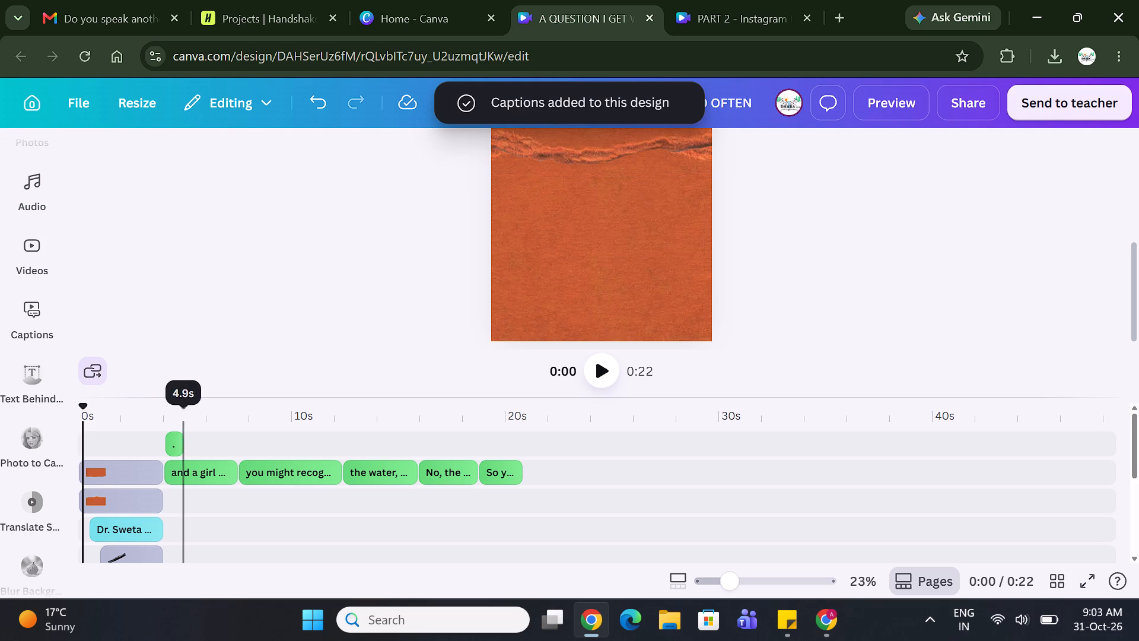
click(176, 438)
key(Delete)
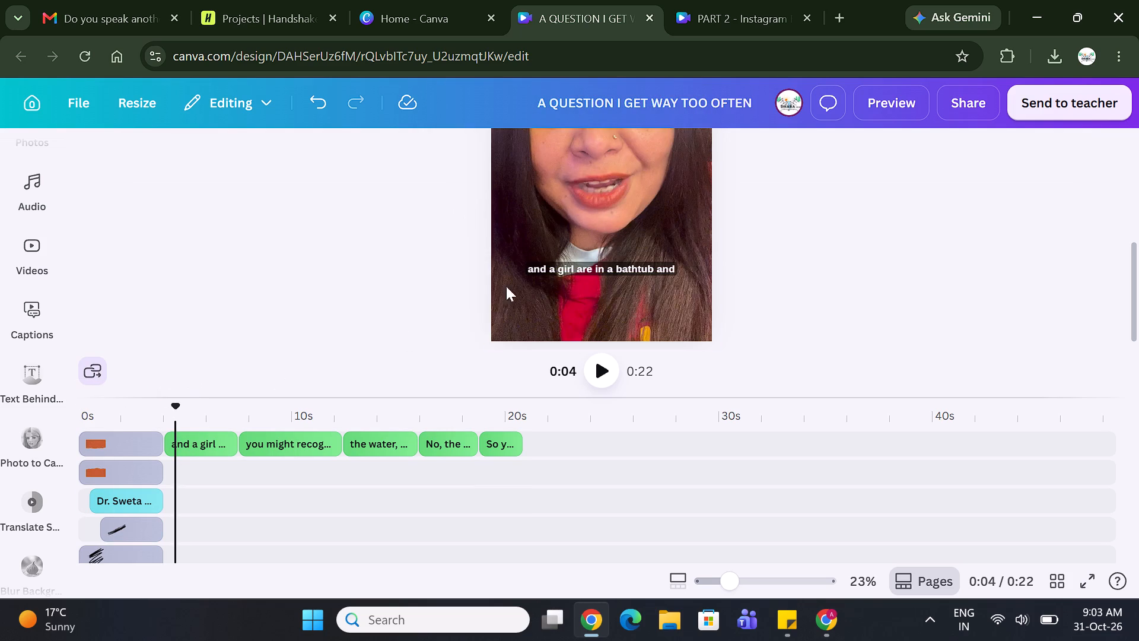
Insert "If a boy" at the start of the first caption so it reads "If a boy and a girl are in a bathtub and".
triple_click(572, 268)
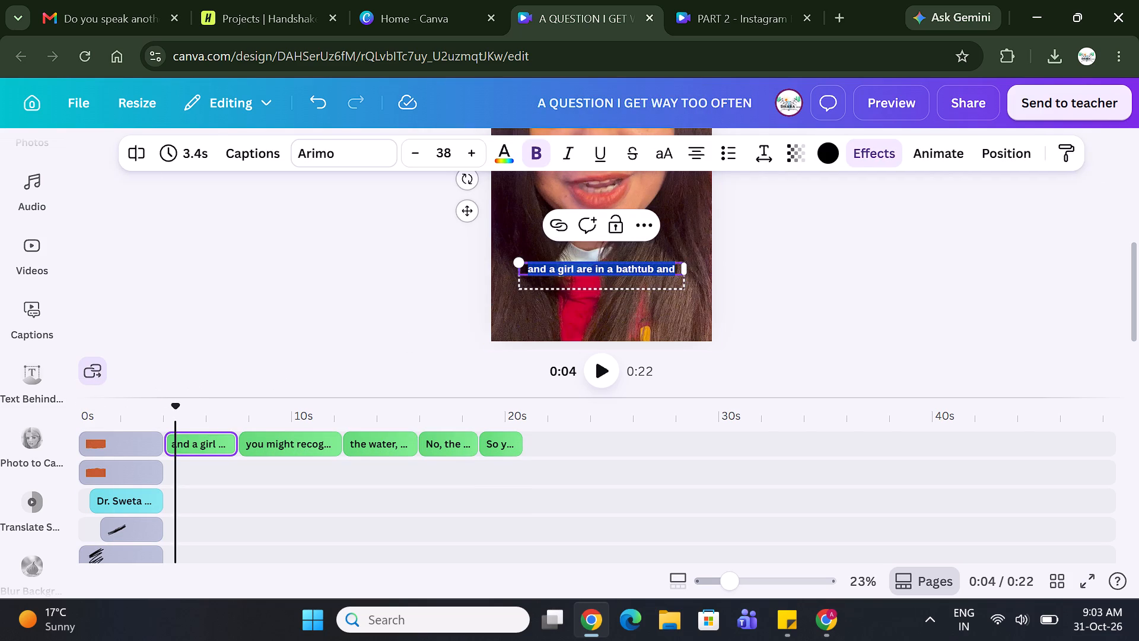
click(529, 271)
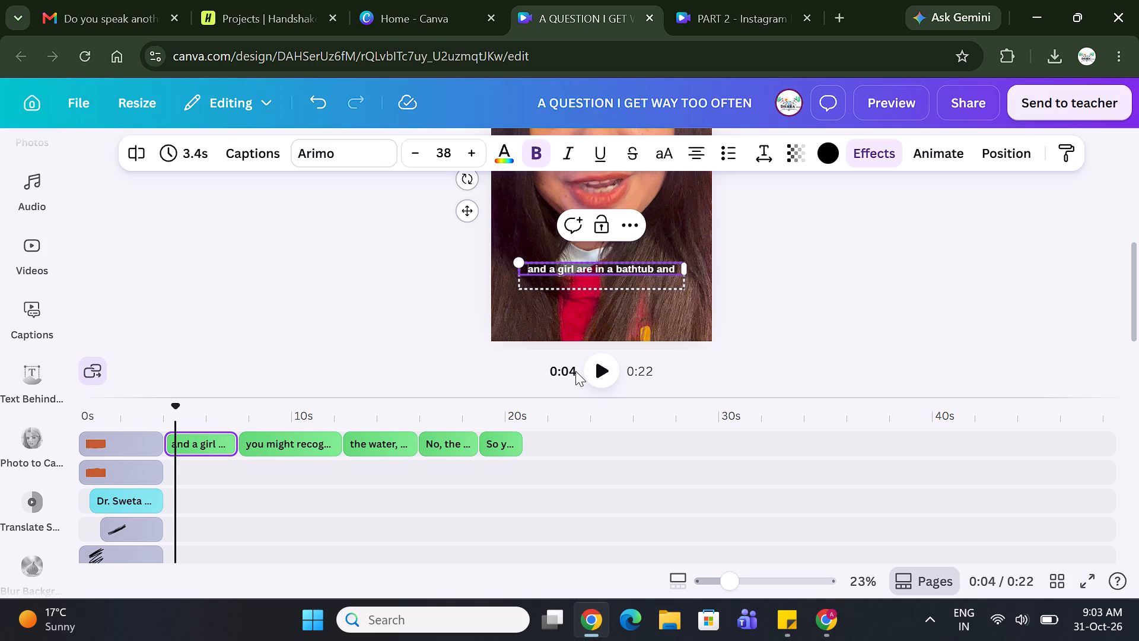
text(IF)
key(space)
key(BackSpace)
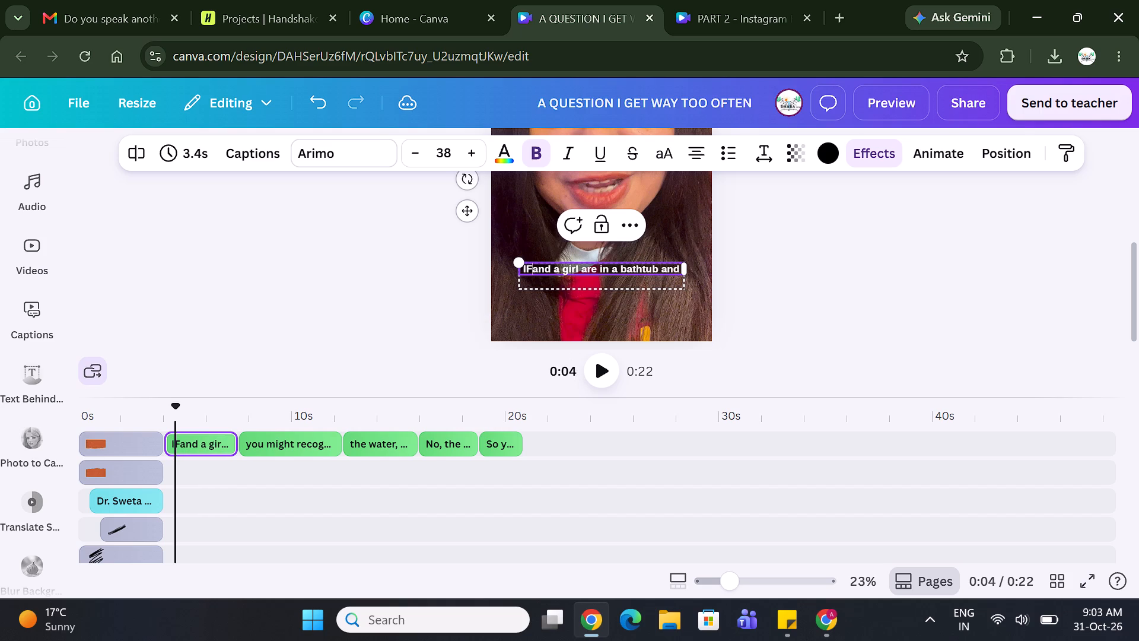
key(BackSpace)
key(BackSpace)
text(If a)
key(space)
text(boy)
key(space)
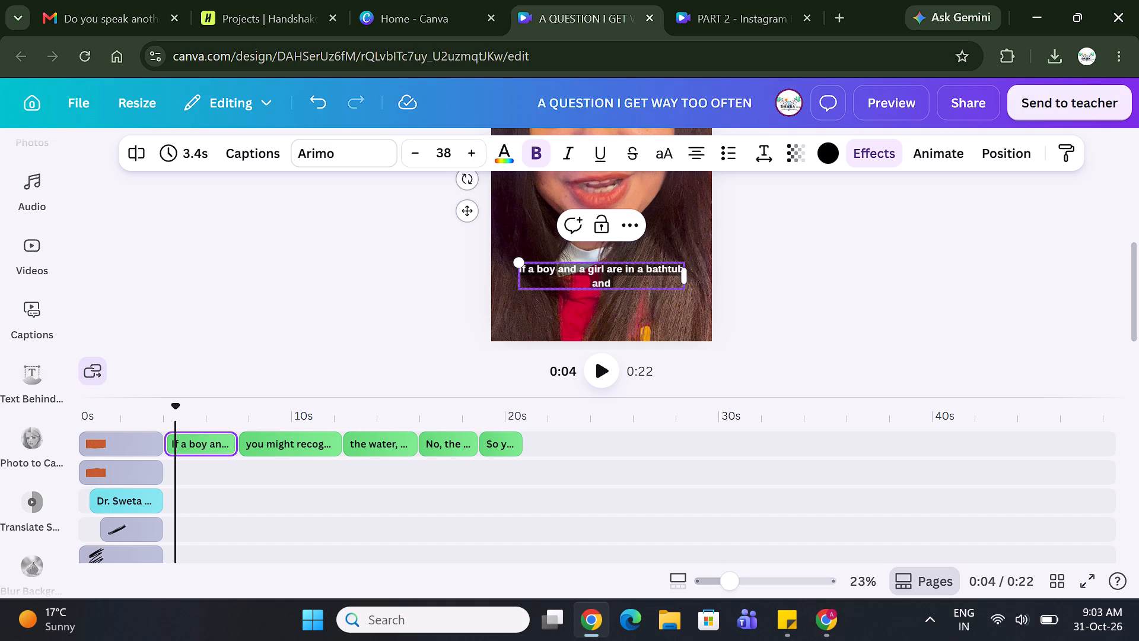
click(790, 281)
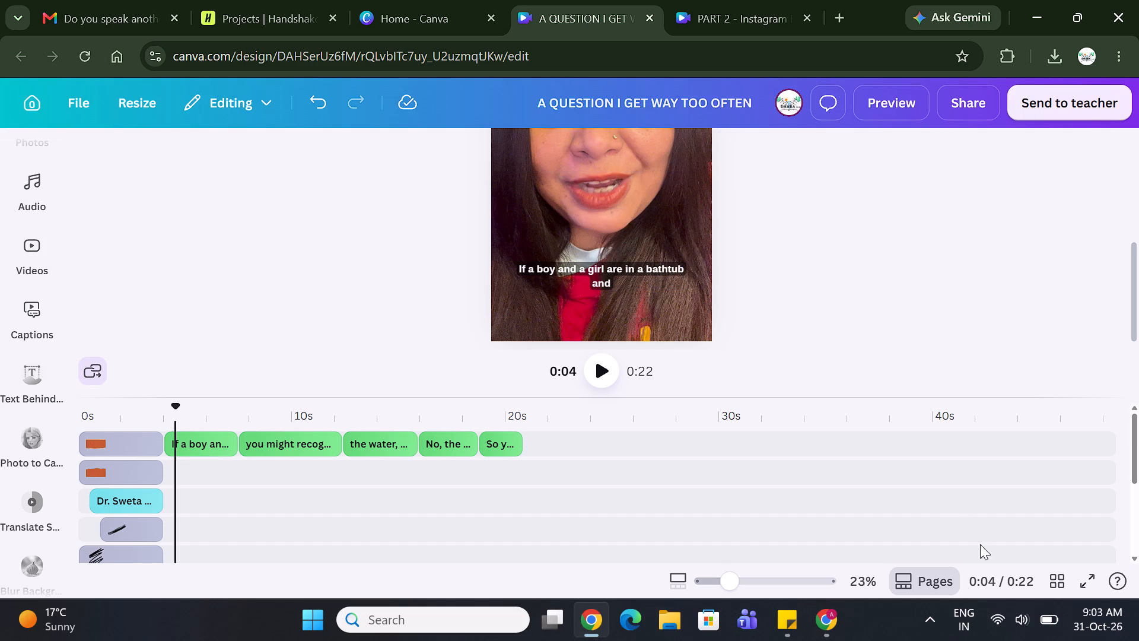
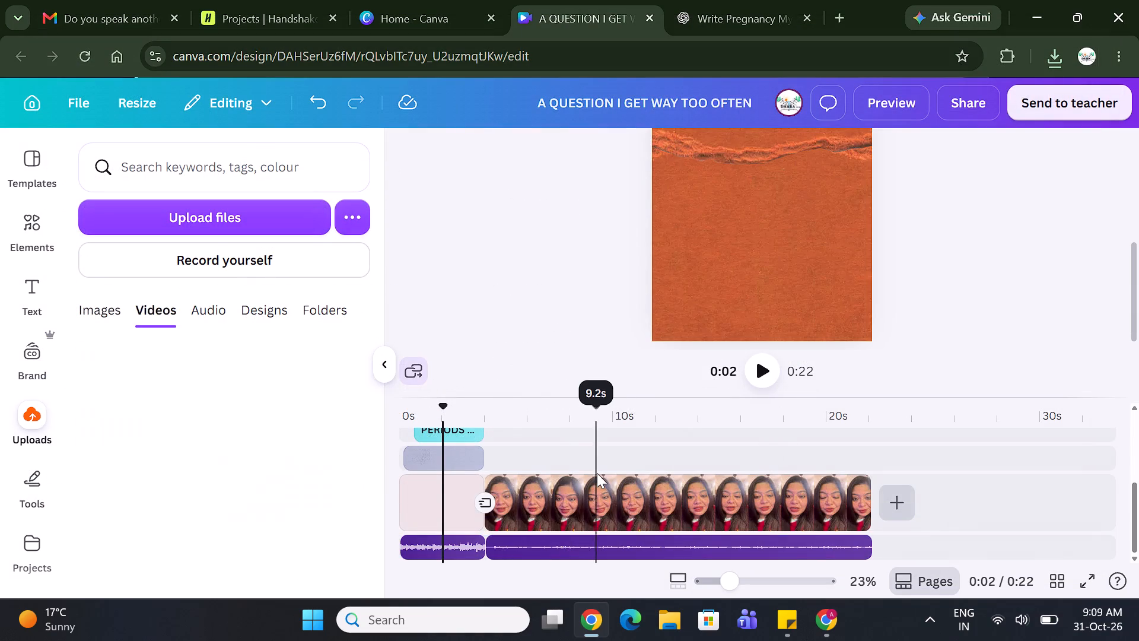
scroll(597, 473, up, 2)
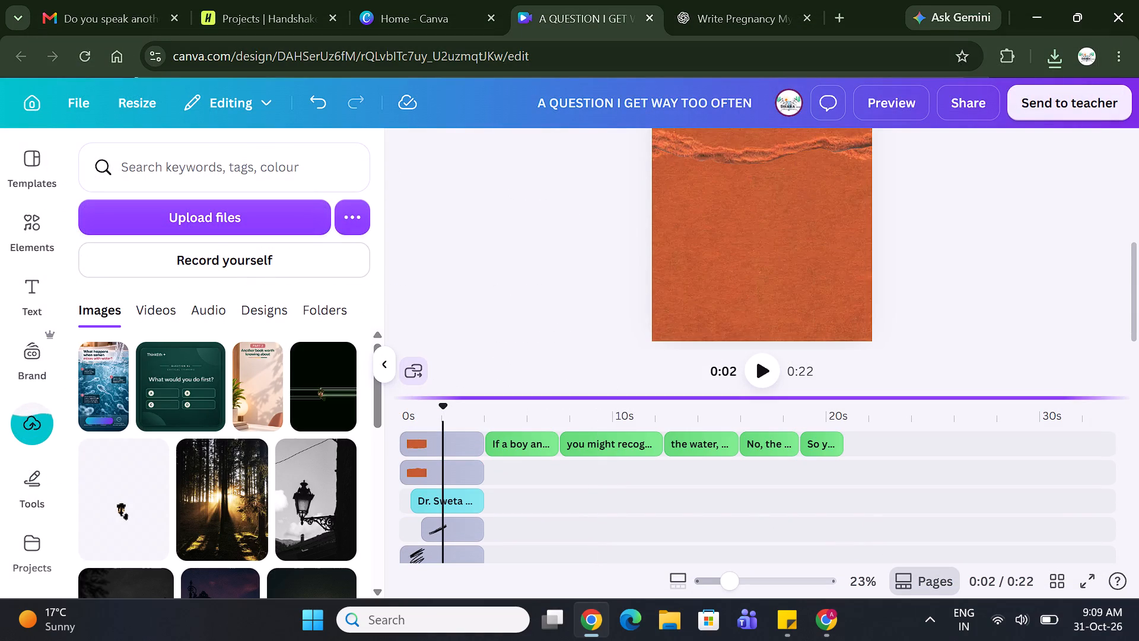
drag(628, 398, 631, 321)
scroll(603, 471, down, 1)
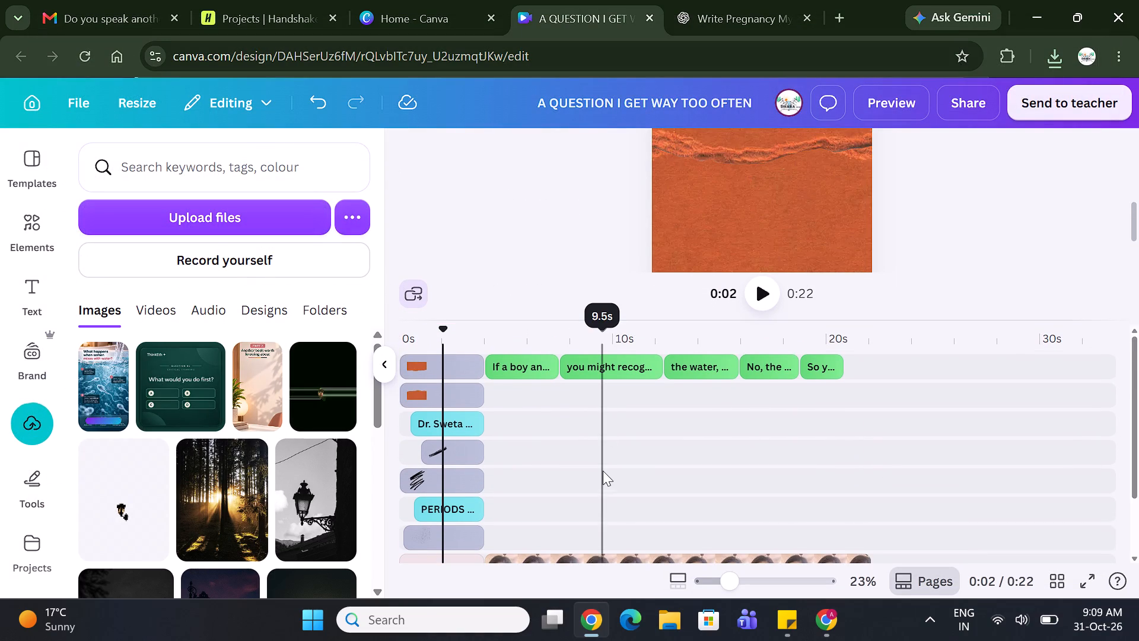
scroll(603, 471, down, 1)
scroll(603, 471, up, 1)
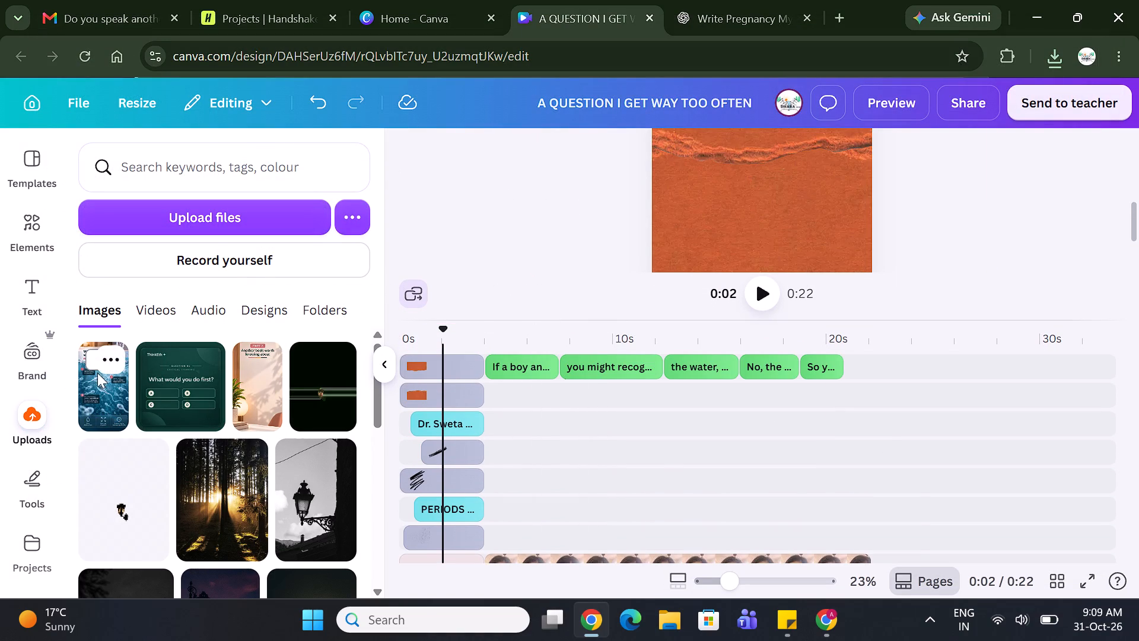
drag(101, 394, 653, 394)
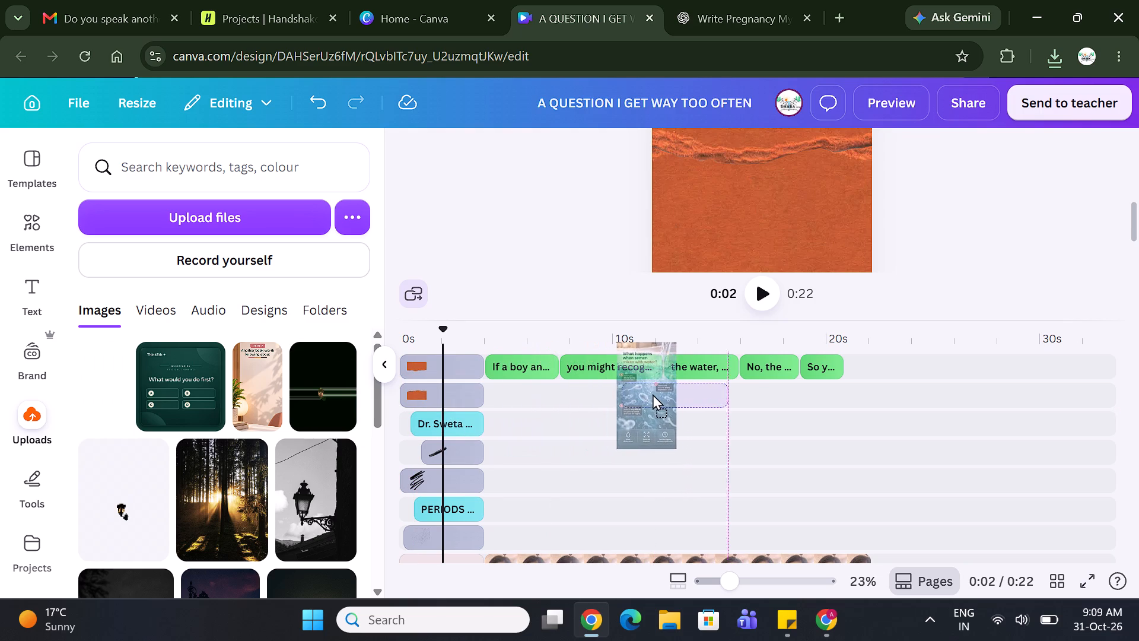
drag(653, 394, 667, 389)
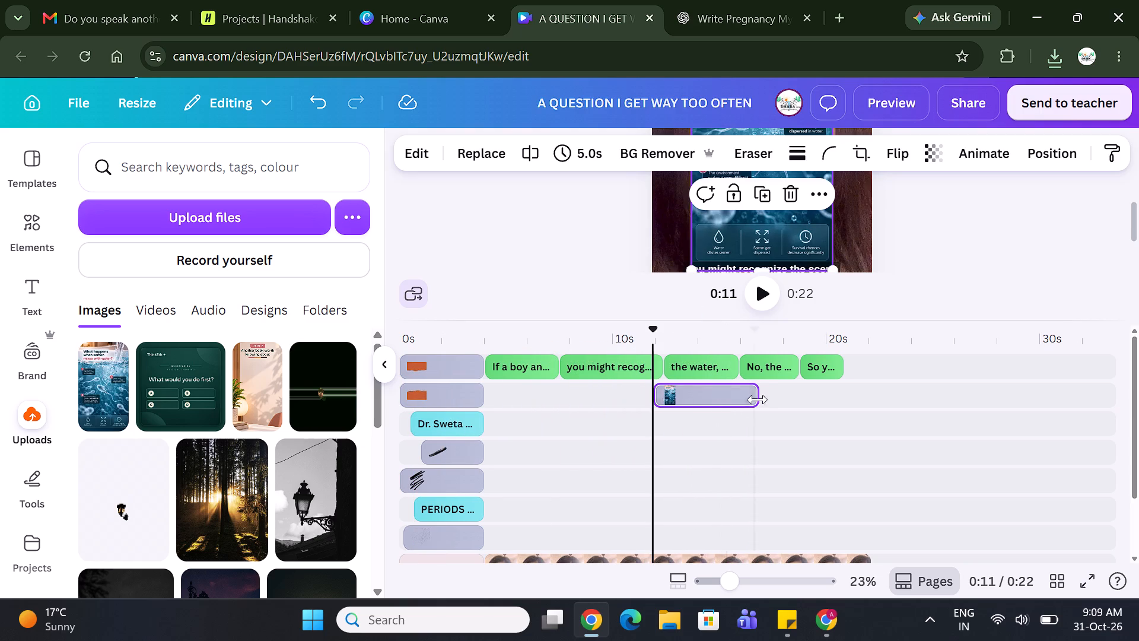
Shorten the water image's clip to 2.5 s.
drag(753, 396, 712, 398)
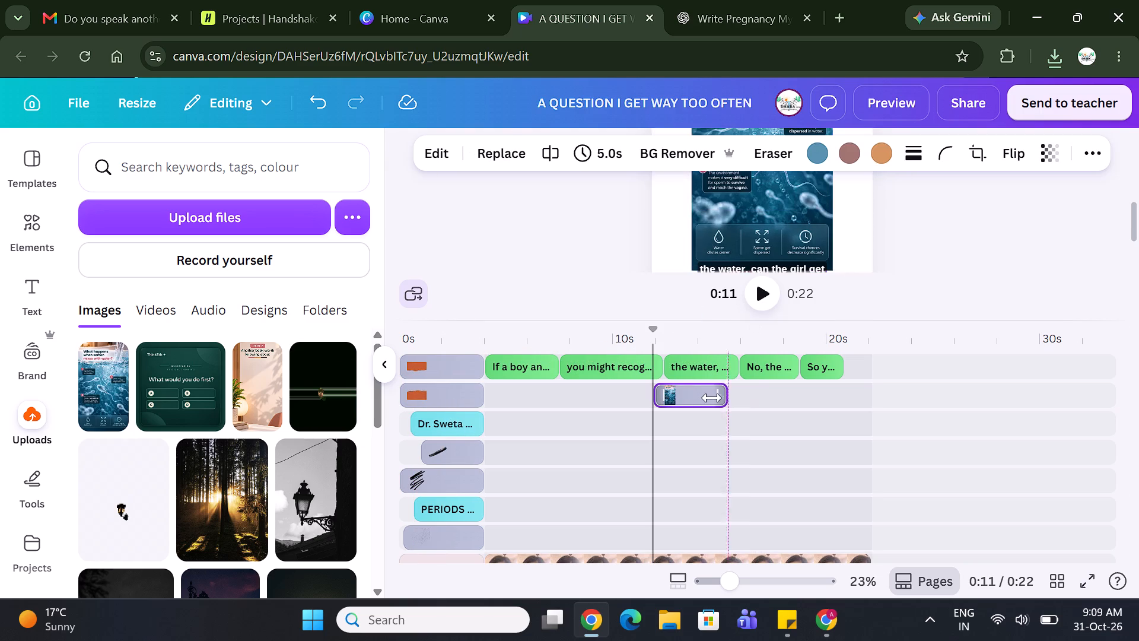
drag(712, 398, 701, 397)
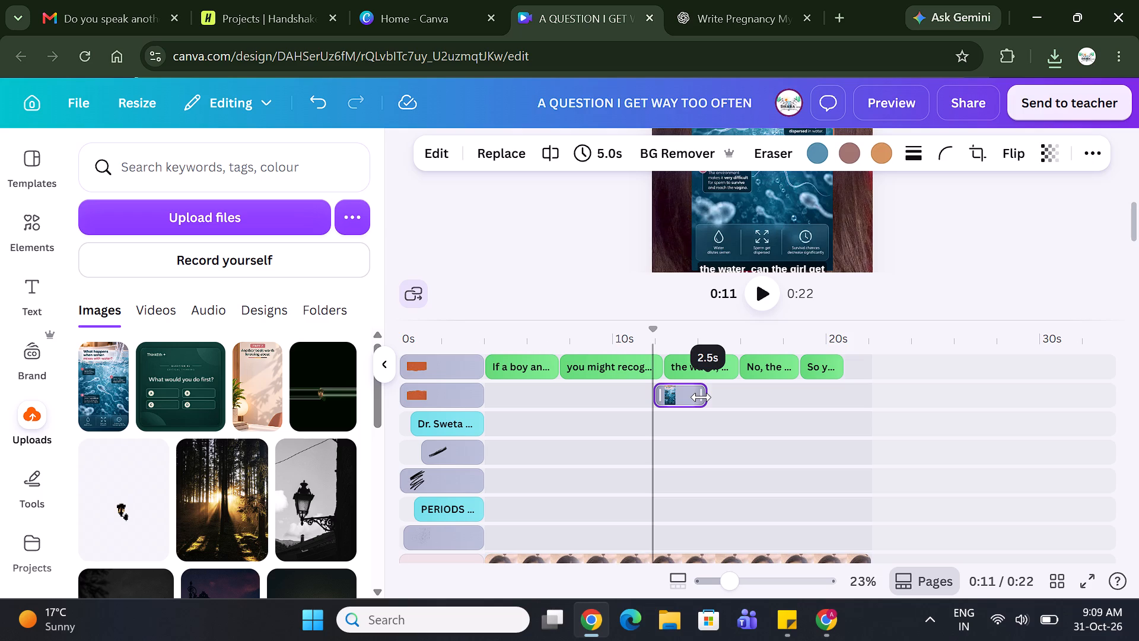
Enlarge the water image so it fills the whole video frame from corner to corner.
click(685, 389)
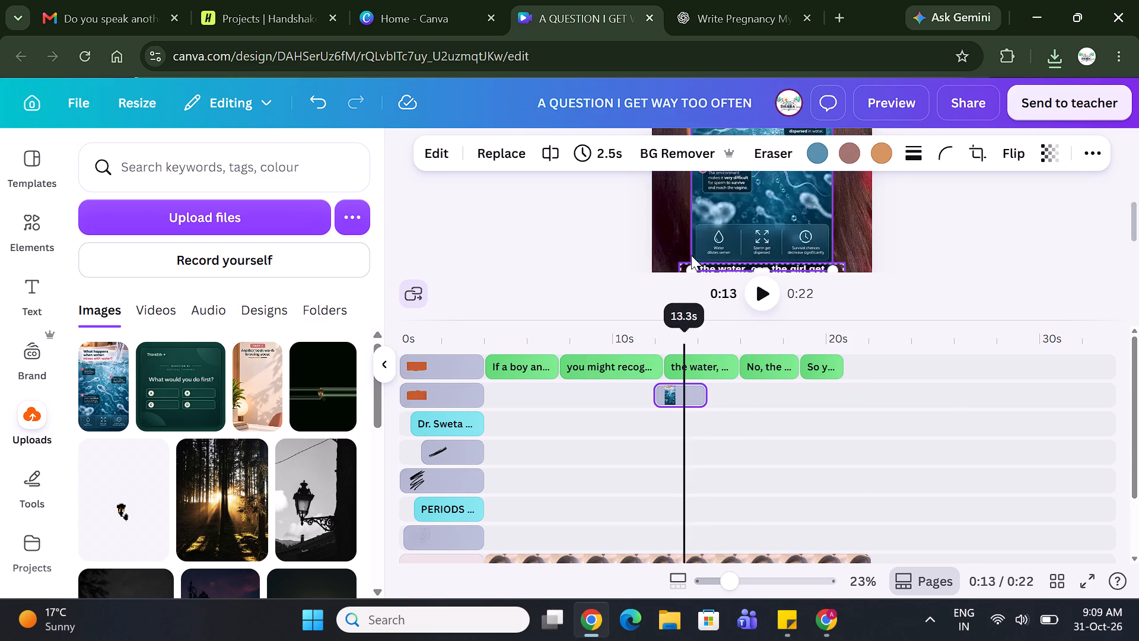
scroll(599, 220, down, 2)
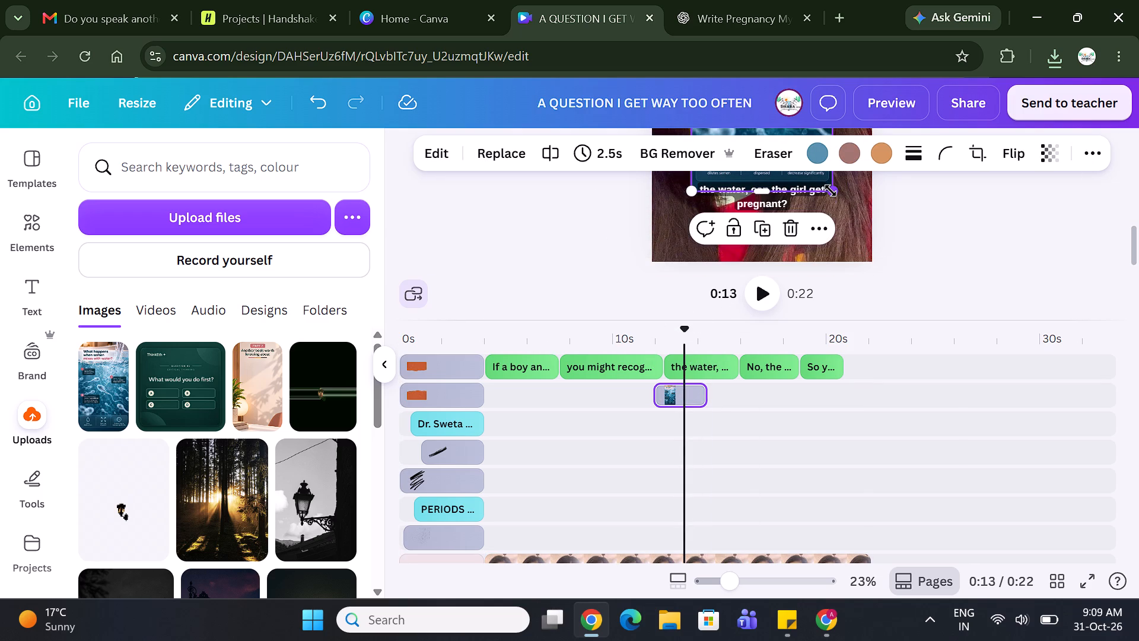
drag(831, 191, 872, 261)
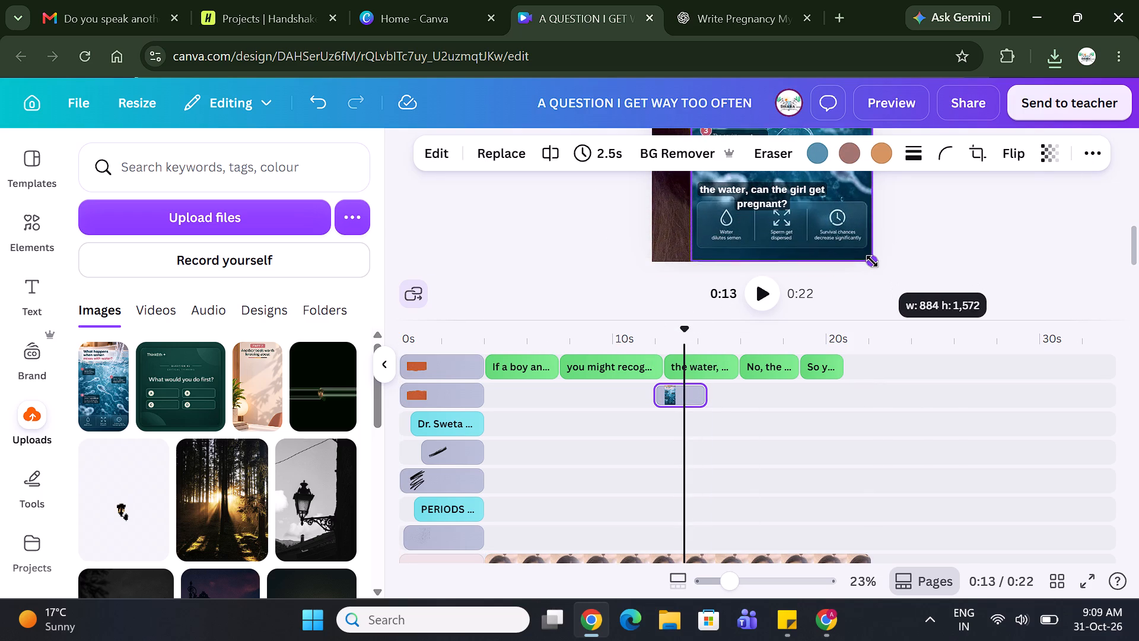
drag(872, 261, 873, 258)
scroll(917, 230, up, 3)
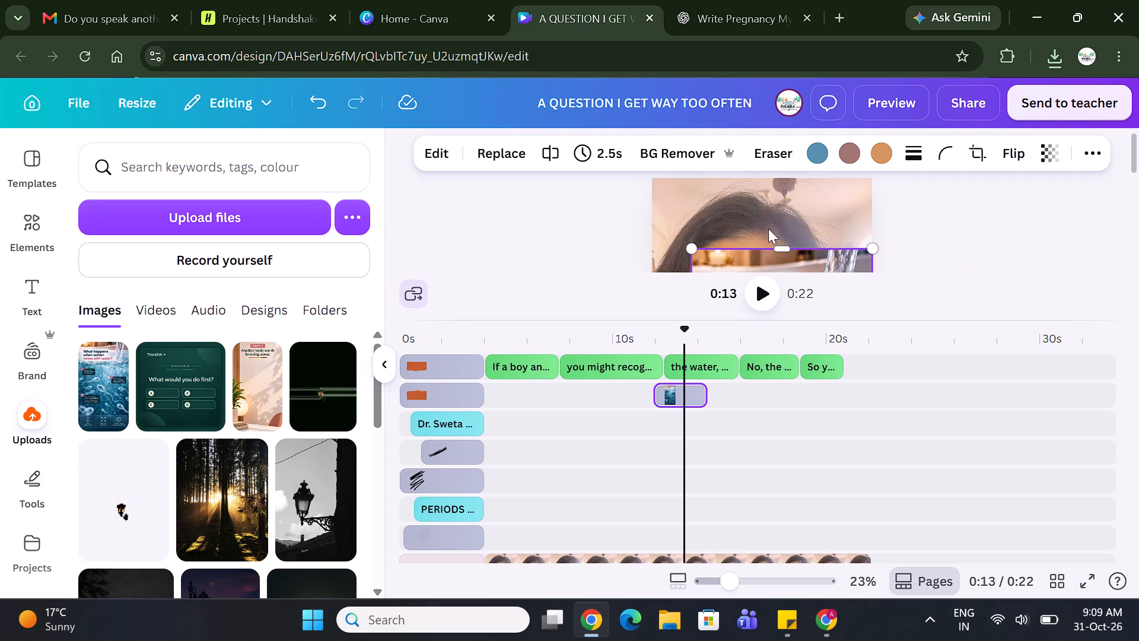
drag(689, 241, 658, 186)
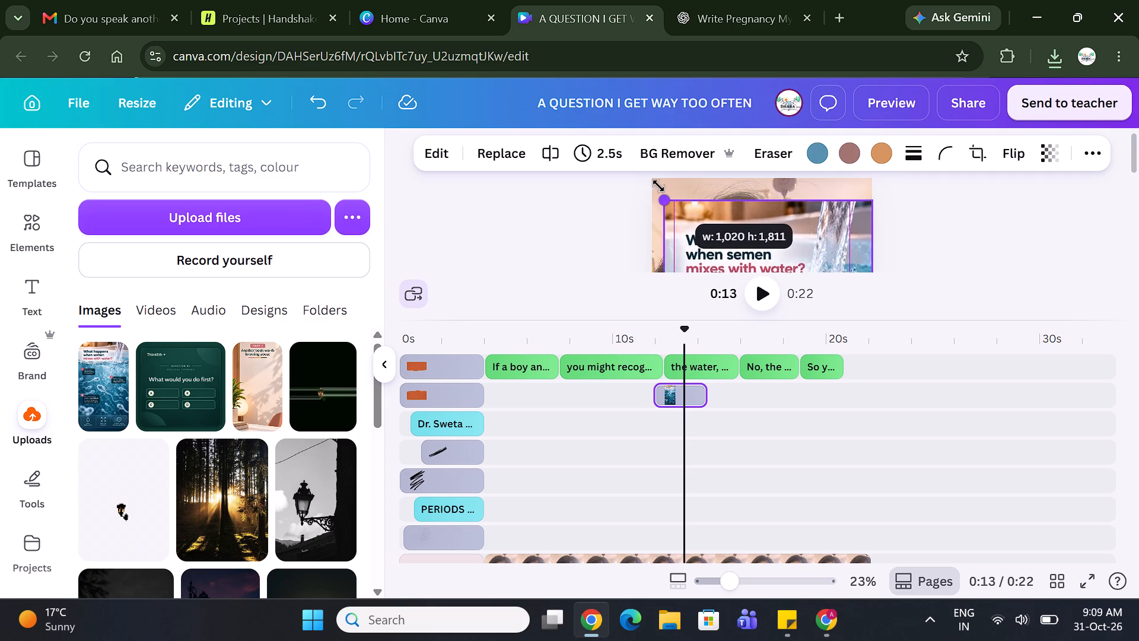
drag(658, 186, 652, 175)
click(573, 266)
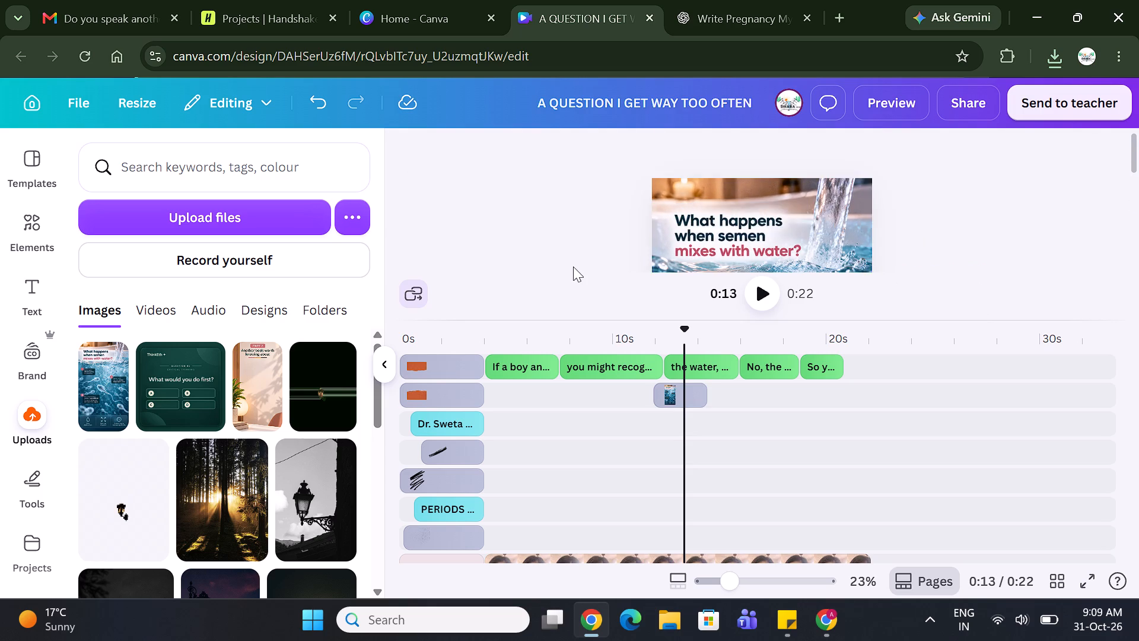
Apply the Old TV animation to the water image.
scroll(573, 266, down, 4)
click(676, 246)
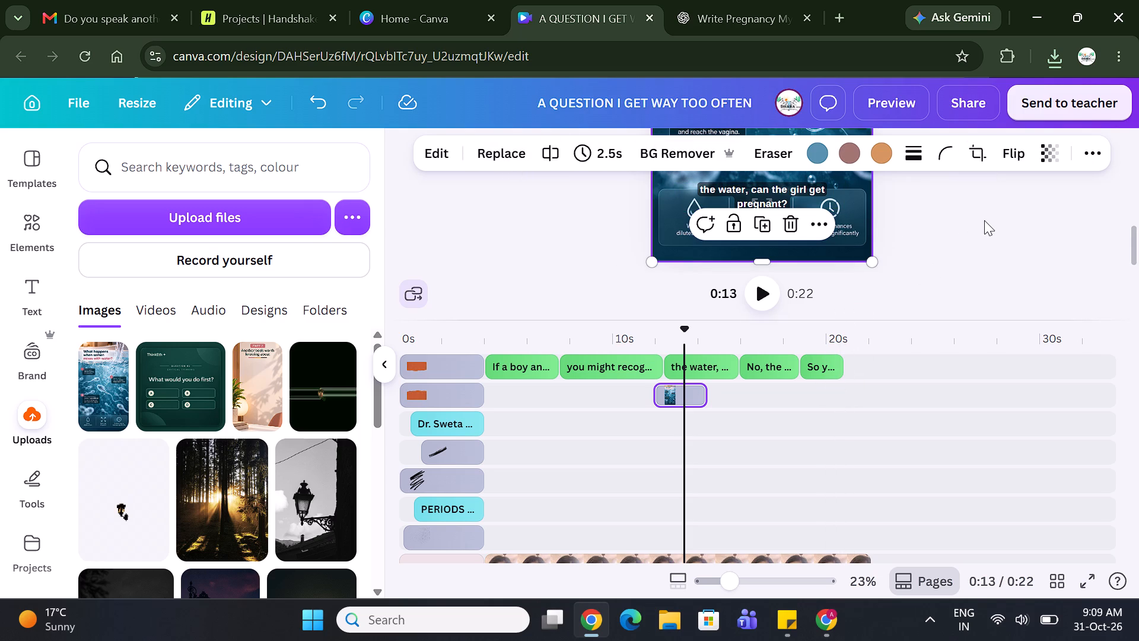
click(1098, 150)
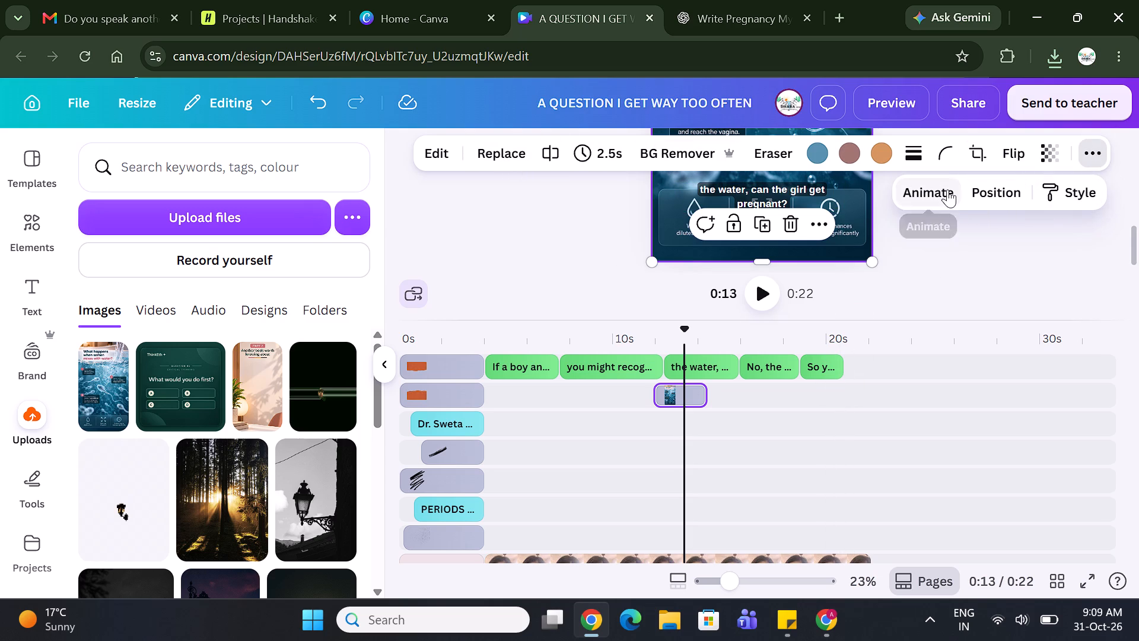
click(947, 189)
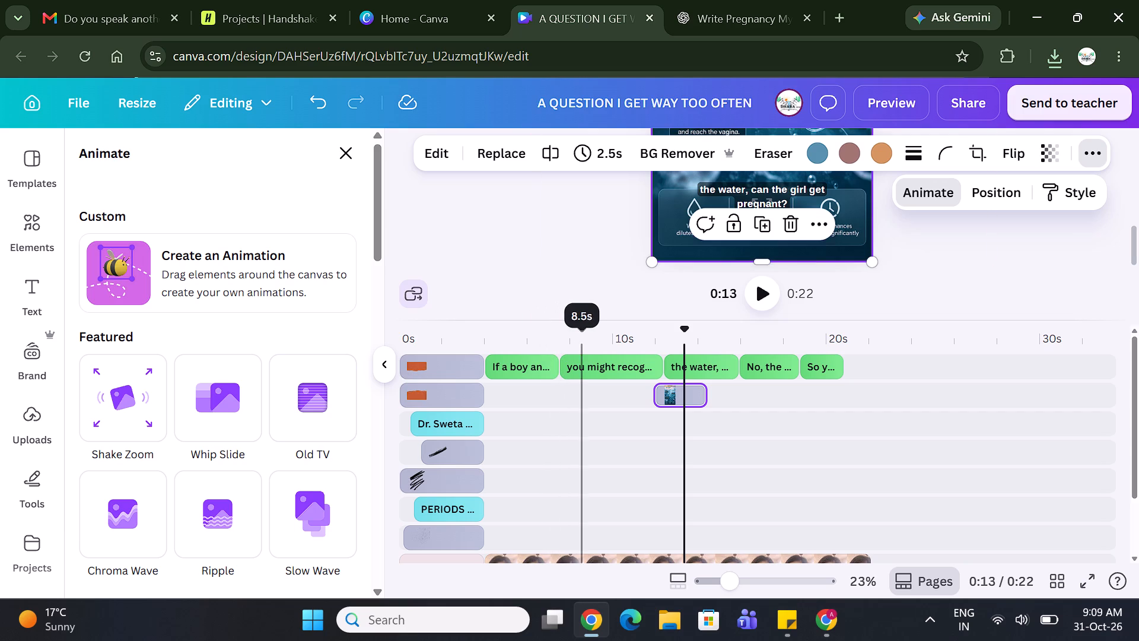
drag(588, 321, 592, 439)
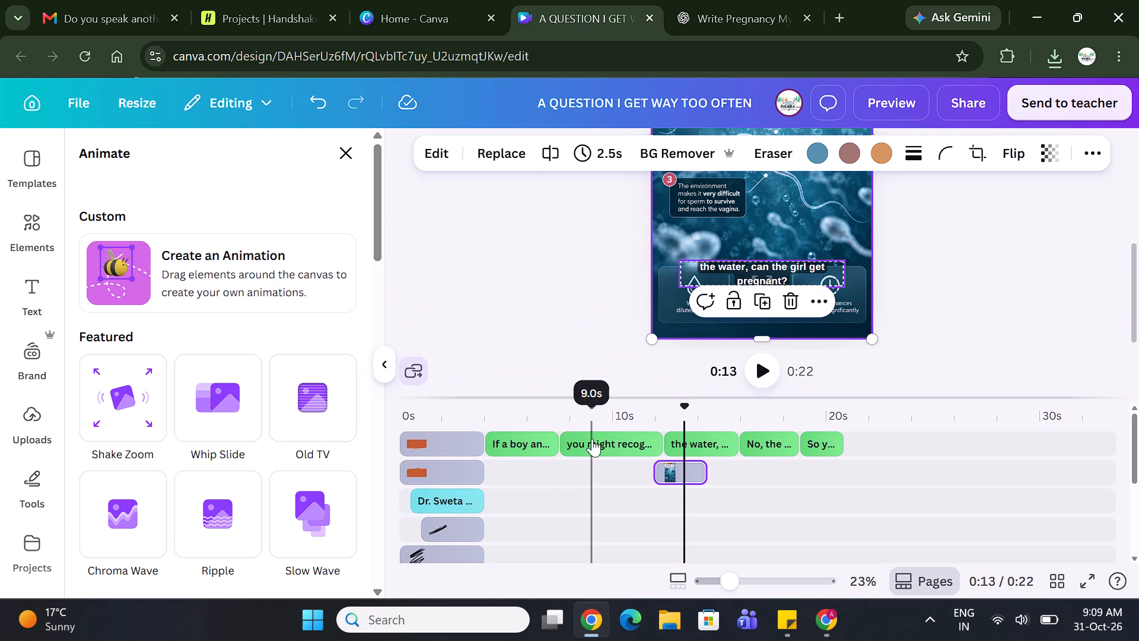
scroll(563, 287, up, 2)
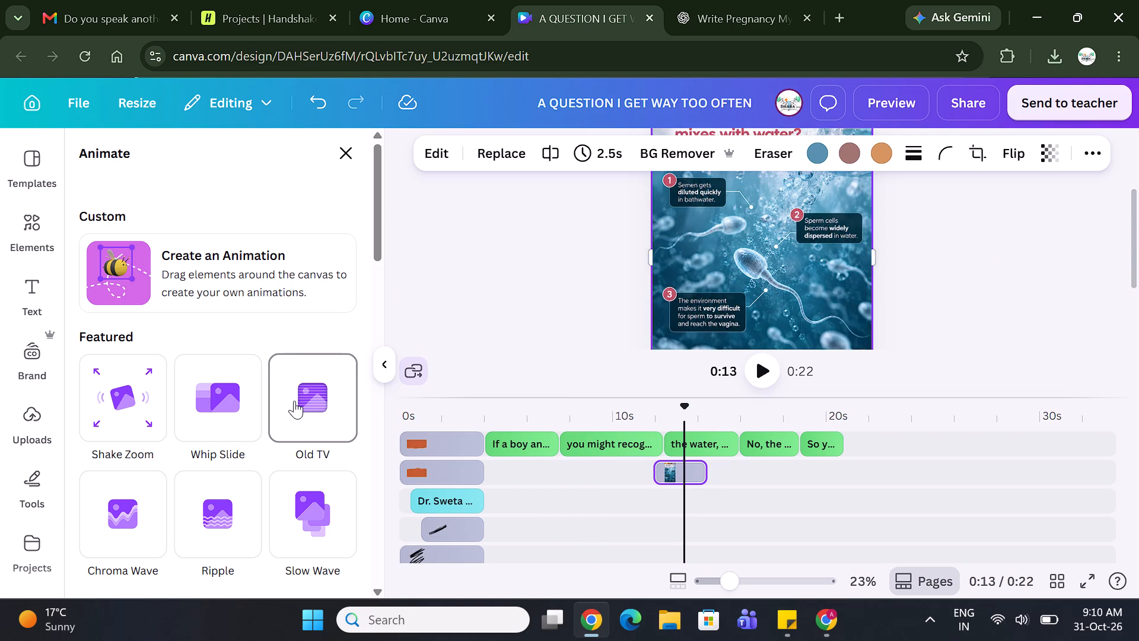
click(294, 401)
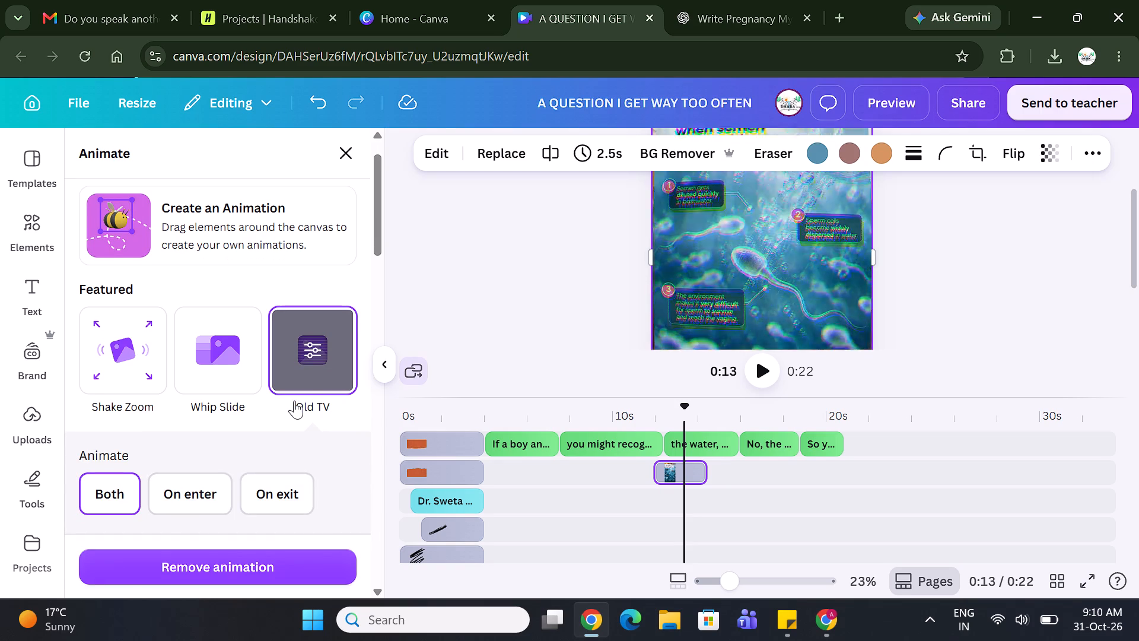
scroll(455, 256, down, 1)
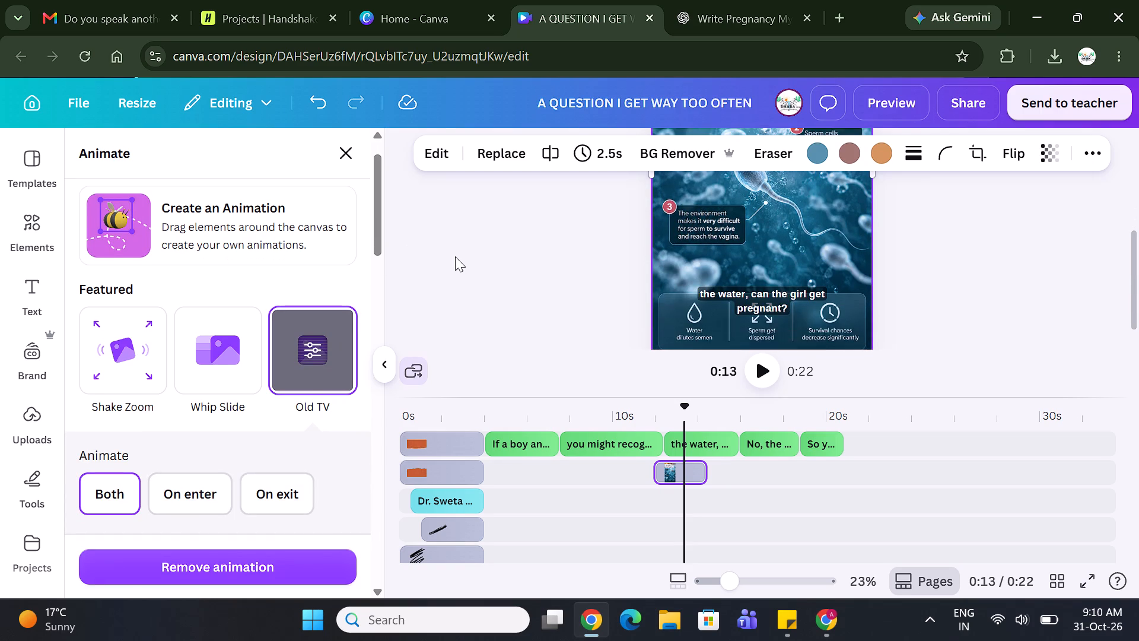
scroll(565, 485, down, 1)
scroll(565, 485, up, 1)
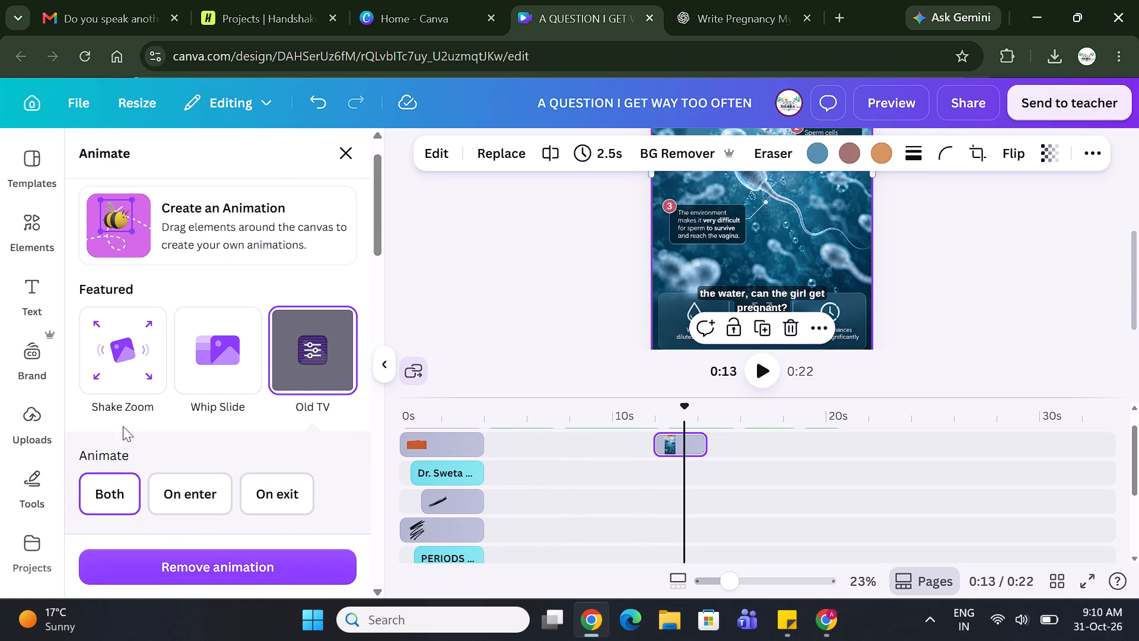
scroll(128, 404, down, 4)
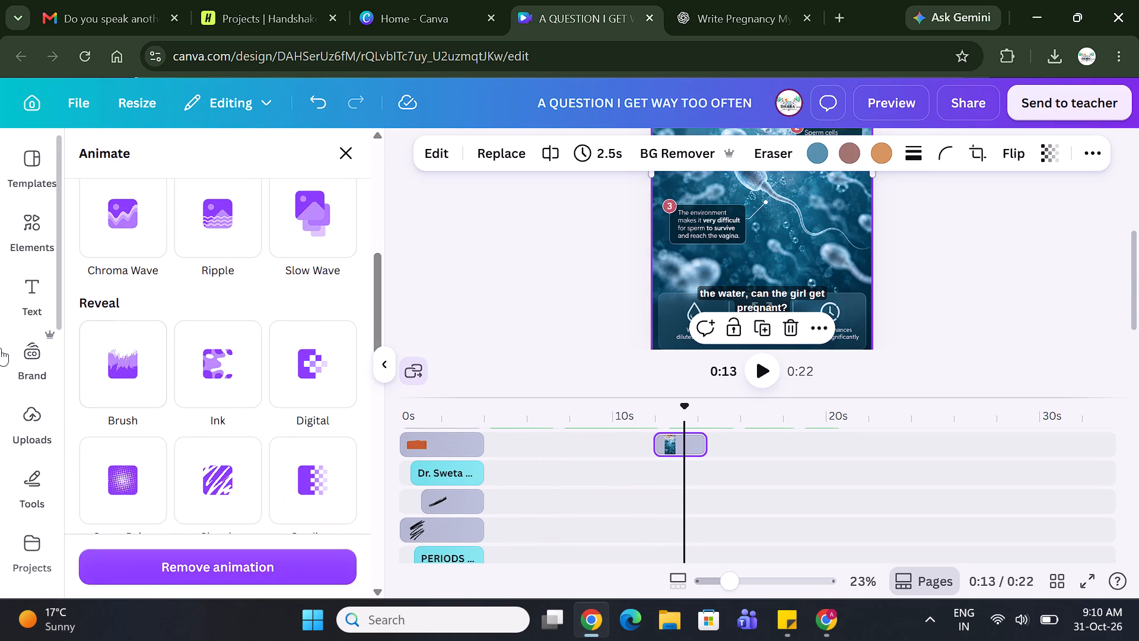
Open the audio library for searching.
scroll(0, 348, down, 4)
click(31, 322)
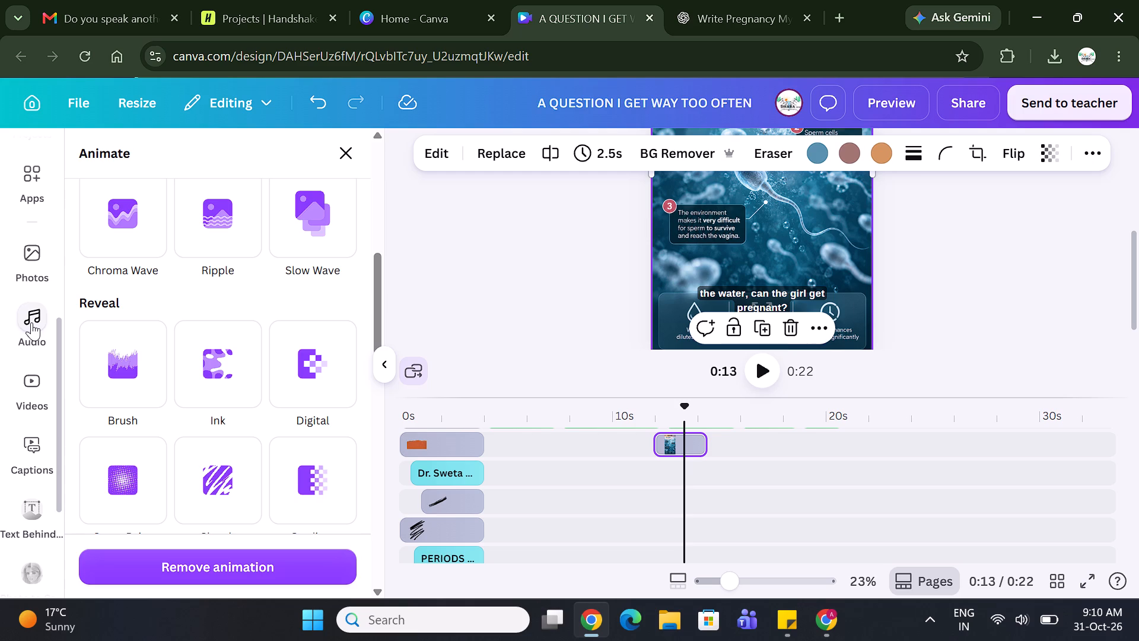
click(180, 153)
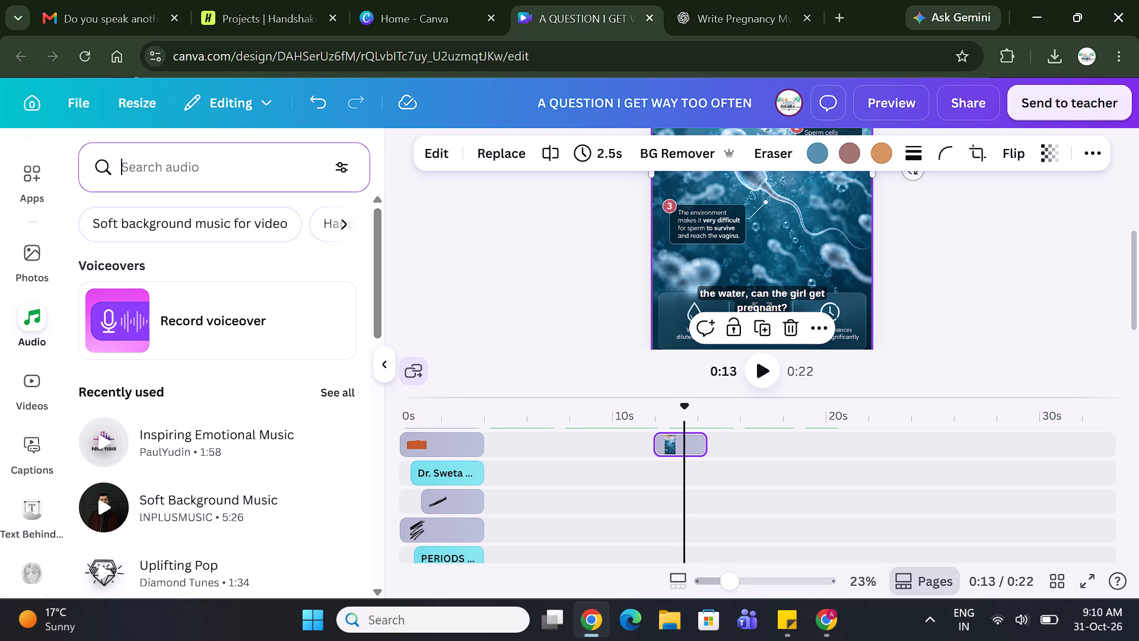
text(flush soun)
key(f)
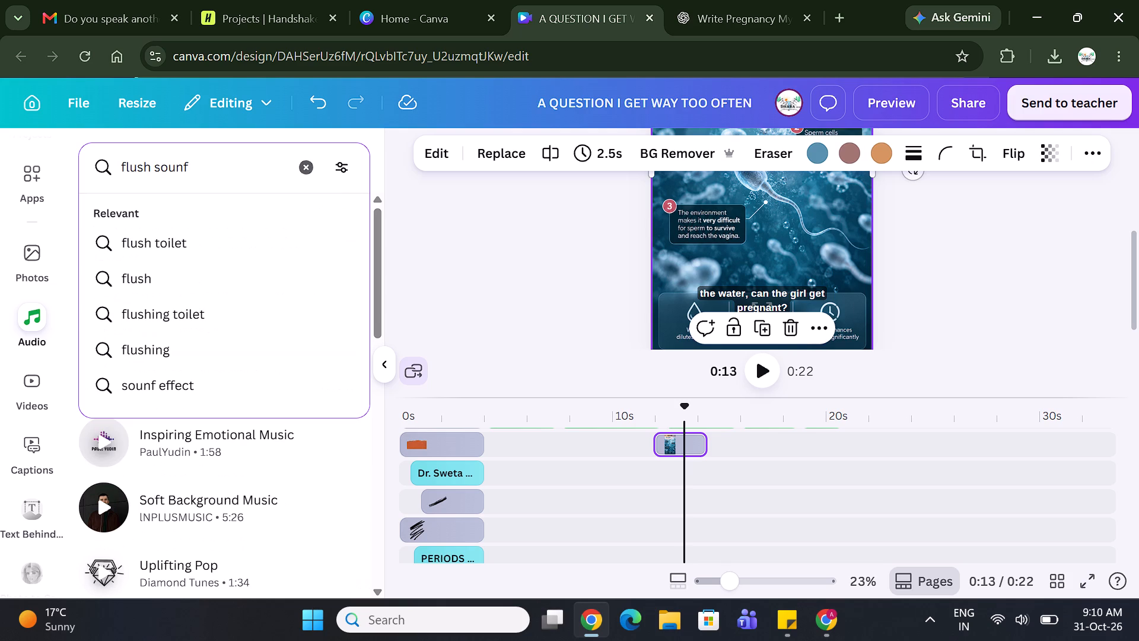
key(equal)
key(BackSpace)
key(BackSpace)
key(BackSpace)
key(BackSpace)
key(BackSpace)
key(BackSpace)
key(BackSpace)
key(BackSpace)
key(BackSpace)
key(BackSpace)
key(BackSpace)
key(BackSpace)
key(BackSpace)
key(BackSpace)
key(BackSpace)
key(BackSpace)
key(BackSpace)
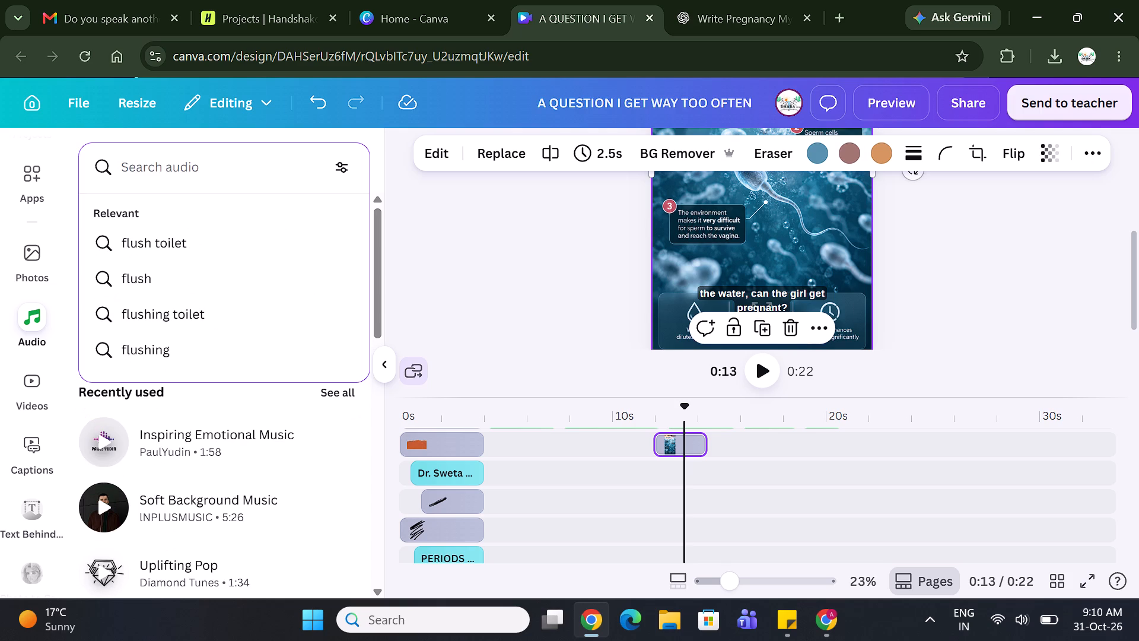
Search the audio library for "sound effects" and narrow the search to "sound effects pop".
text(sound effects)
key(Return)
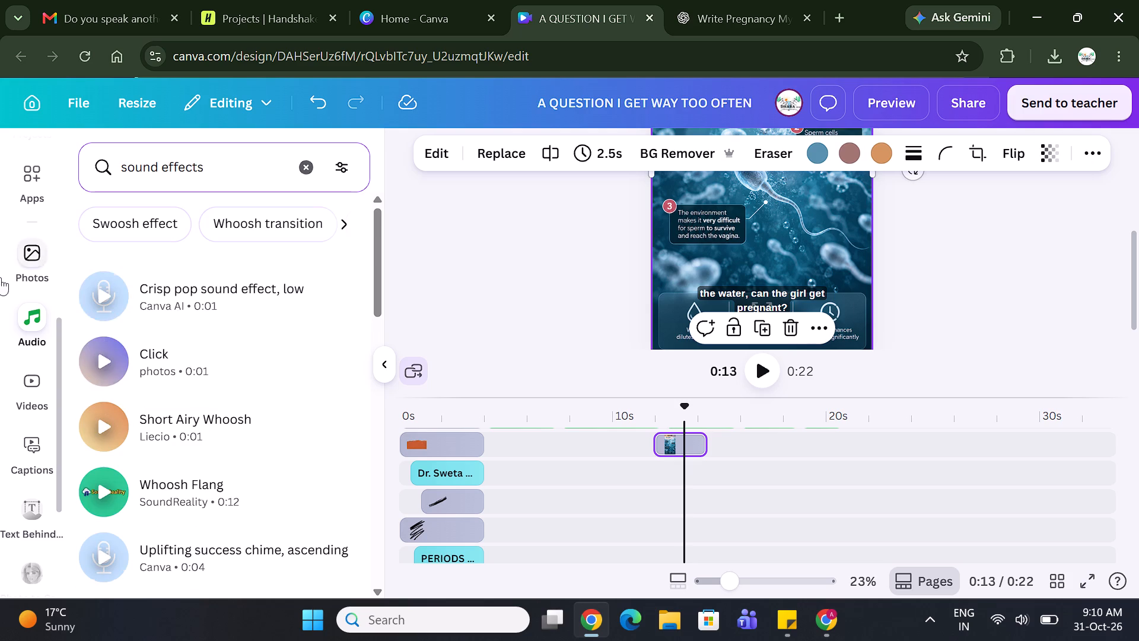
click(219, 172)
key(space)
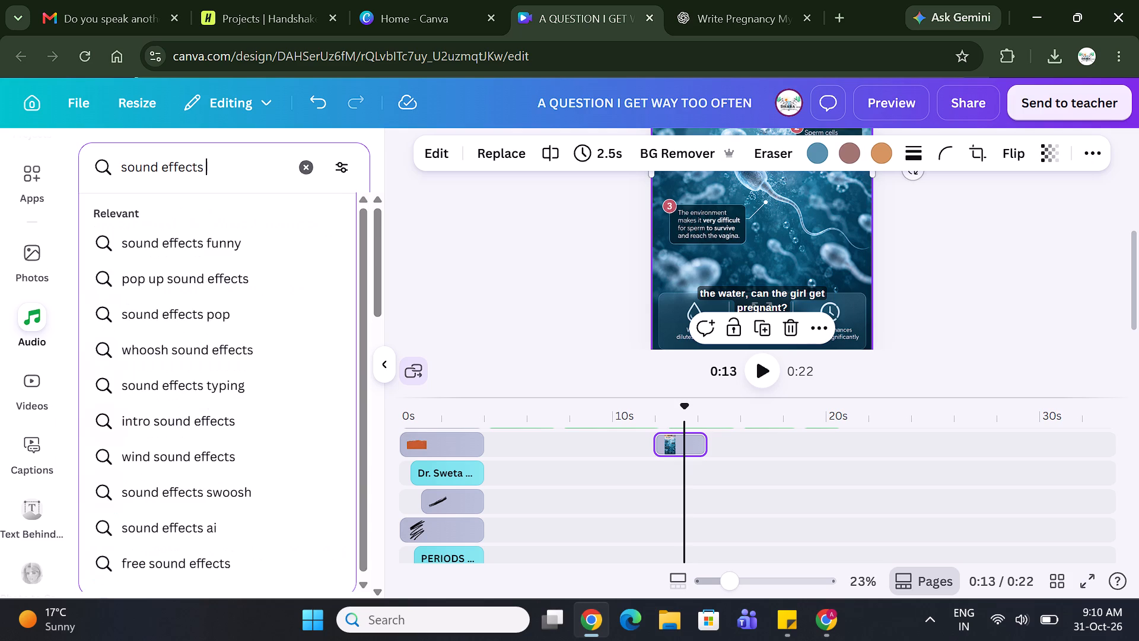
text(pop)
key(Return)
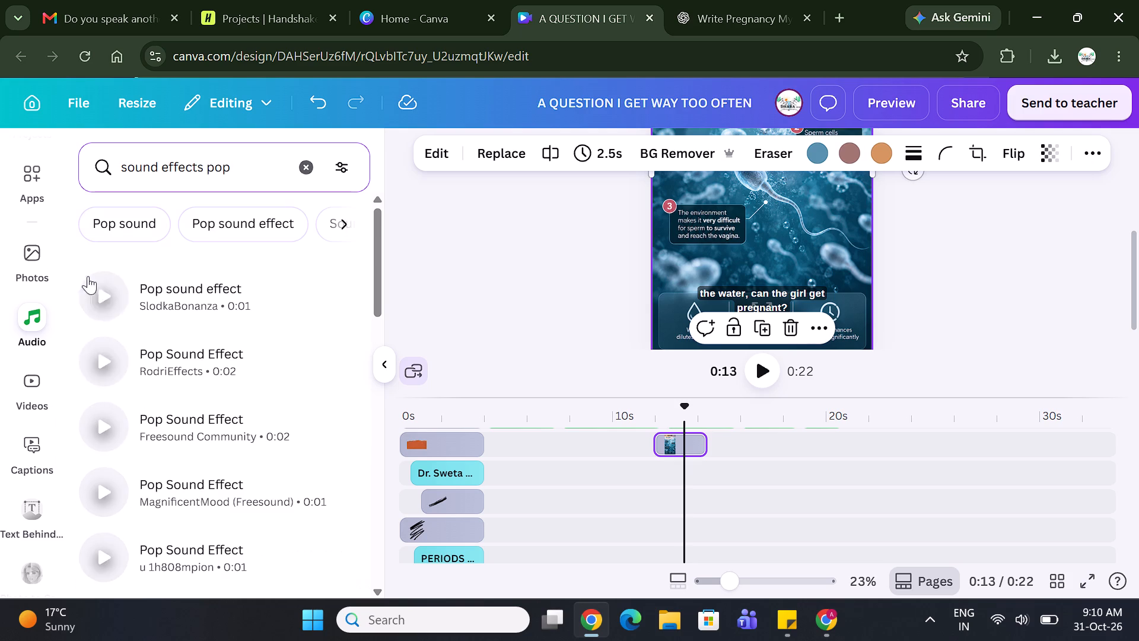
Listen to the pop sound effects in the search results and the Water Bubble Sound Effect to compare them.
click(107, 296)
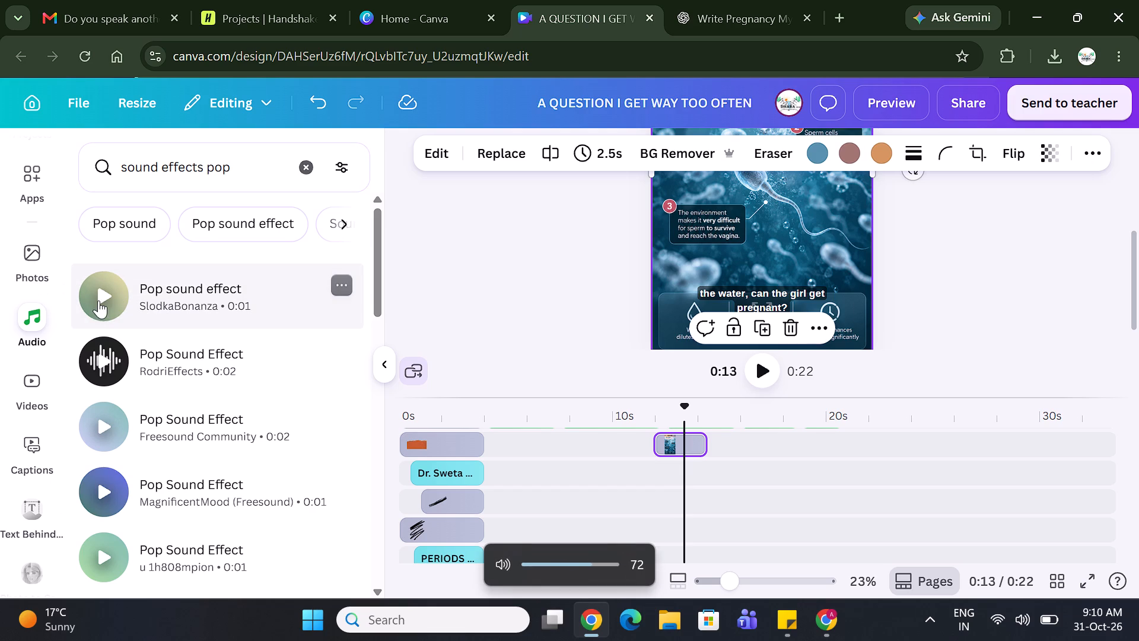
click(99, 300)
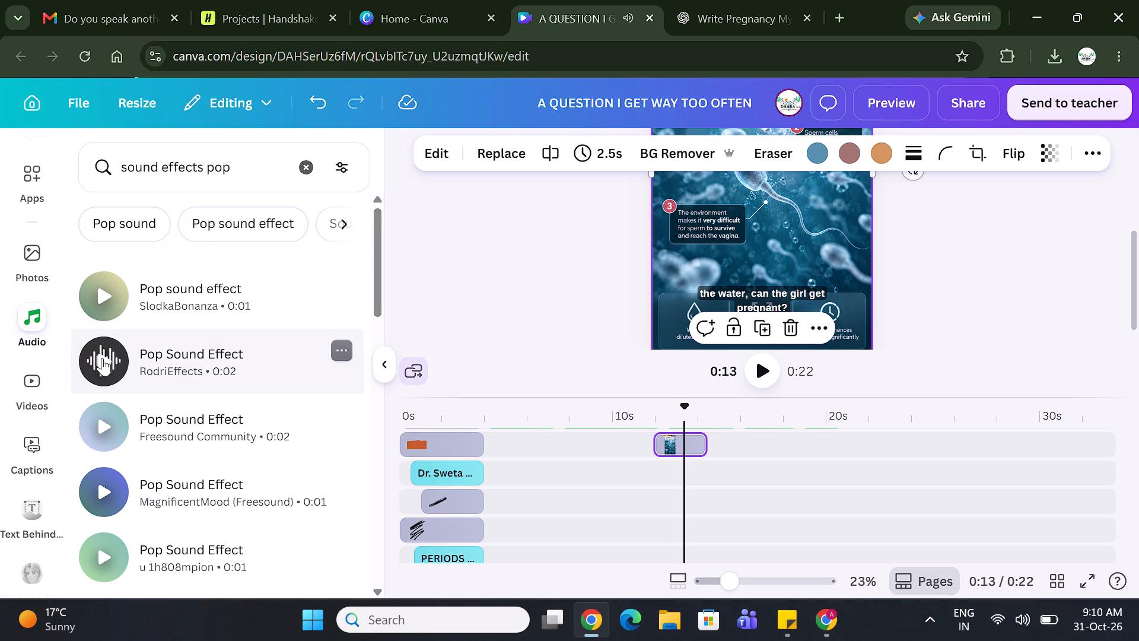
click(102, 358)
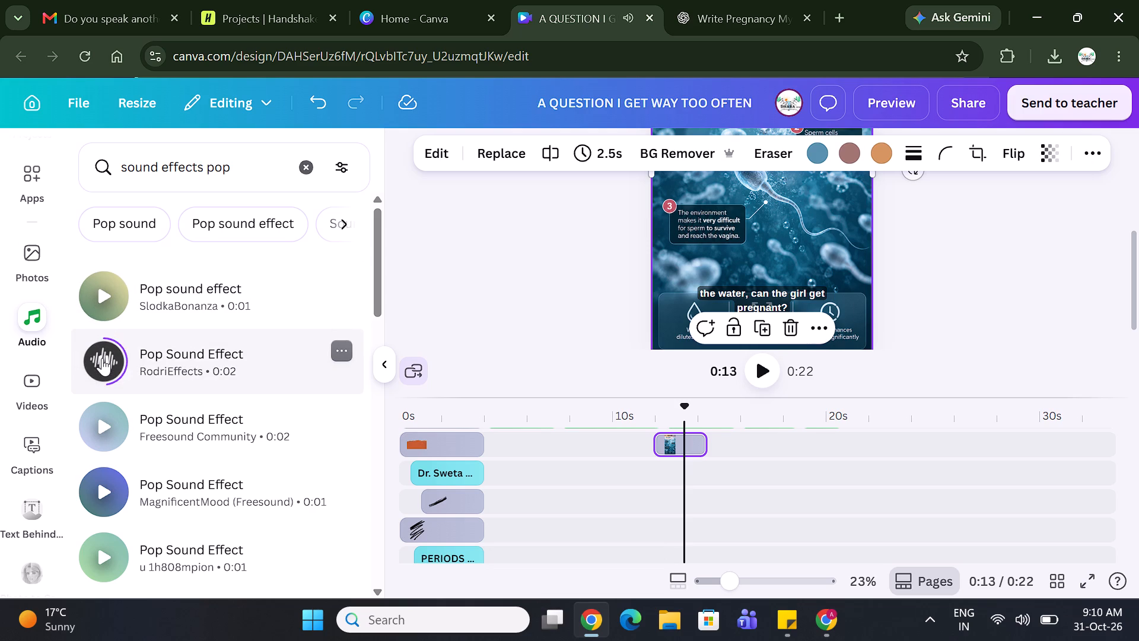
click(97, 423)
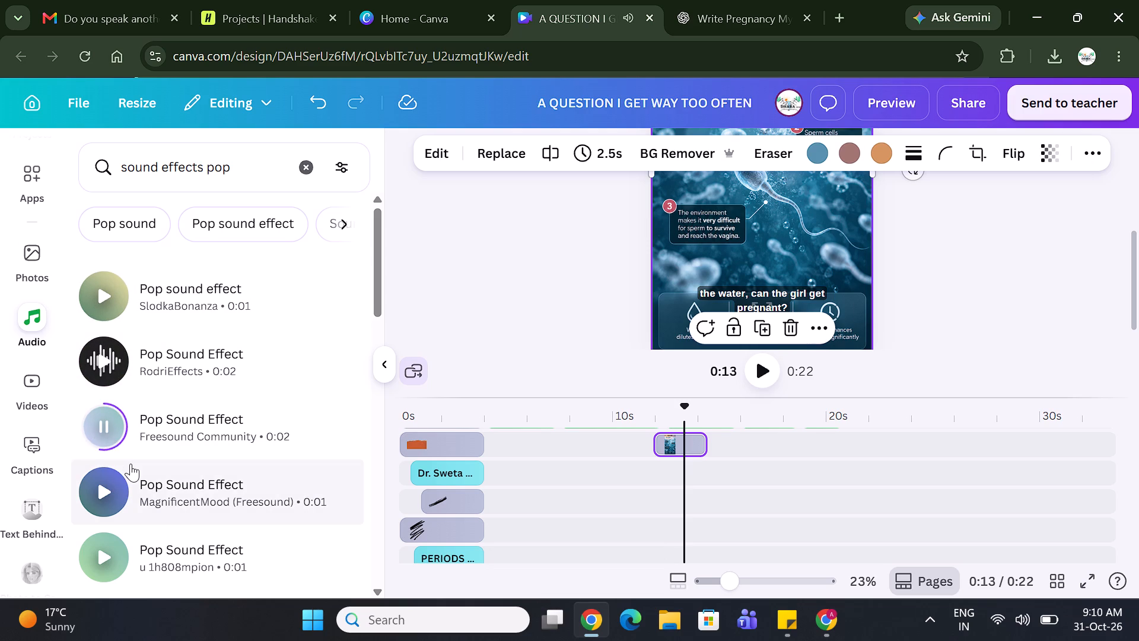
click(106, 496)
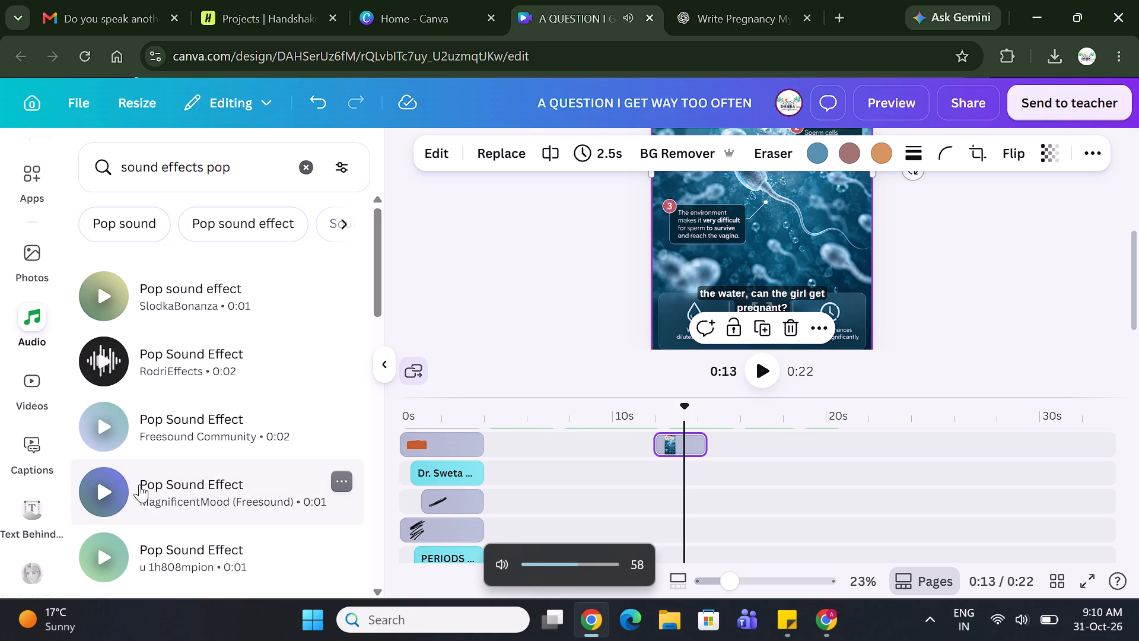
click(101, 551)
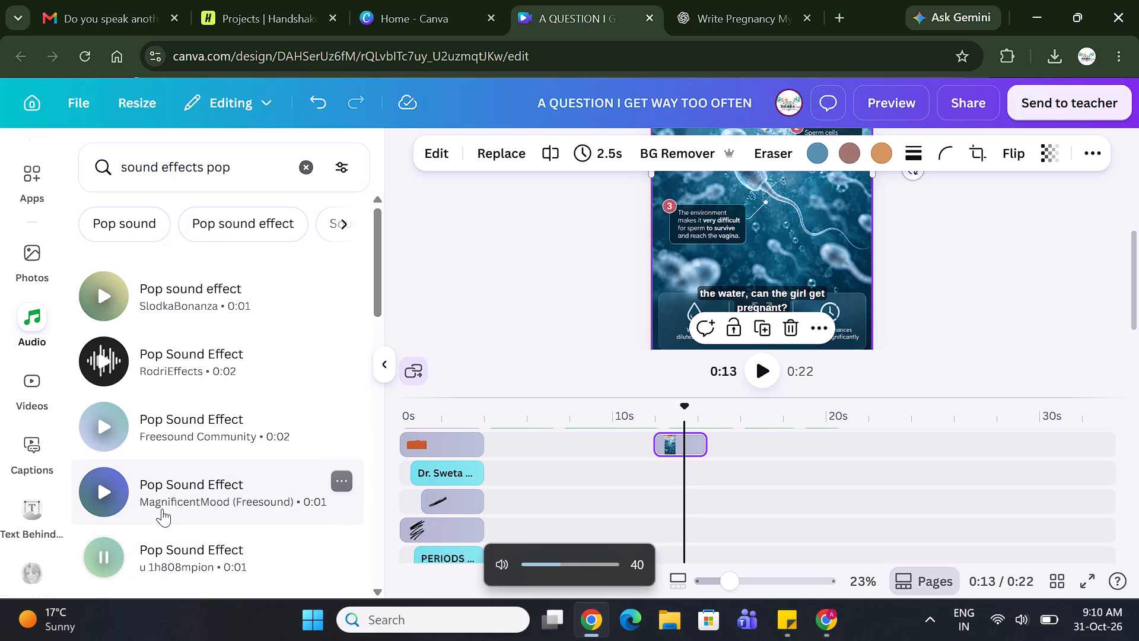
scroll(162, 509, down, 3)
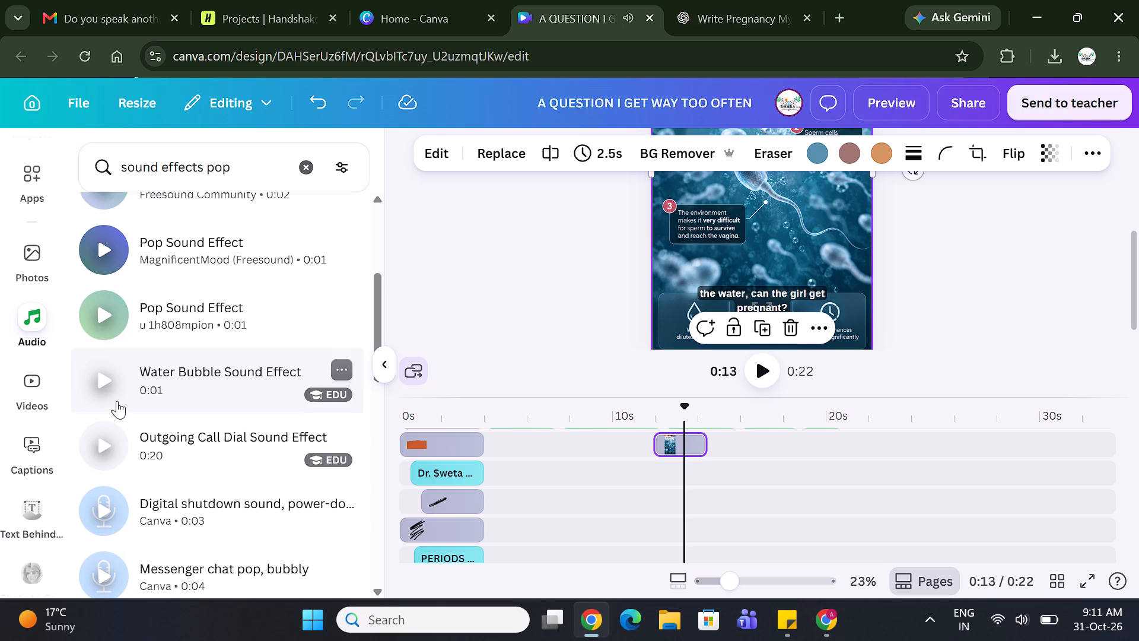
click(109, 385)
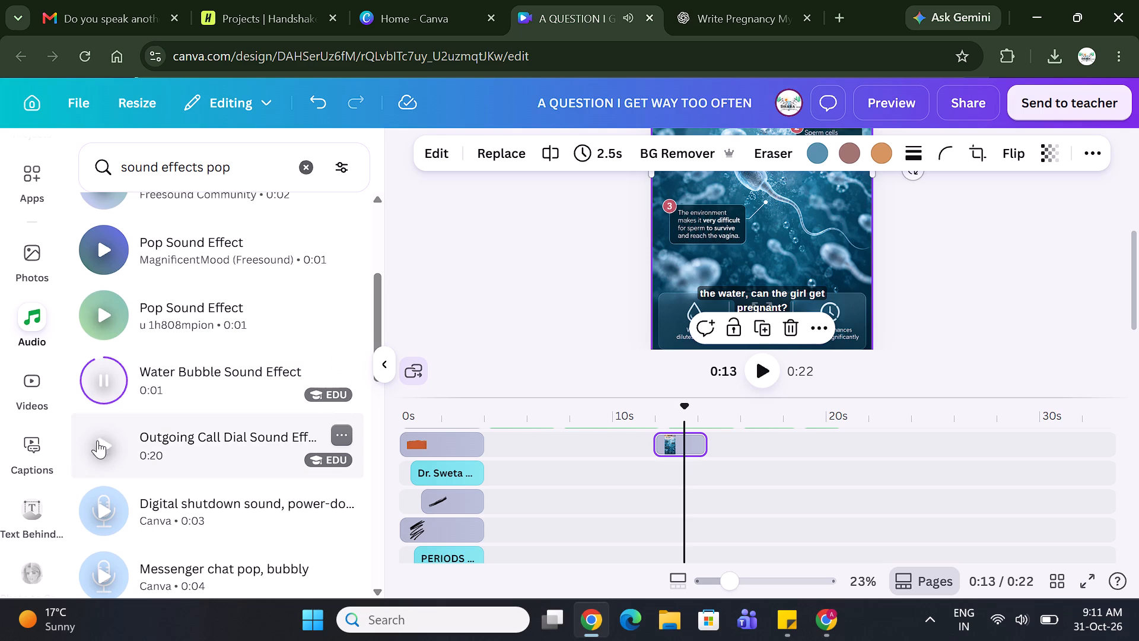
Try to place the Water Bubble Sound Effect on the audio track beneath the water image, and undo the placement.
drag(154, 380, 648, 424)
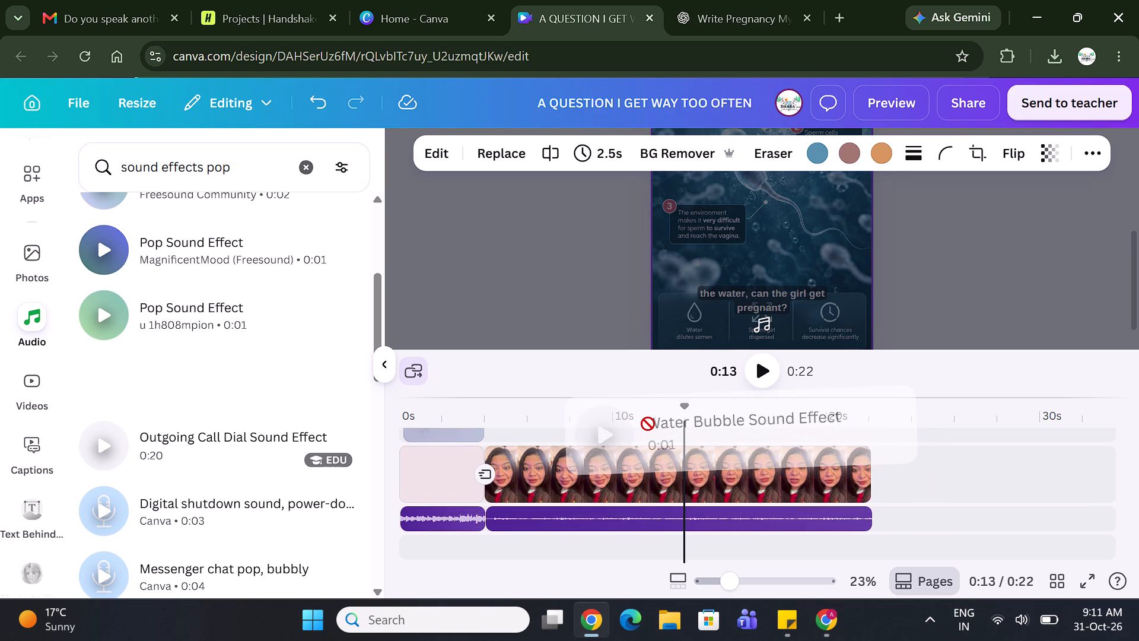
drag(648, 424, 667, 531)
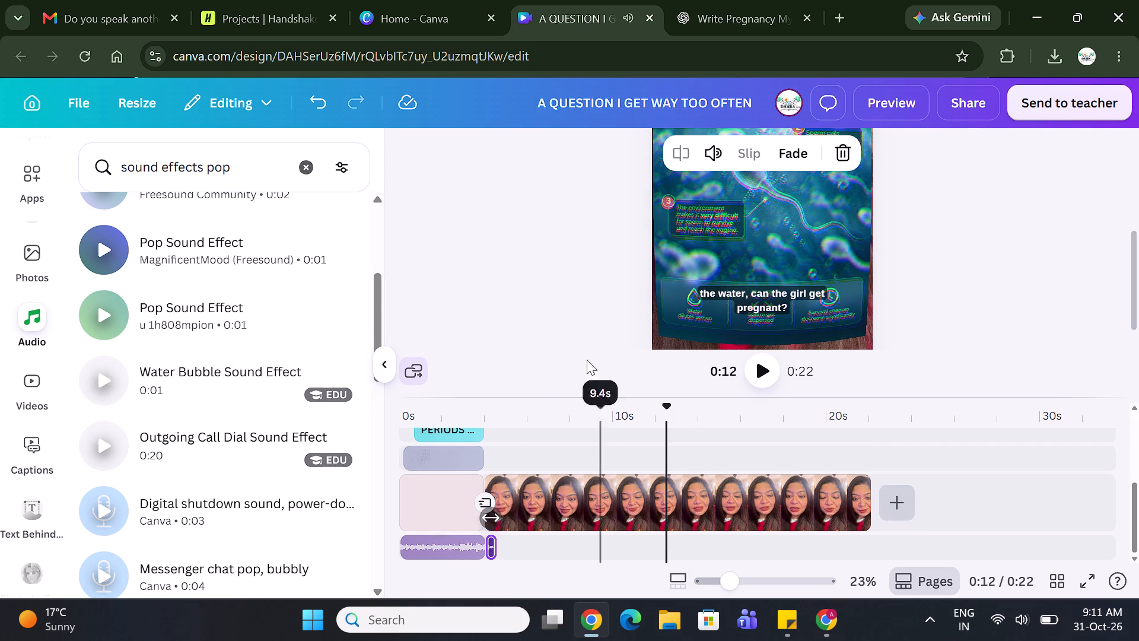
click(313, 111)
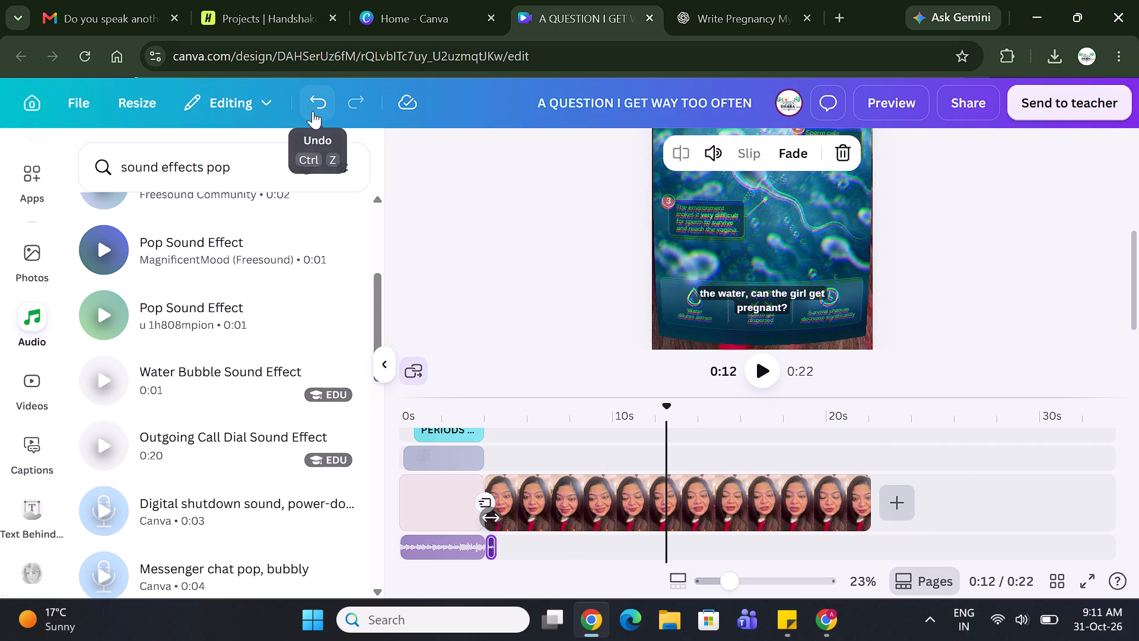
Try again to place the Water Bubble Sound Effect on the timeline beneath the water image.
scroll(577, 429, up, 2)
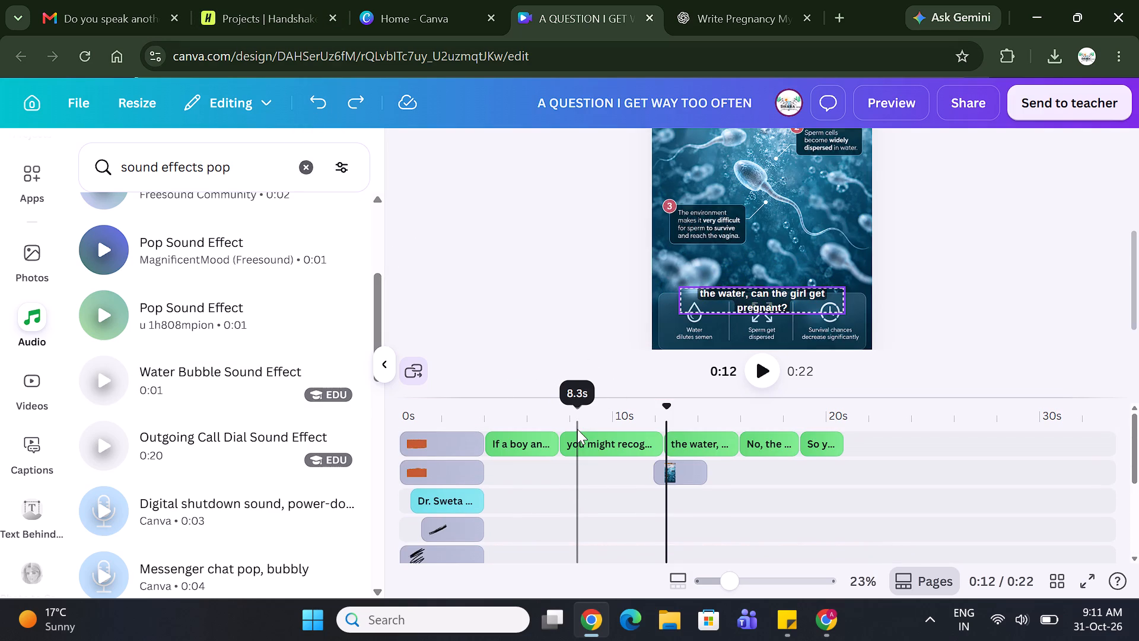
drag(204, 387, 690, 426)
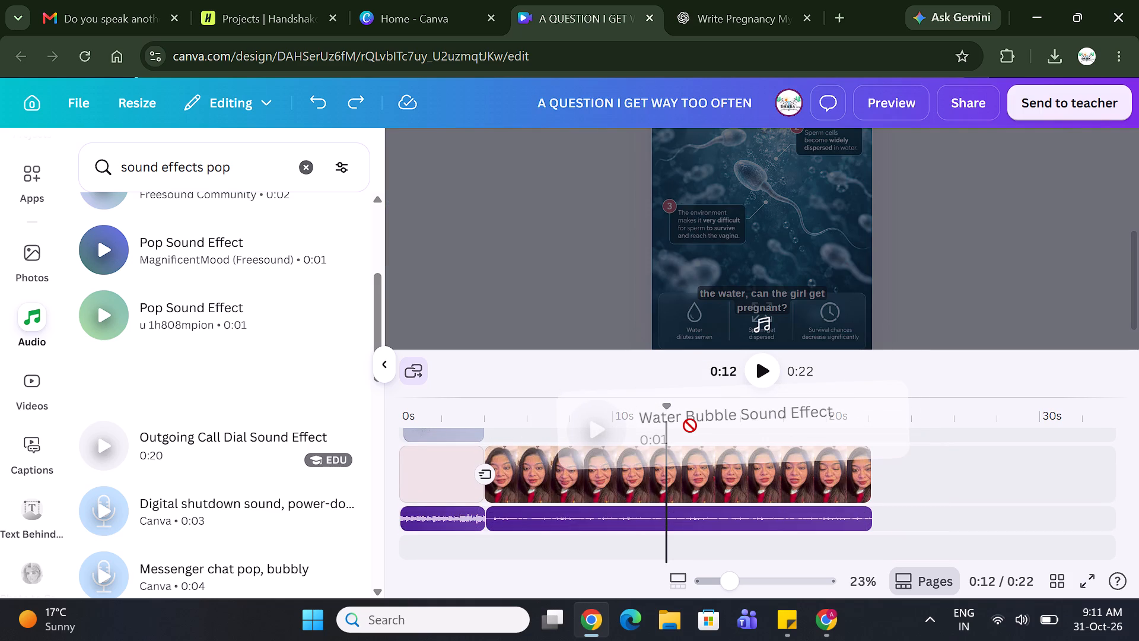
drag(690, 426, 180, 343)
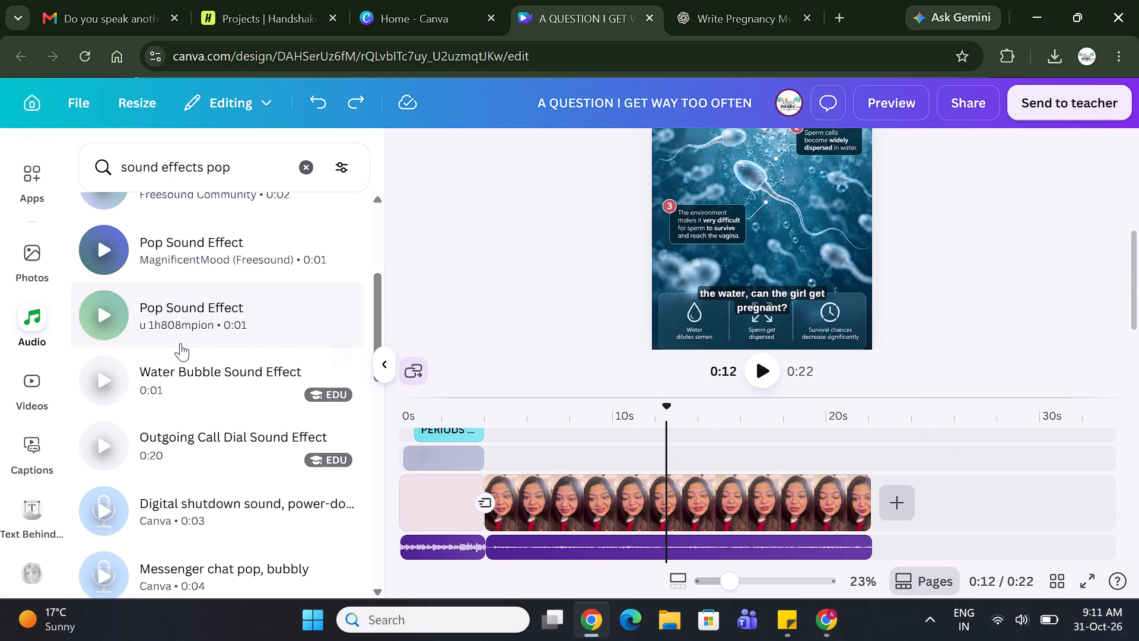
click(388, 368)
Increase the font size of the captions to 46.
scroll(560, 459, up, 2)
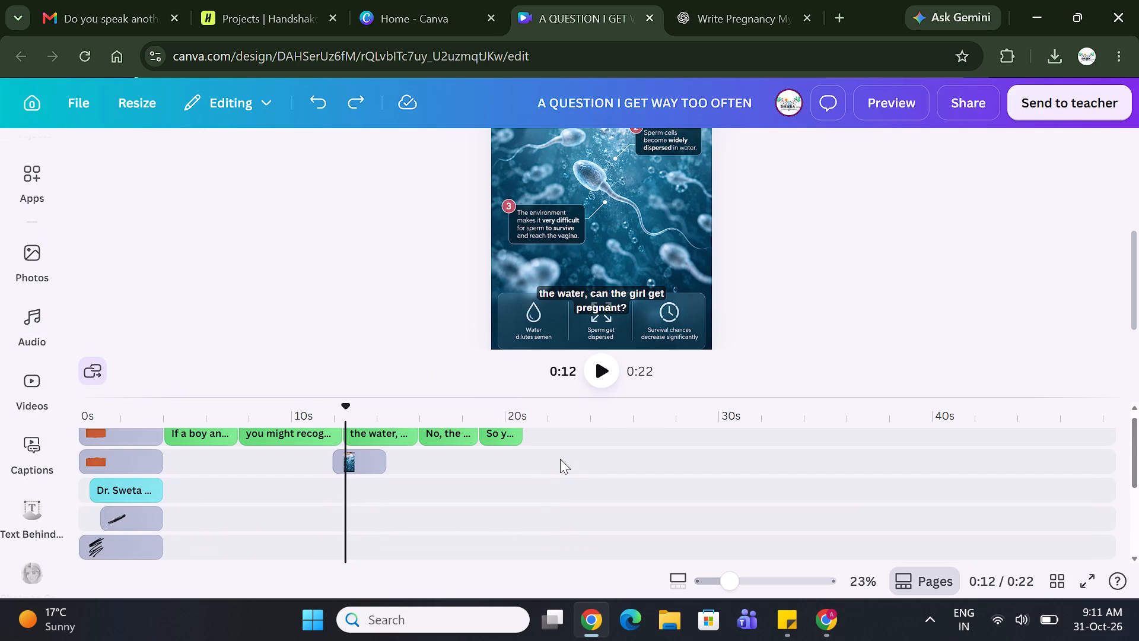
scroll(560, 459, up, 1)
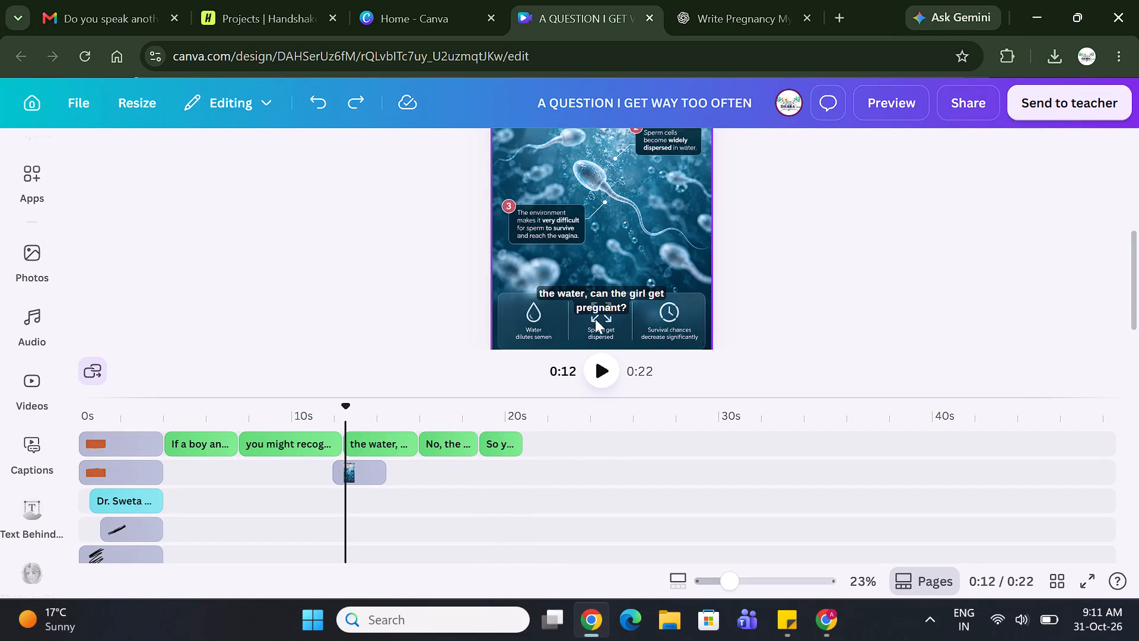
click(611, 303)
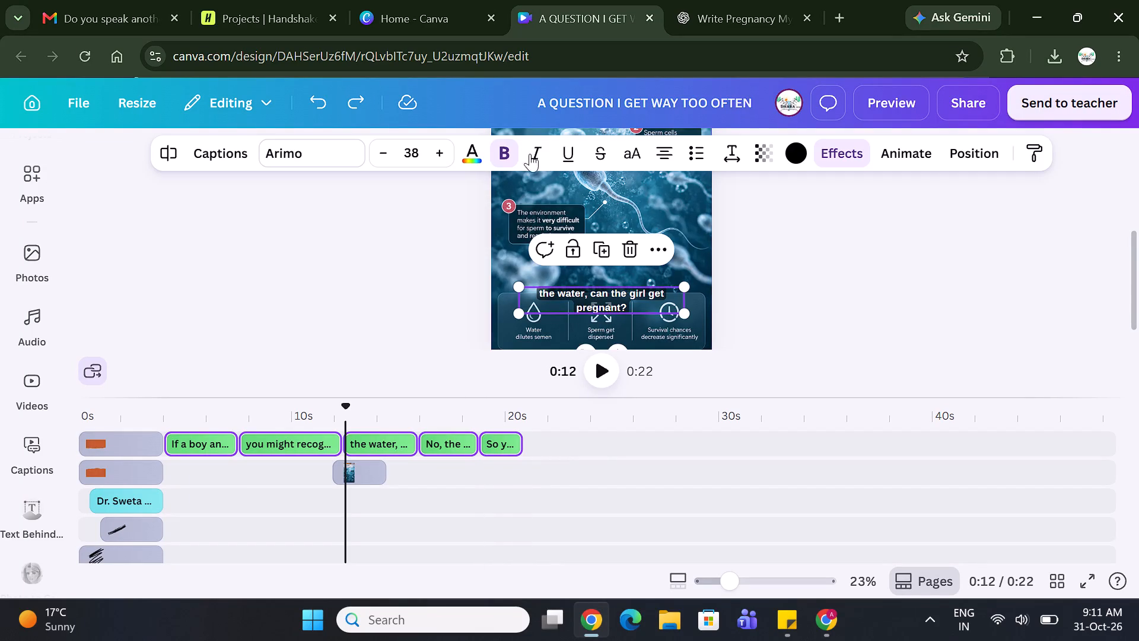
triple_click(441, 147)
triple_click(441, 147)
double_click(441, 147)
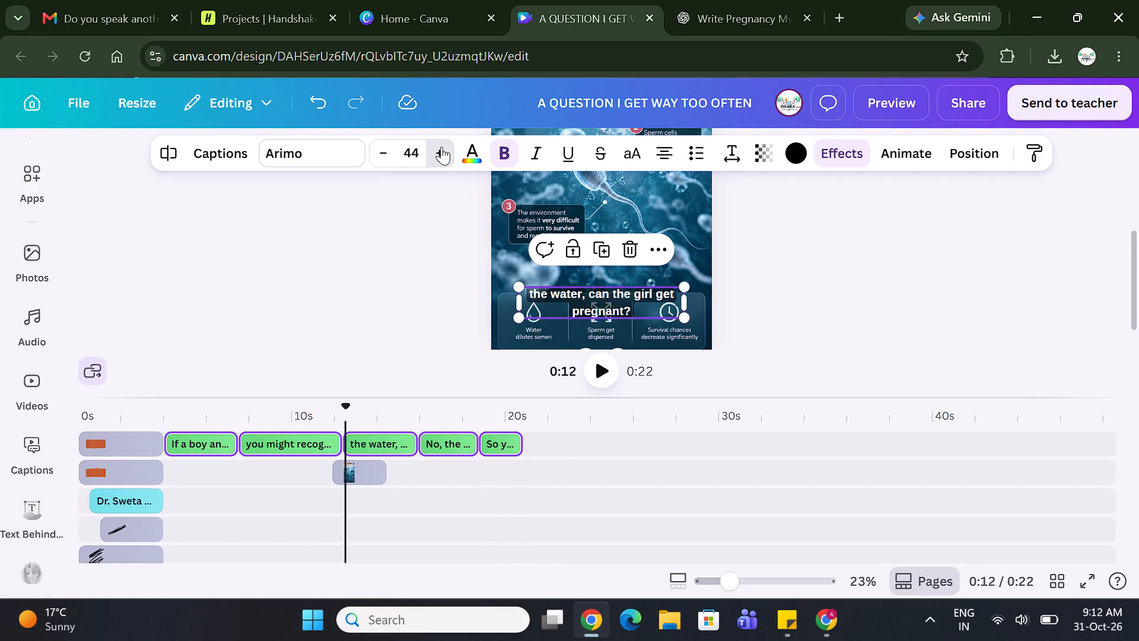
click(399, 260)
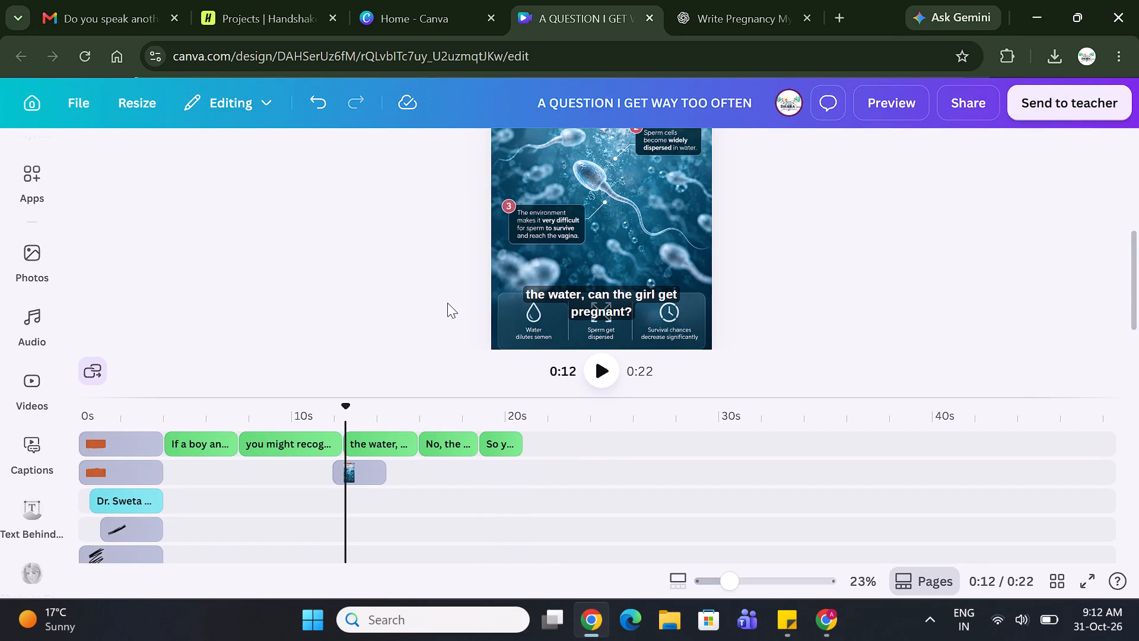
Move the captions slightly lower on the frame, keeping them horizontally centred.
drag(610, 298, 609, 302)
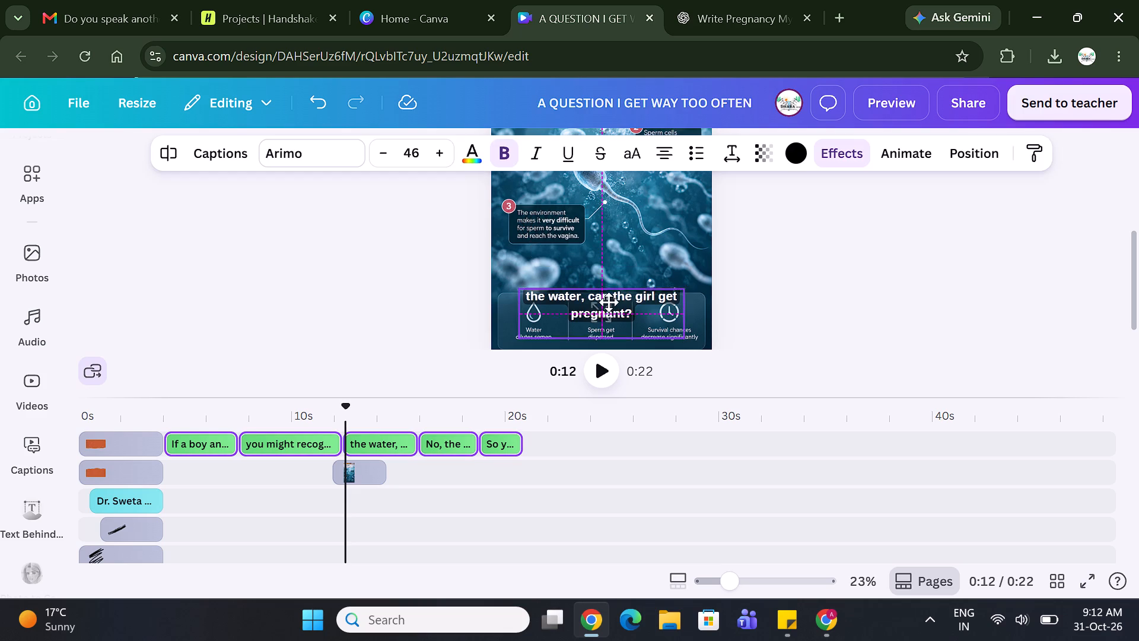
drag(609, 302, 609, 304)
click(421, 302)
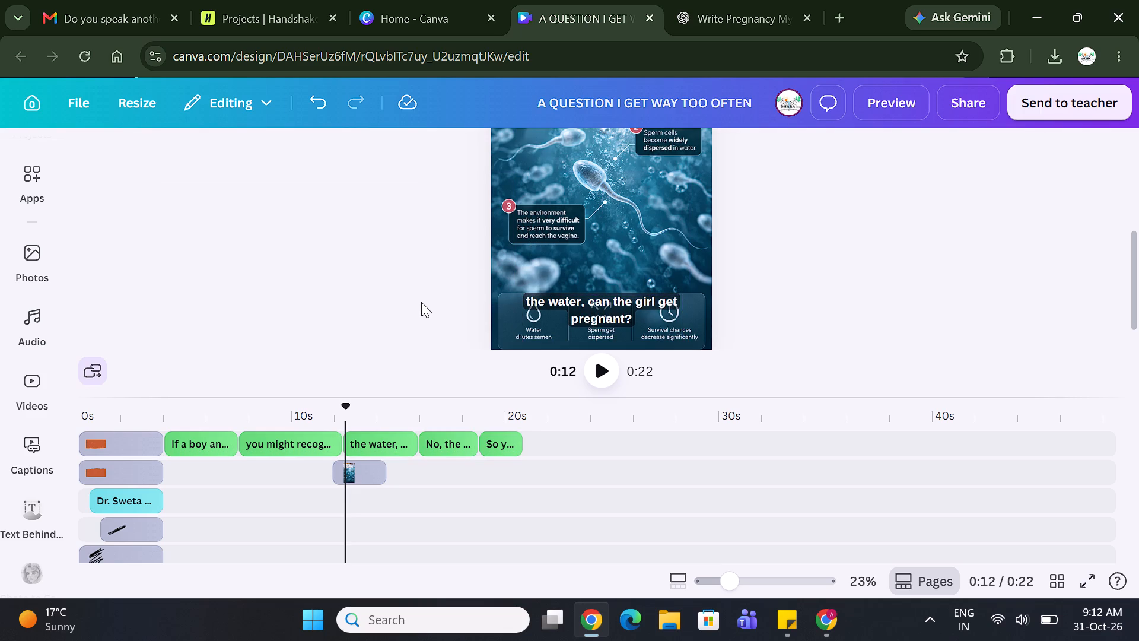
click(575, 309)
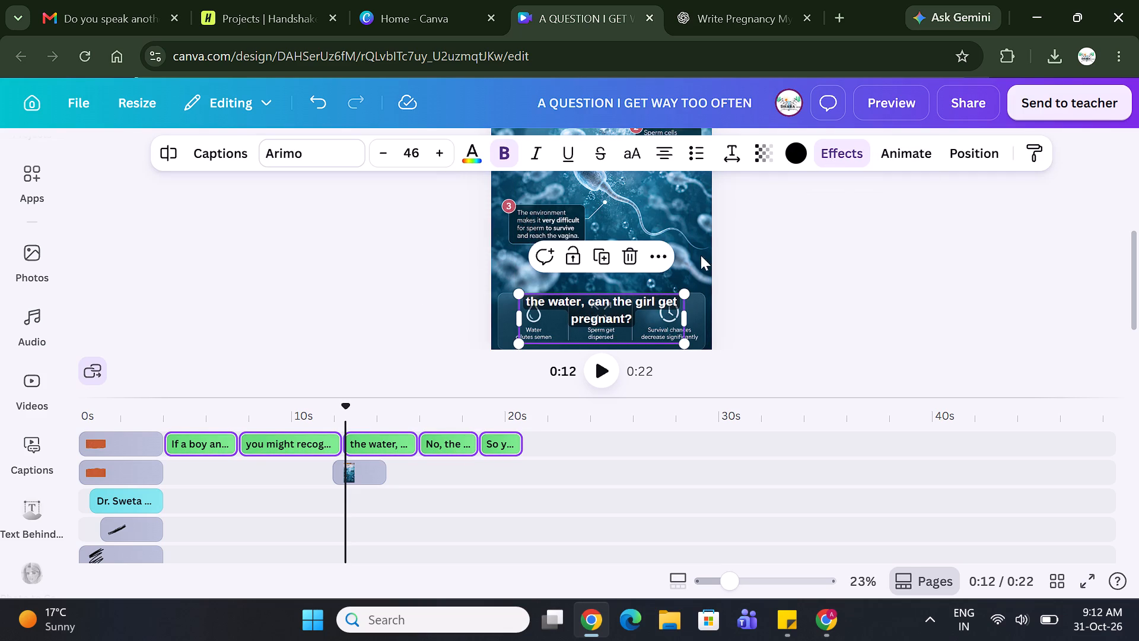
click(386, 297)
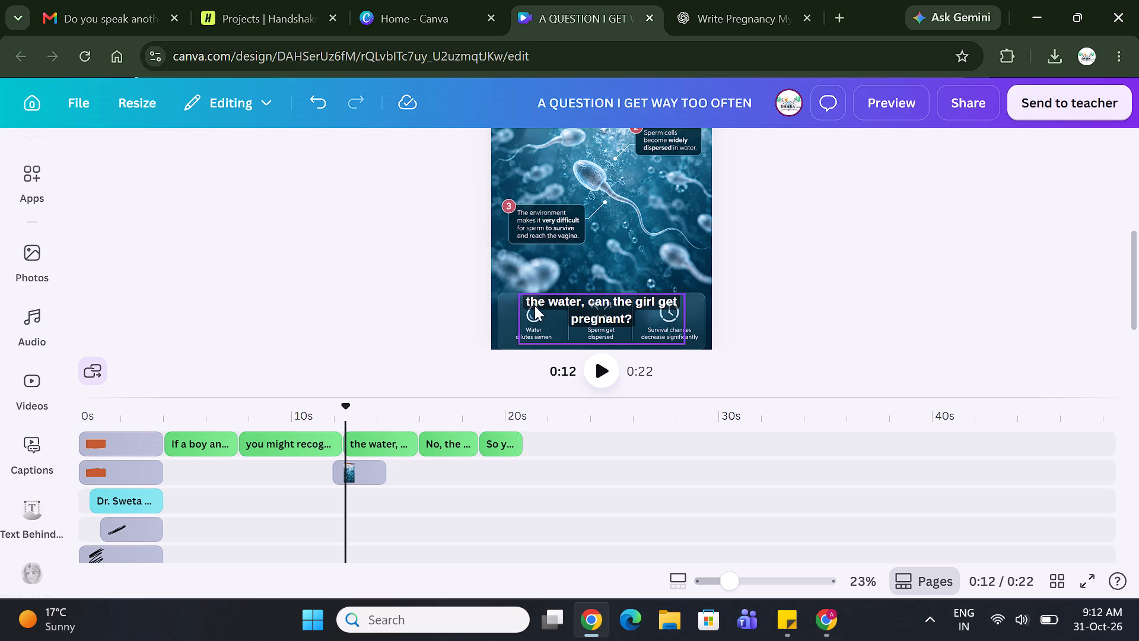
click(393, 445)
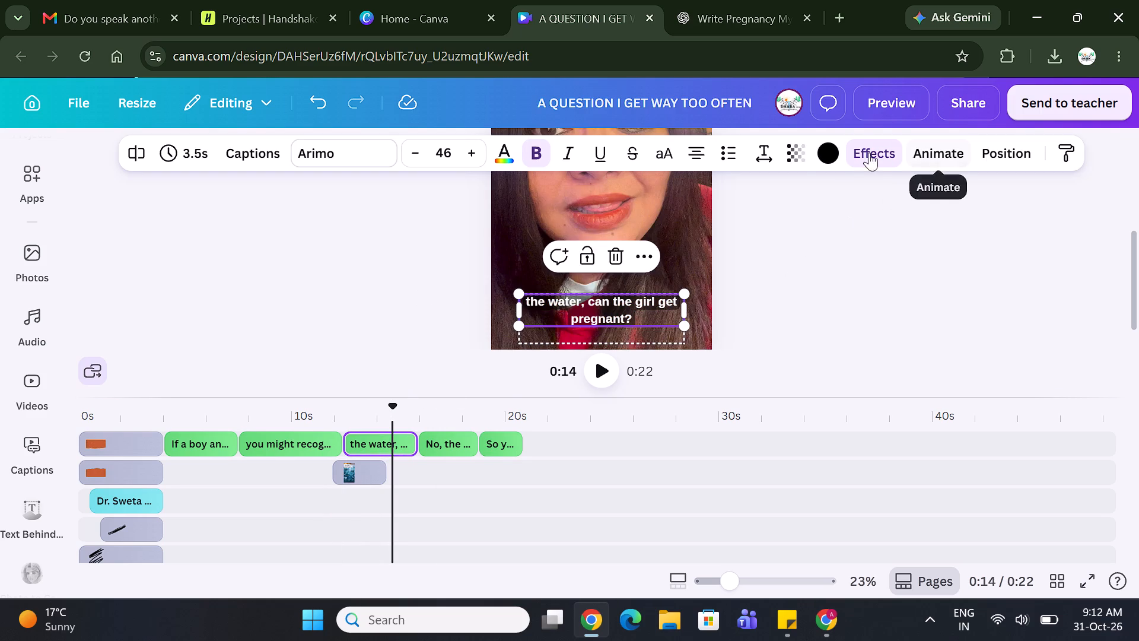
click(795, 154)
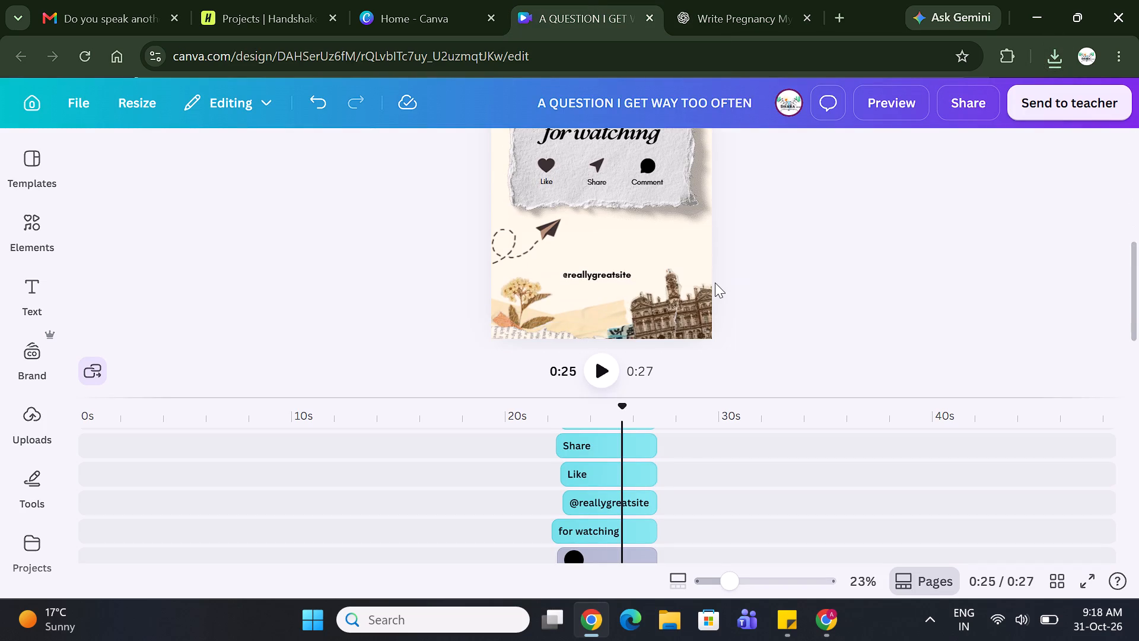
scroll(543, 442, down, 2)
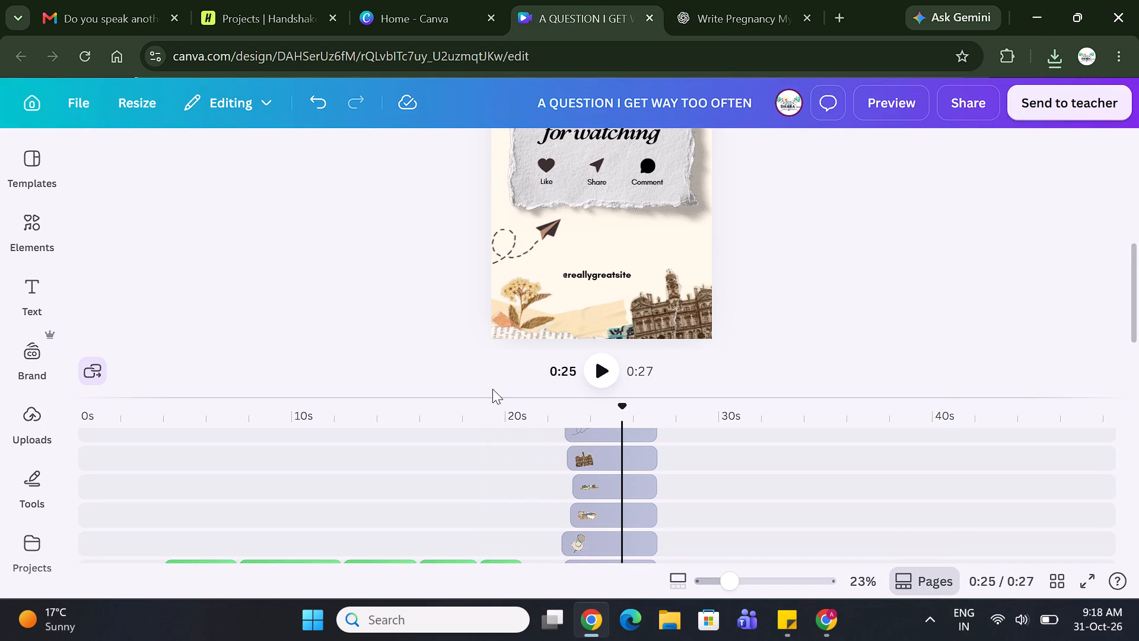
drag(488, 398, 482, 323)
scroll(429, 427, down, 1)
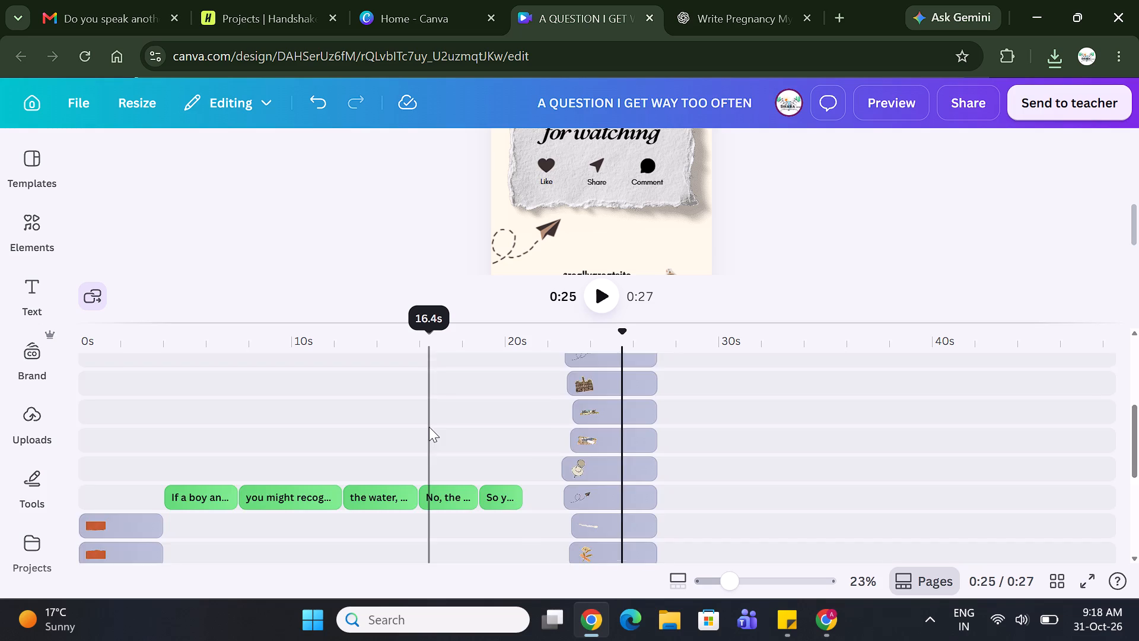
scroll(429, 427, down, 2)
scroll(429, 427, right, 2)
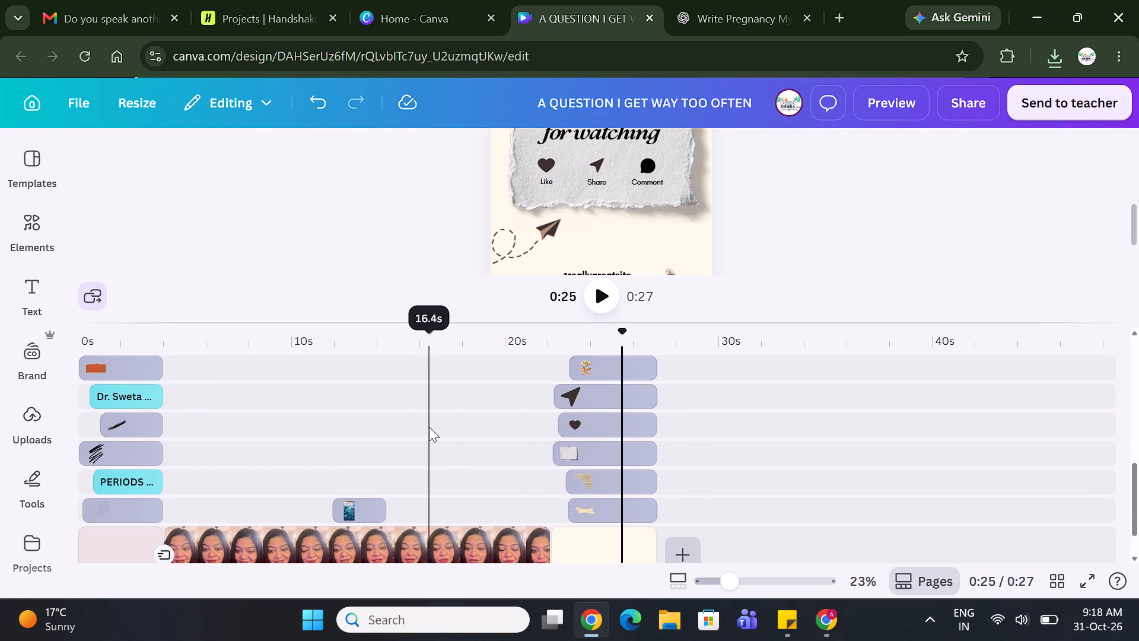
scroll(429, 427, right, 1)
Upload the image file "How Pregnancy Happens_ A Visual Guide" from Downloads to the Canva uploads.
click(52, 420)
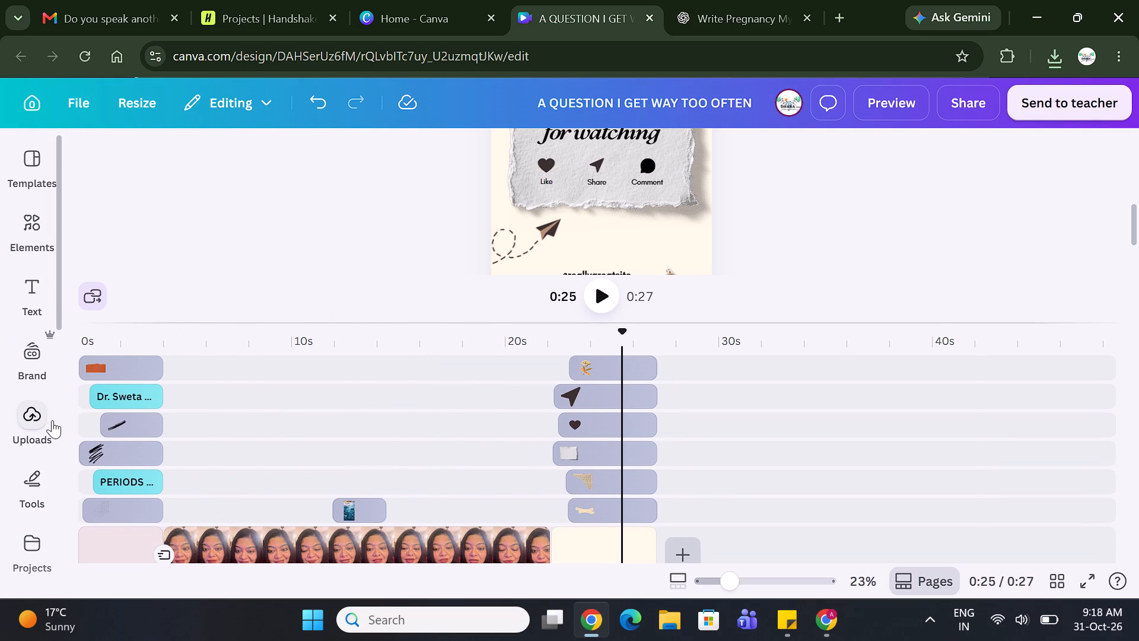
click(215, 218)
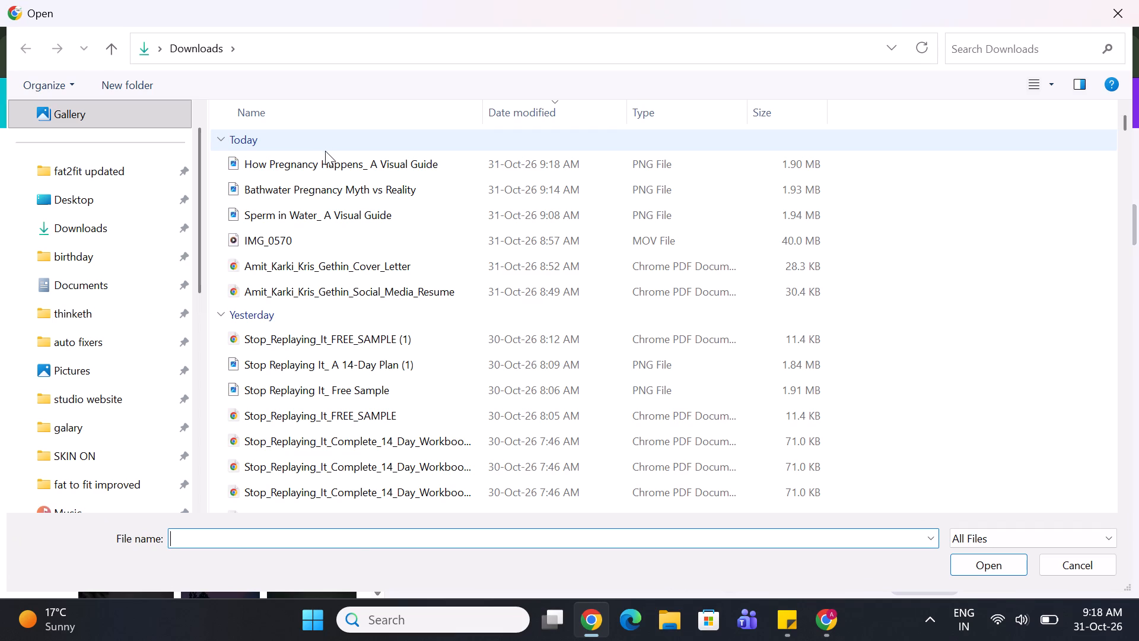
double_click(324, 156)
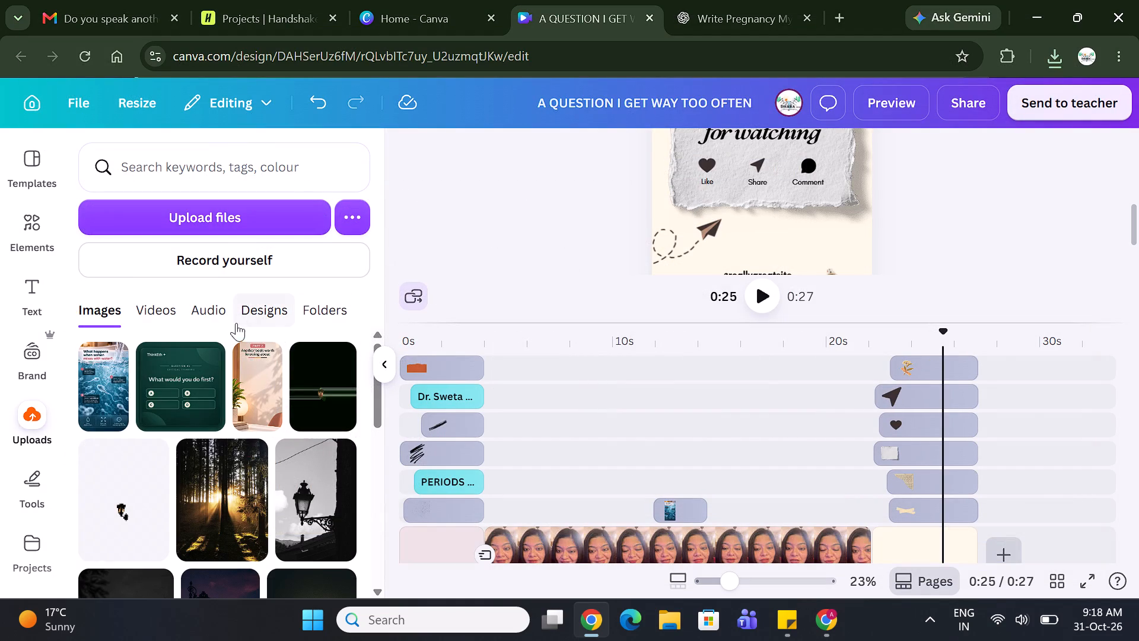
scroll(489, 475, down, 1)
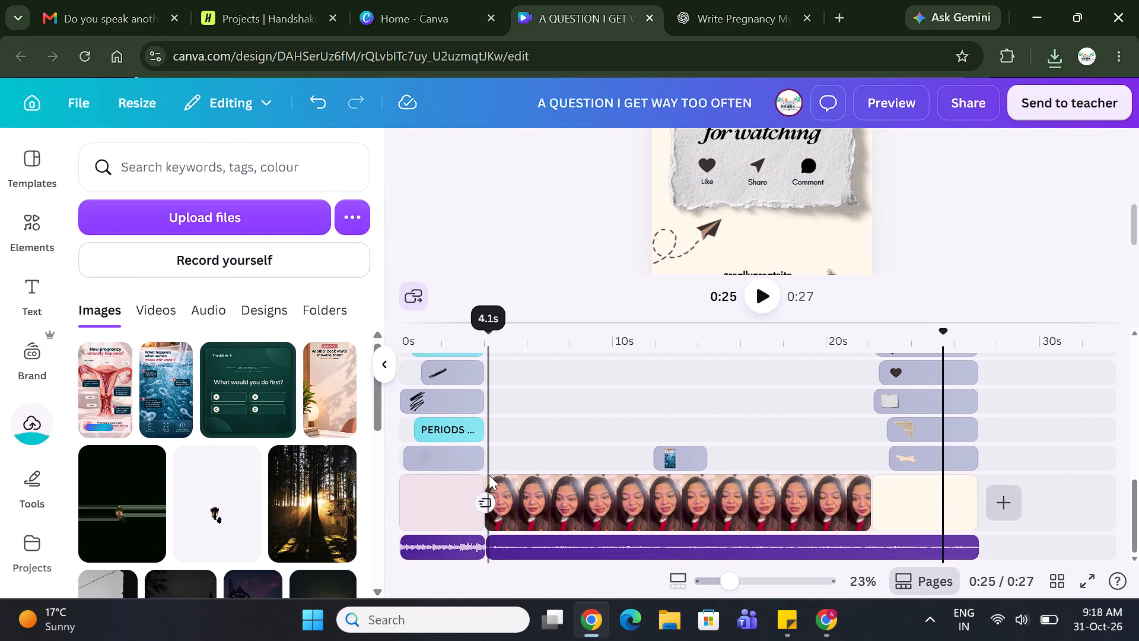
scroll(489, 475, down, 1)
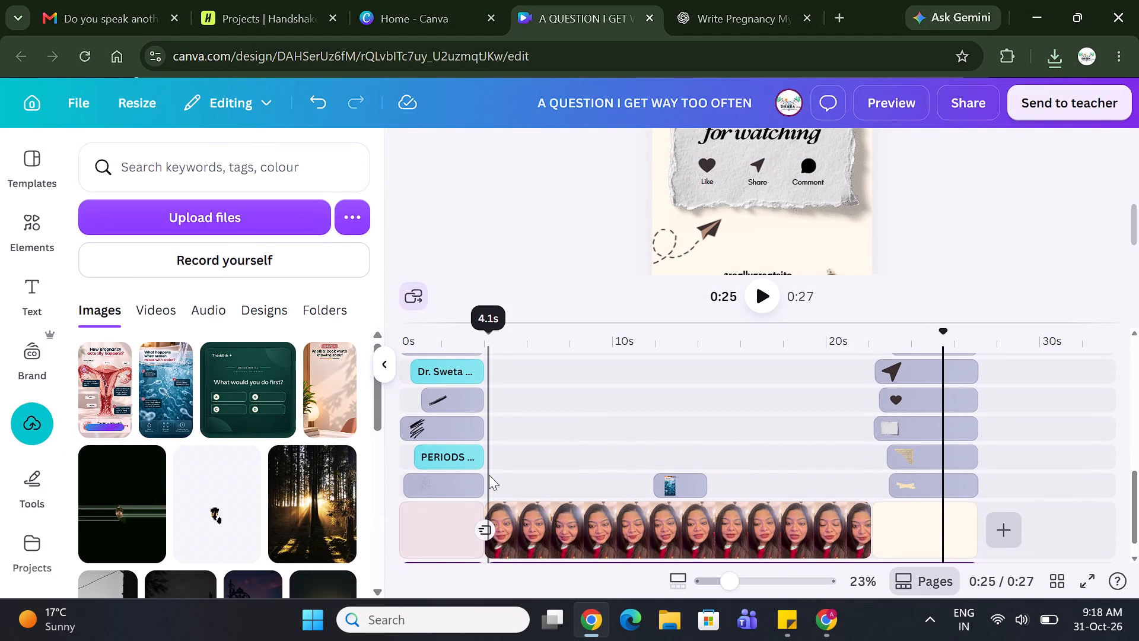
Add the "How pregnancy actually happens?" illustration to the timeline above the talking-head clip near 15 s and trim it to 1.7 s.
drag(106, 383, 764, 461)
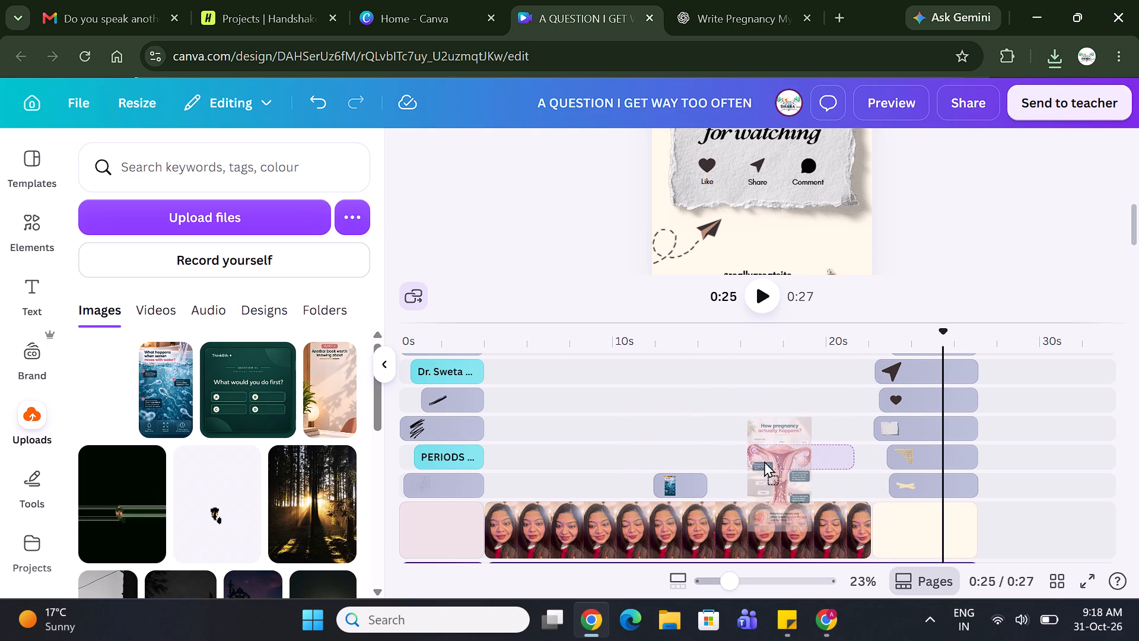
drag(764, 461, 736, 456)
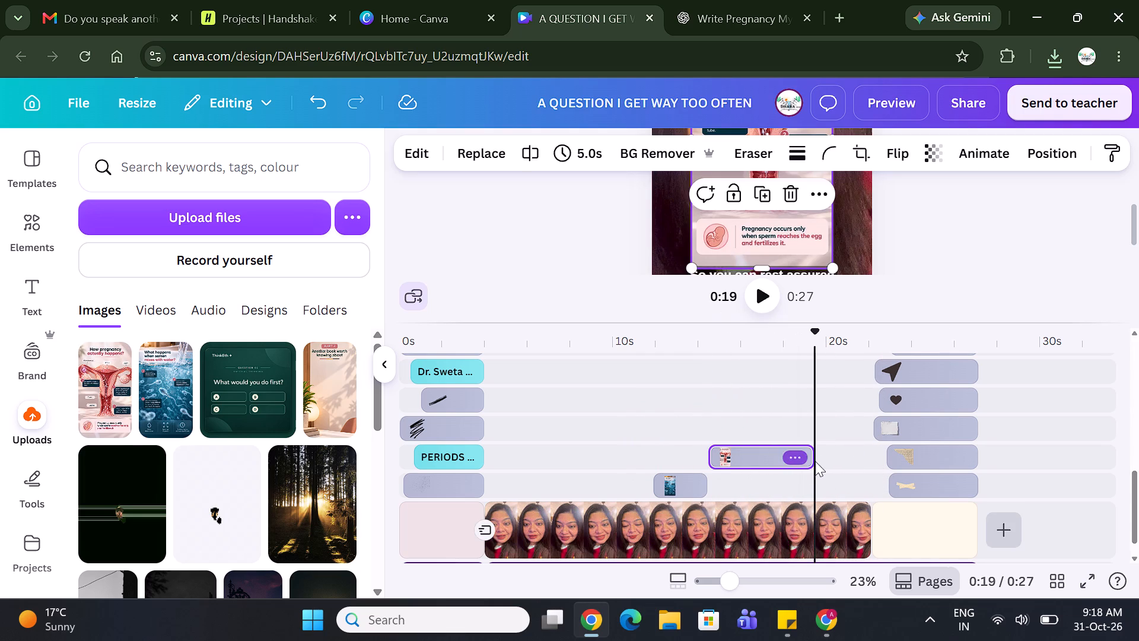
drag(807, 461, 742, 461)
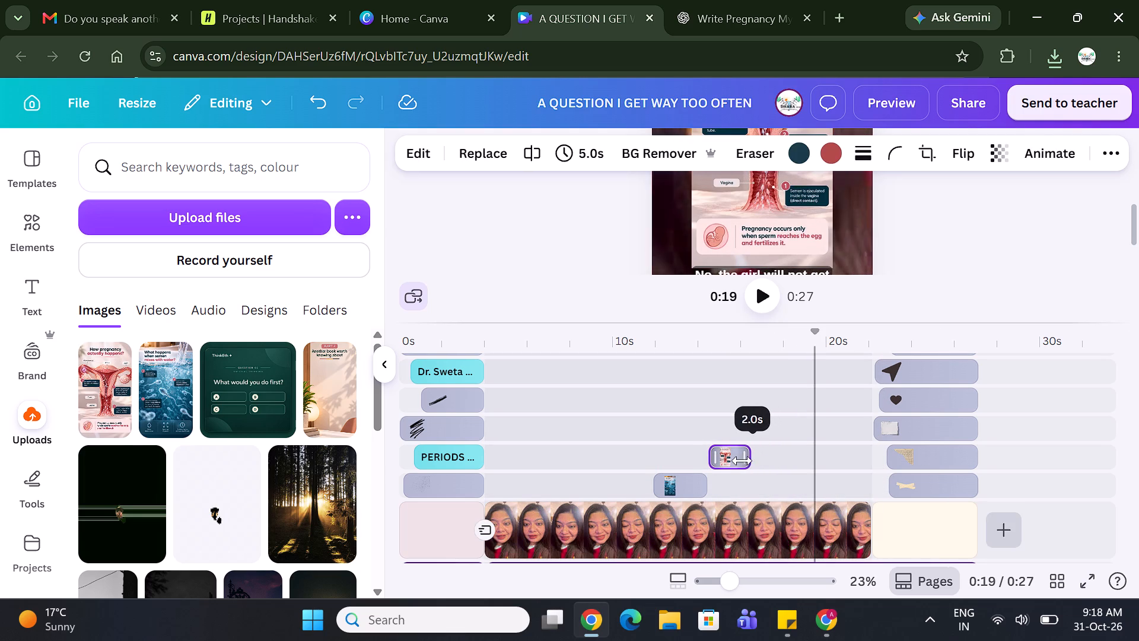
drag(742, 461, 739, 463)
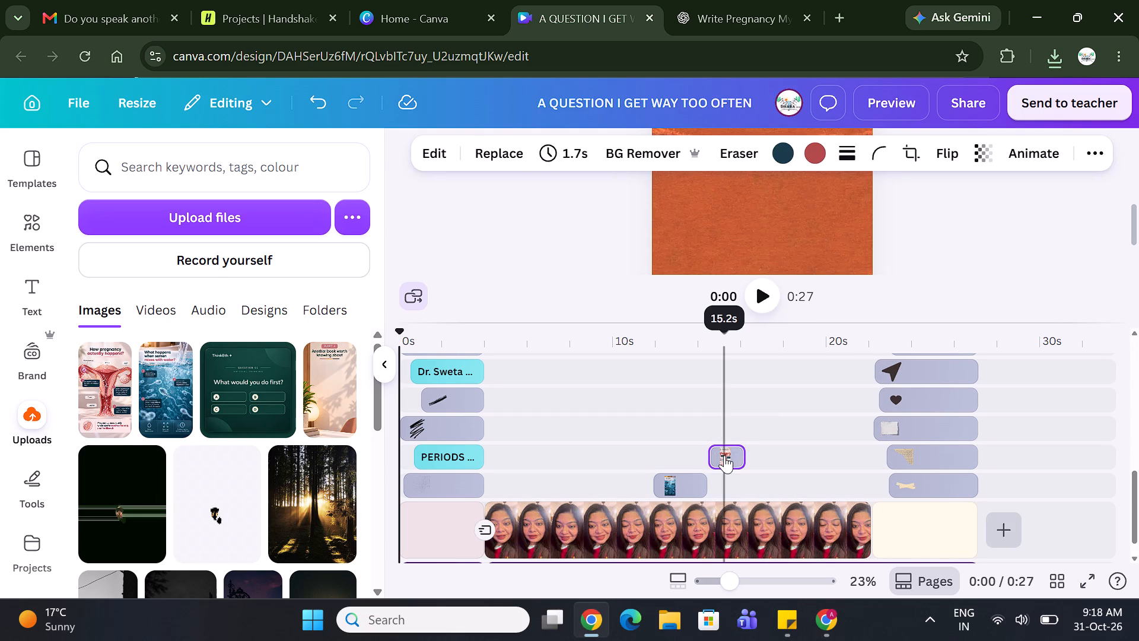
drag(726, 455, 732, 455)
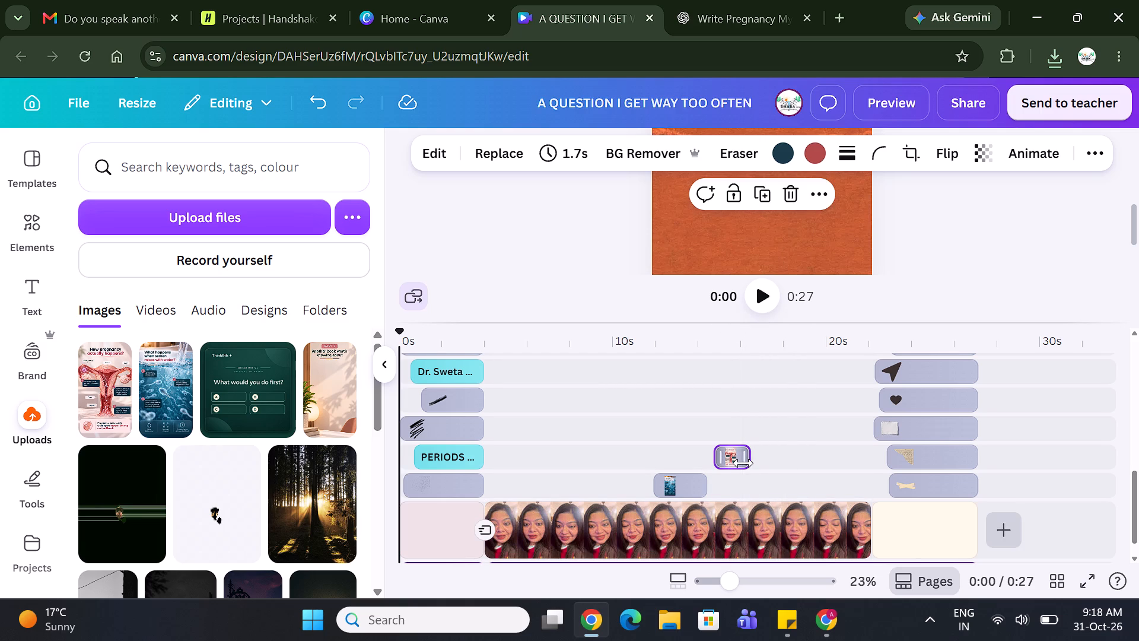
Enlarge the pregnancy illustration from its corners so it covers the whole video frame.
click(730, 459)
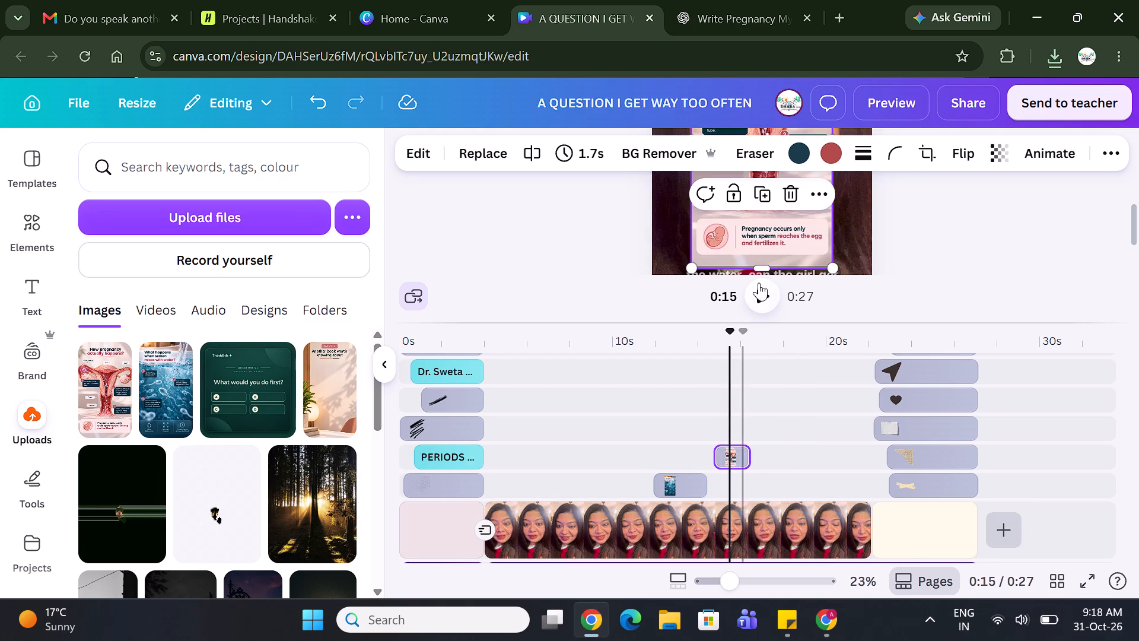
scroll(653, 267, down, 1)
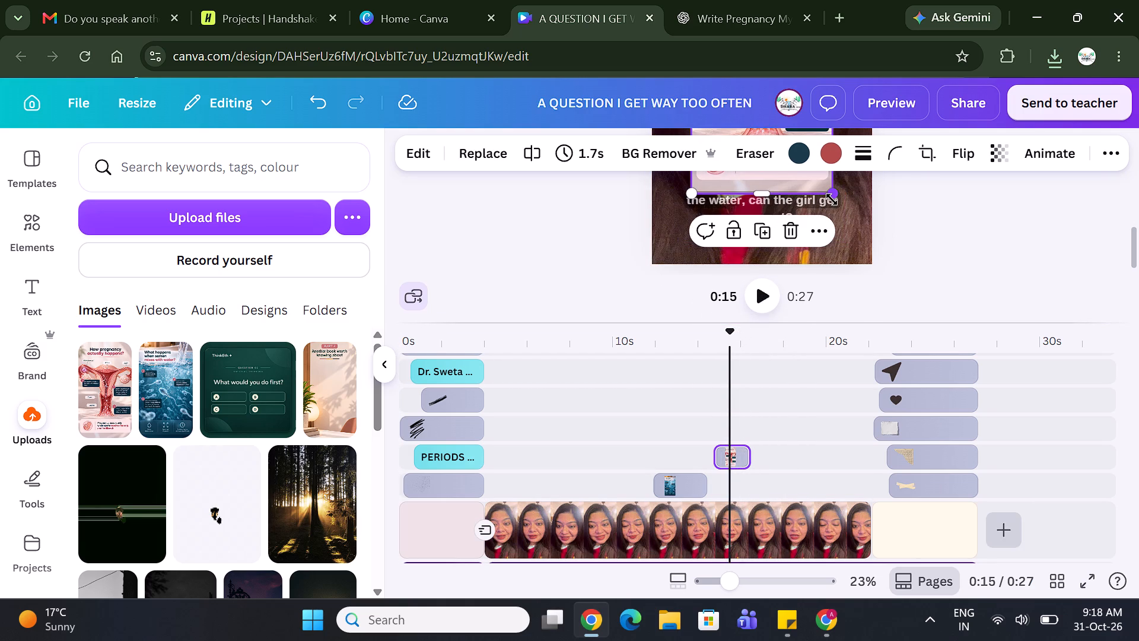
drag(832, 199, 879, 258)
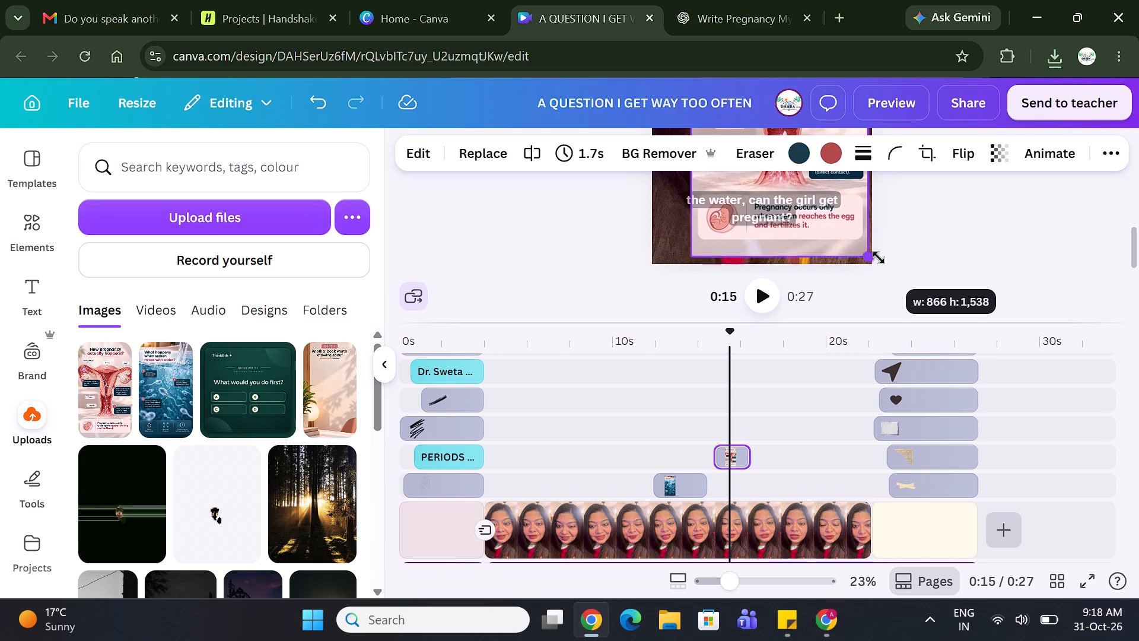
drag(879, 258, 880, 259)
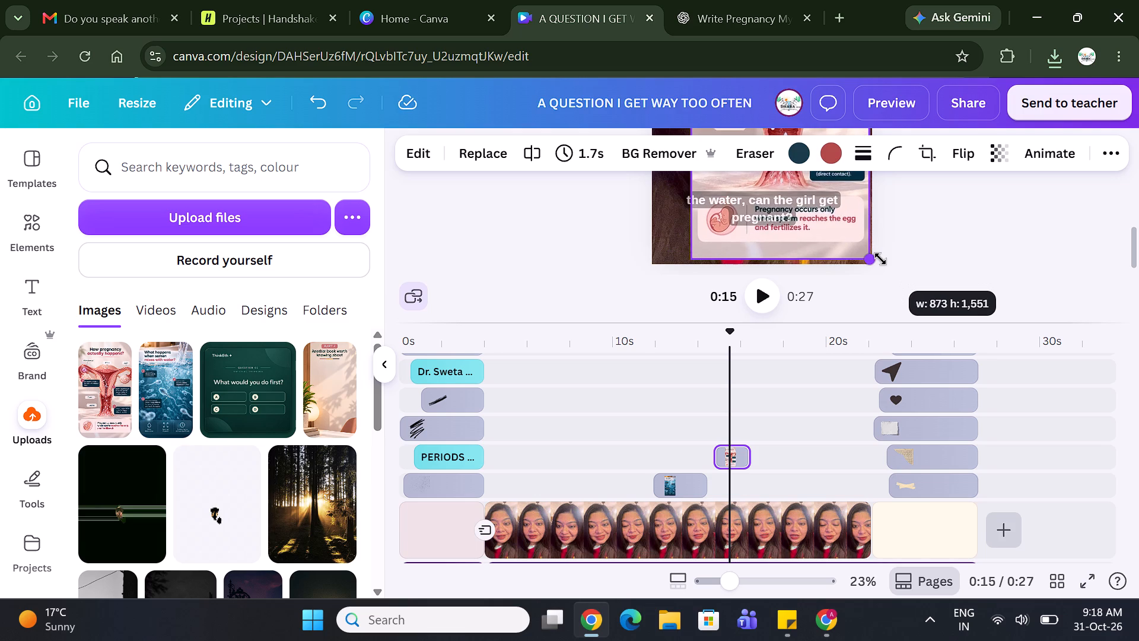
drag(880, 259, 882, 262)
scroll(905, 239, up, 3)
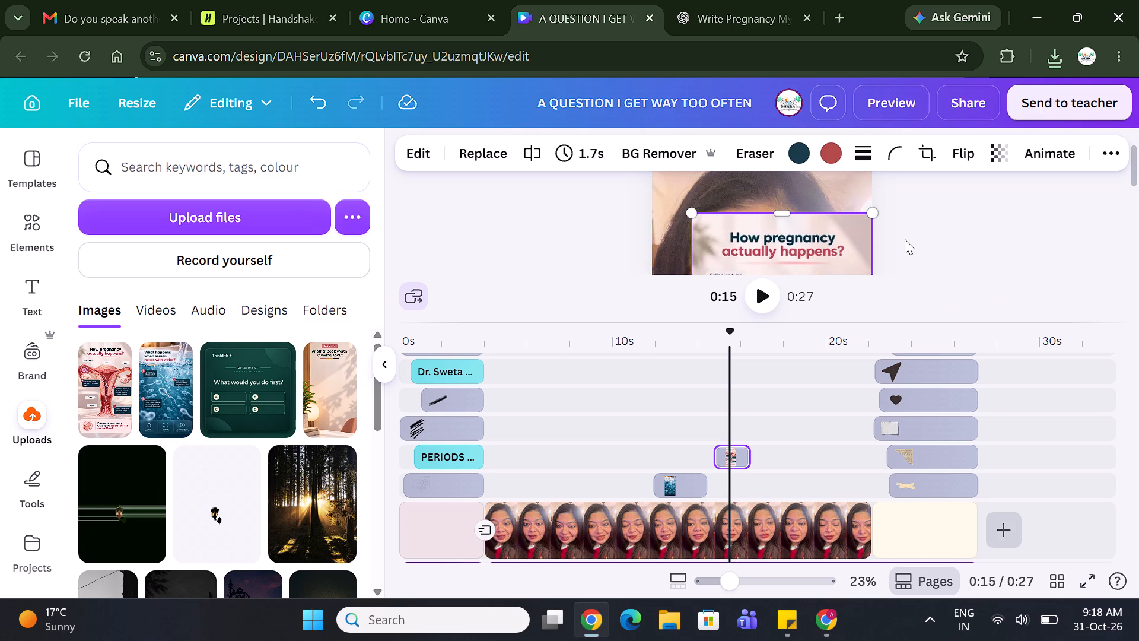
drag(689, 223, 645, 146)
scroll(590, 193, up, 2)
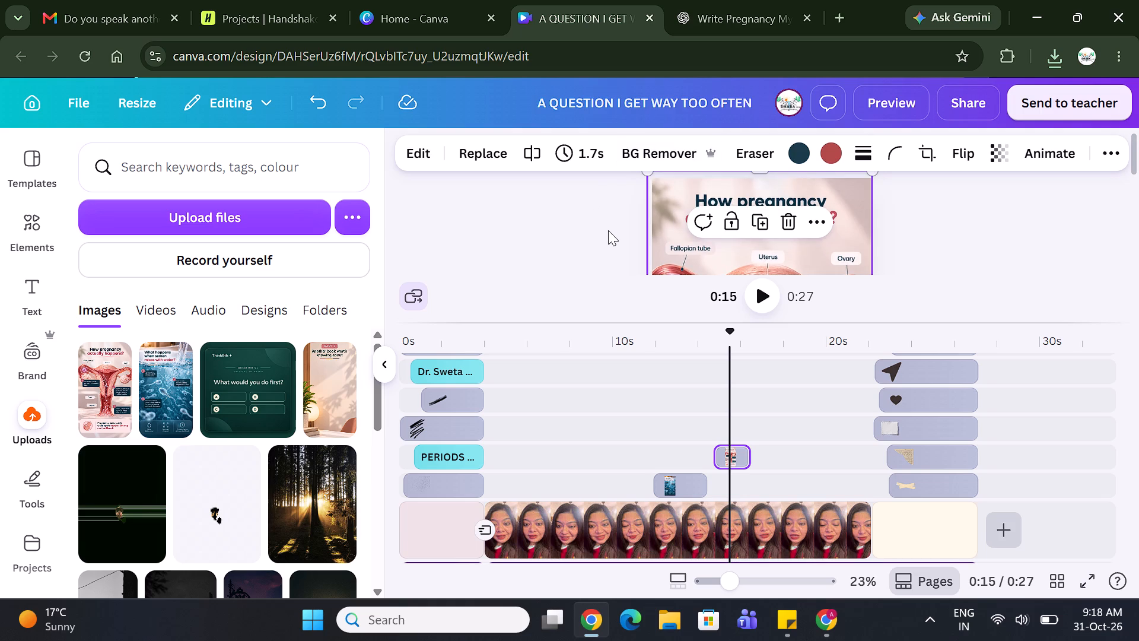
scroll(608, 230, up, 1)
Try the caption at different heights near the illustration's bottom edge and leave it over the "Pregnancy occurs only" banner.
scroll(608, 230, down, 3)
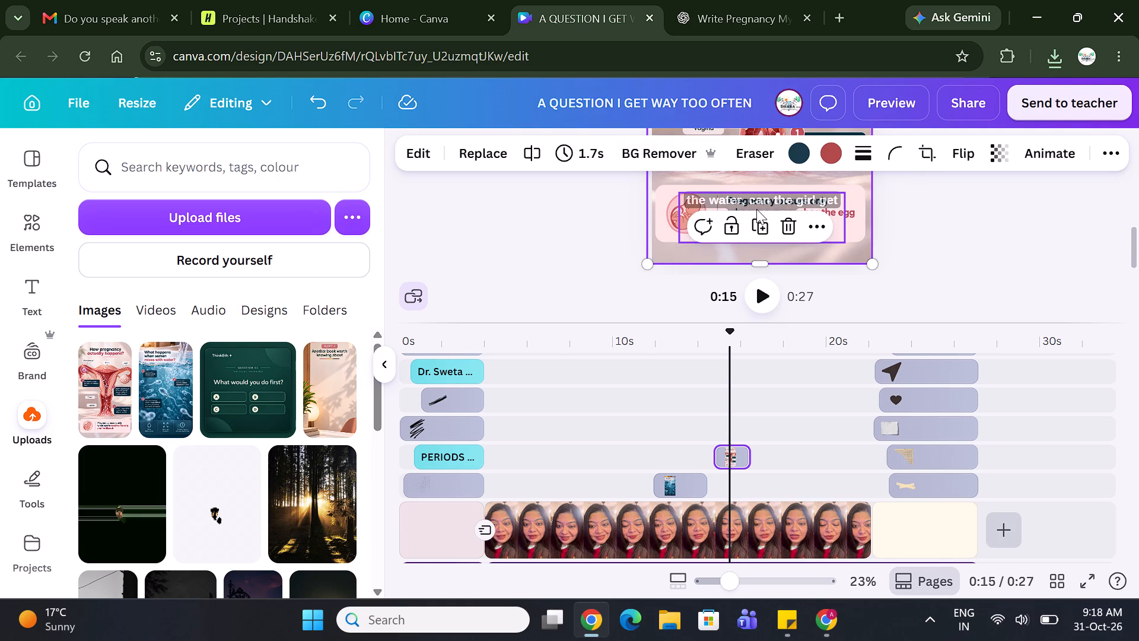
drag(756, 209, 756, 186)
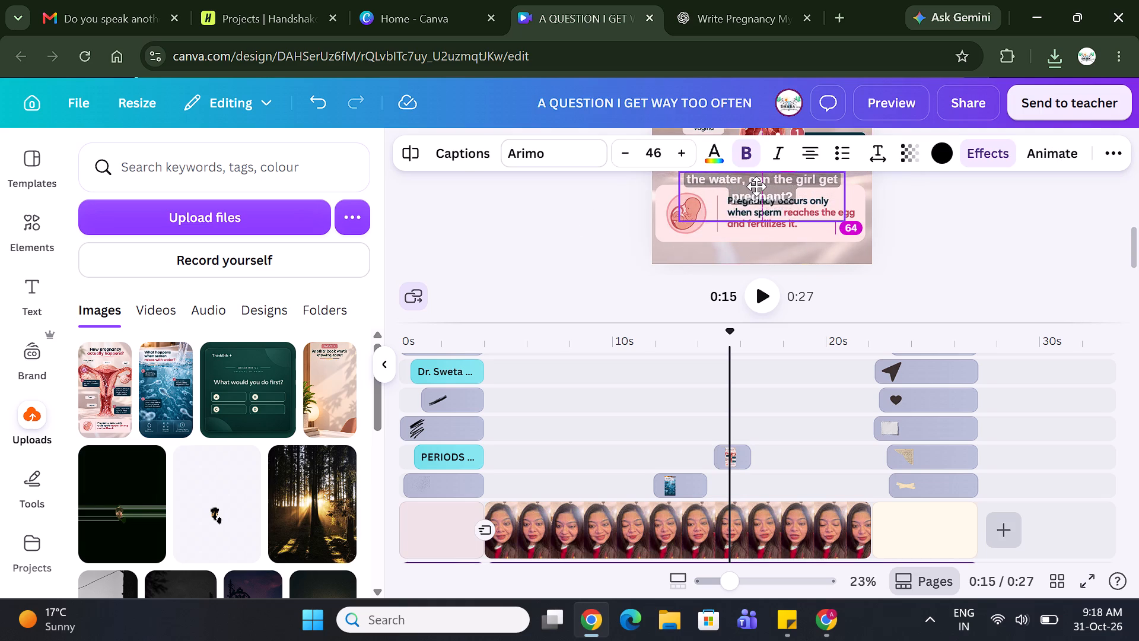
drag(756, 186, 762, 250)
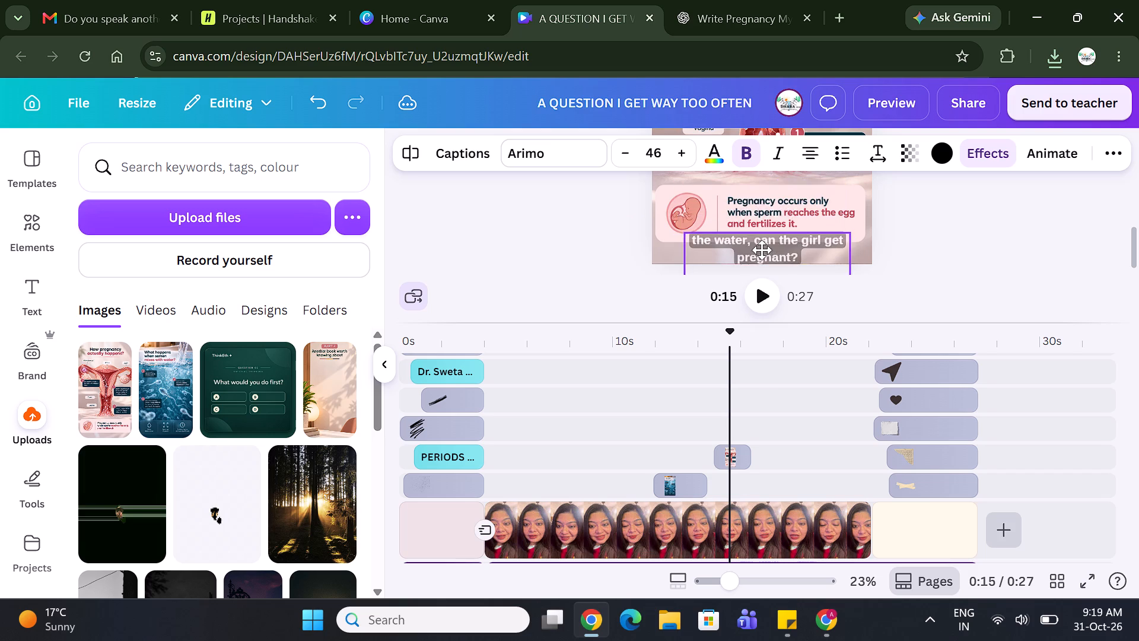
drag(762, 250, 763, 211)
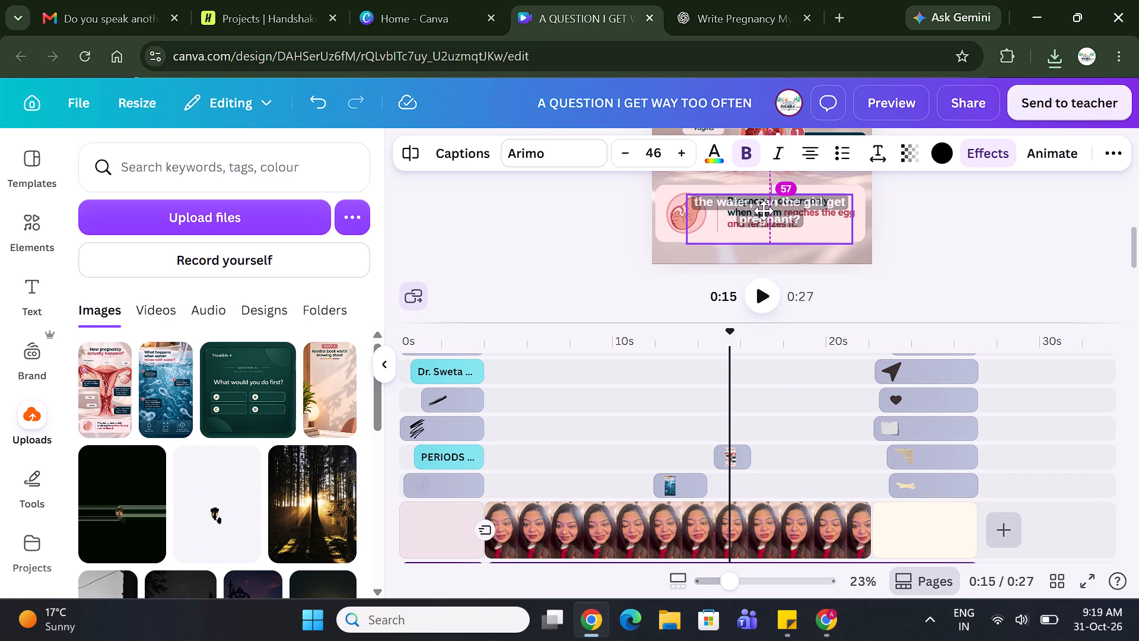
drag(763, 211, 763, 209)
click(970, 245)
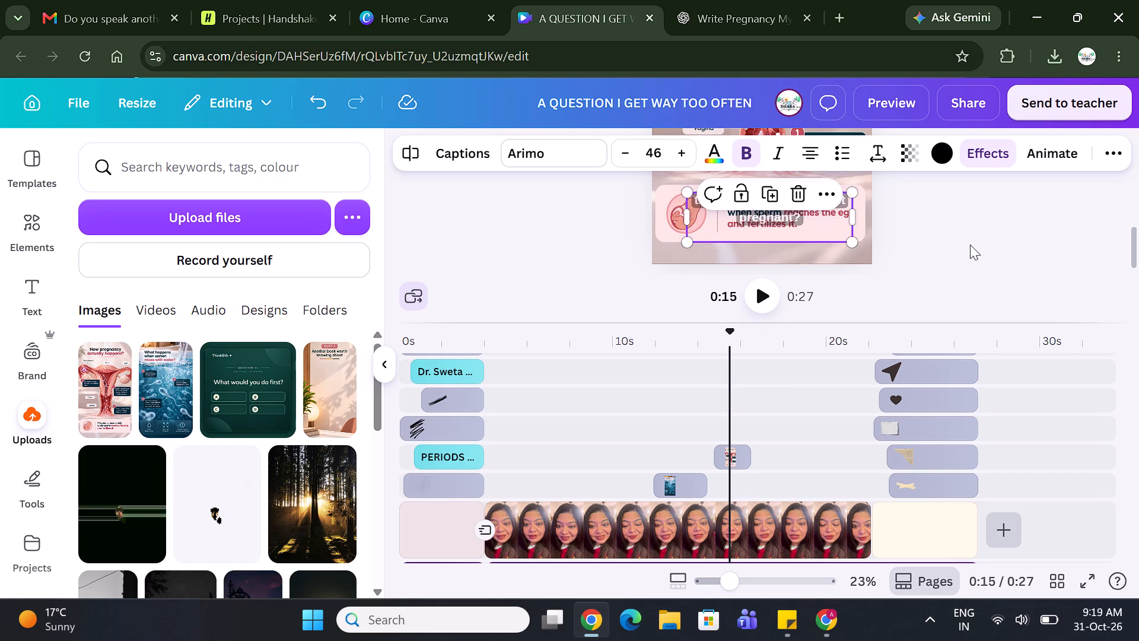
Apply the Slow Wave animation to the pregnancy illustration on both enter and exit.
scroll(970, 245, up, 3)
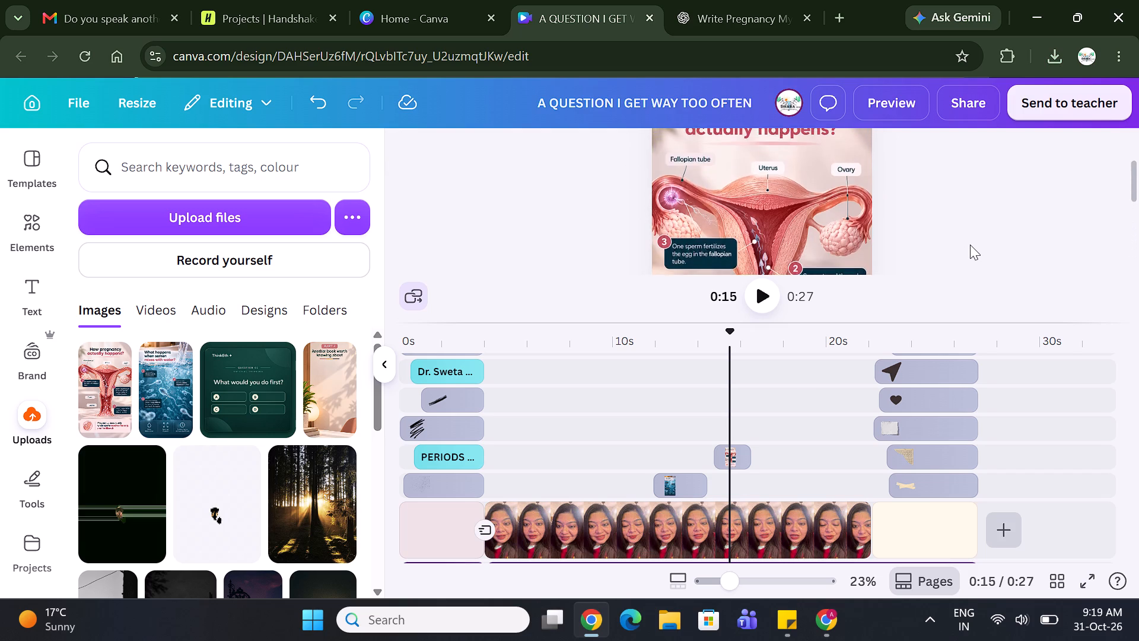
scroll(970, 245, up, 1)
scroll(970, 245, down, 2)
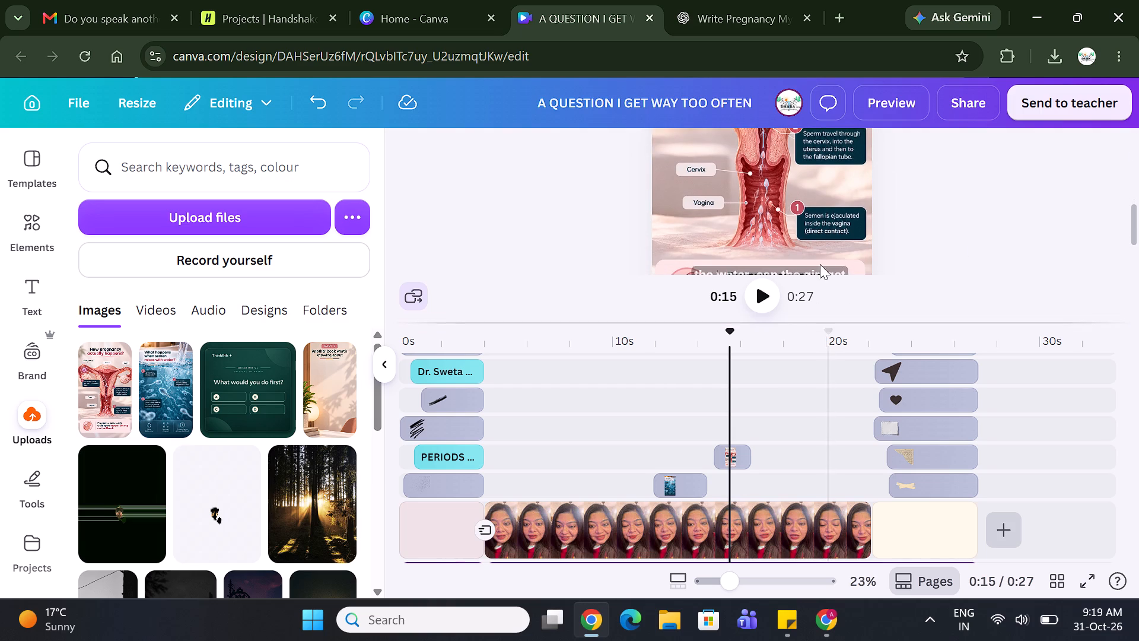
click(825, 256)
click(1046, 157)
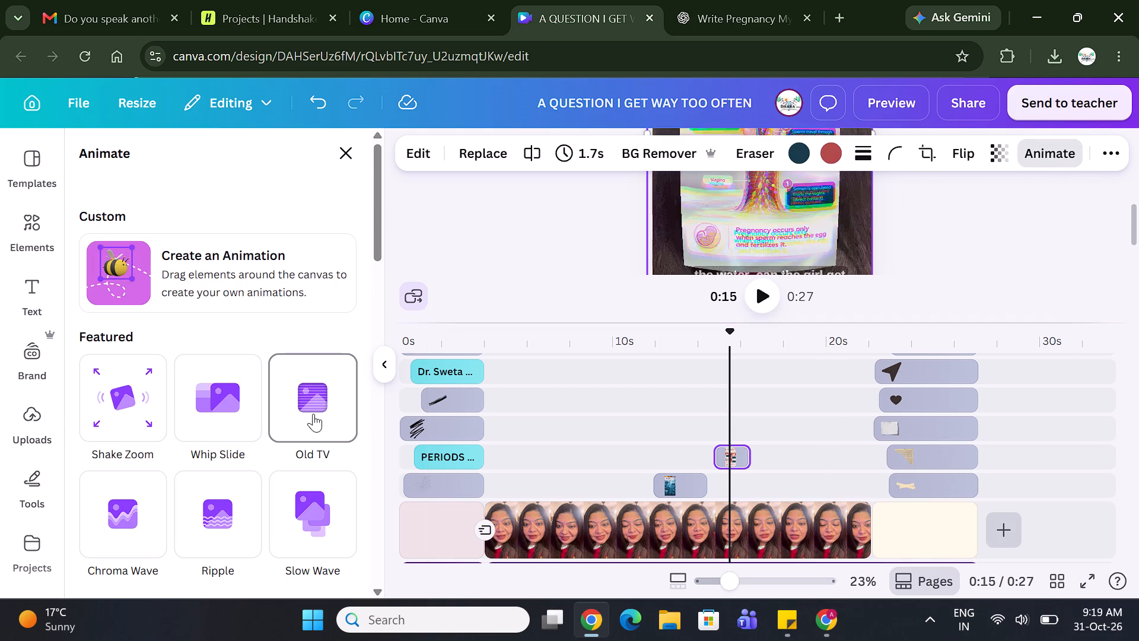
scroll(313, 414, down, 2)
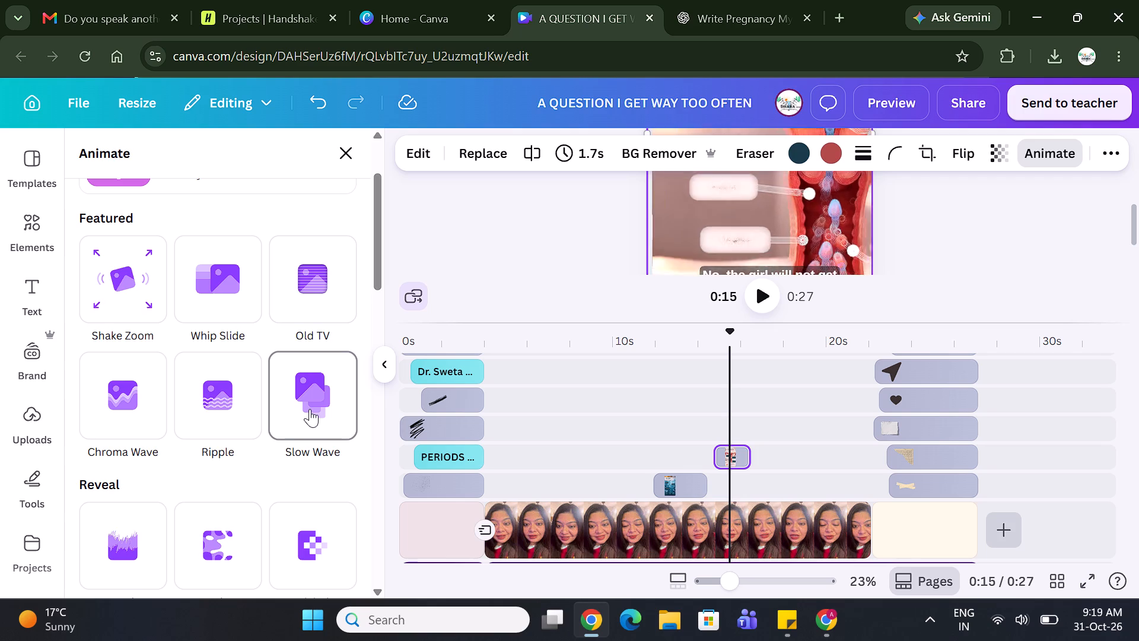
click(310, 409)
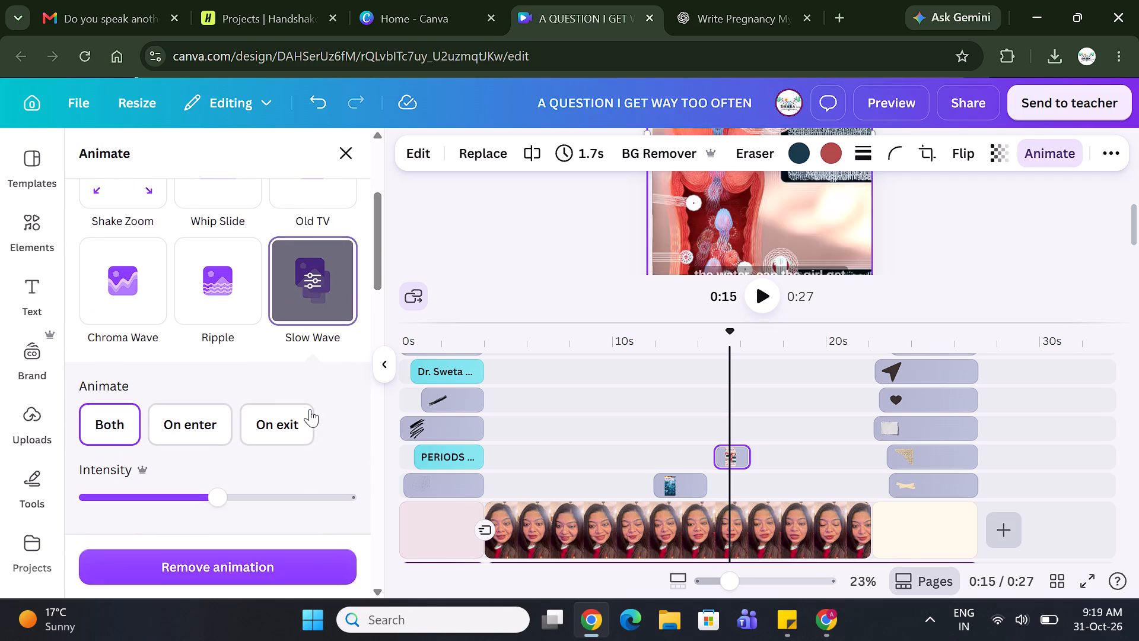
click(374, 365)
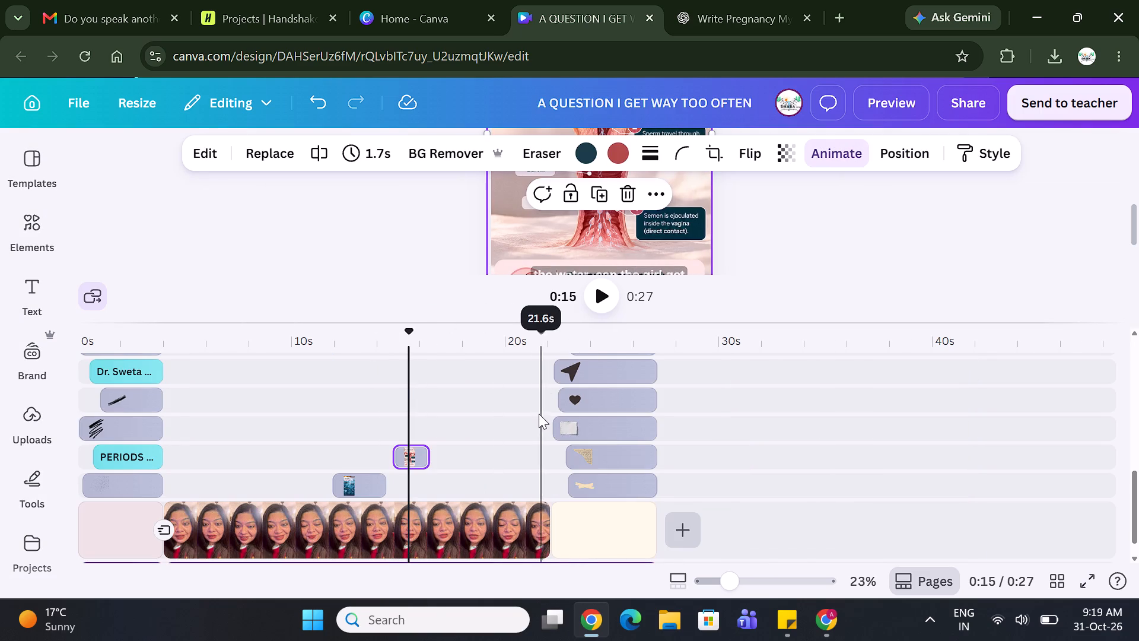
Shrink the timeline area so that more of the page is visible.
scroll(539, 414, up, 2)
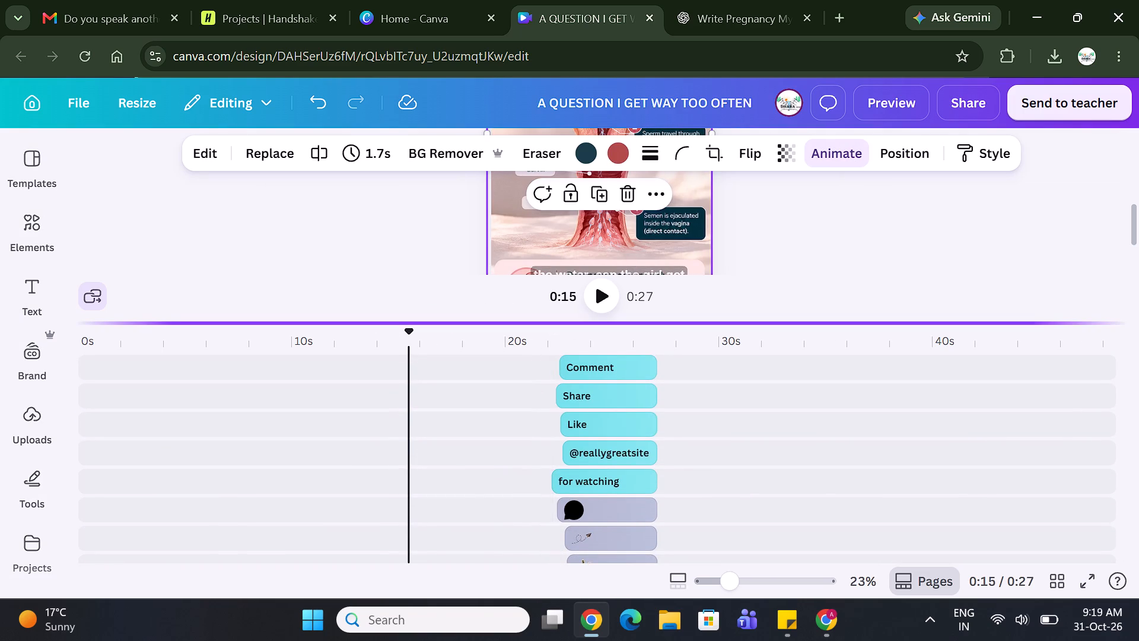
drag(557, 321, 555, 448)
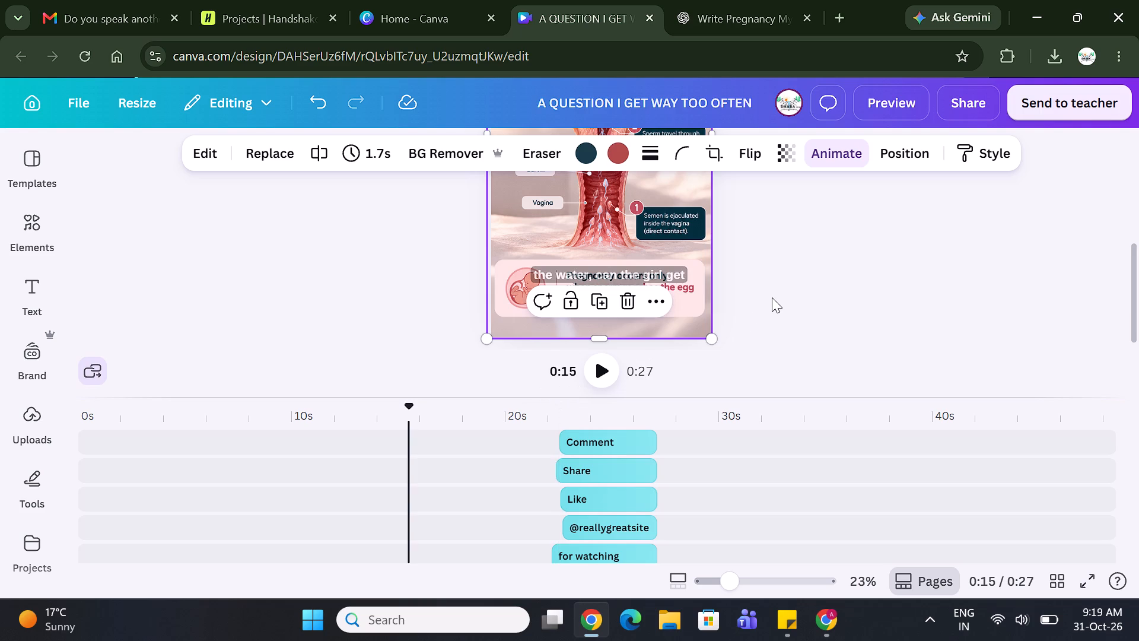
click(772, 297)
Find the pregnancy illustration in the full layer list and move it up toward the top of the stack.
click(696, 229)
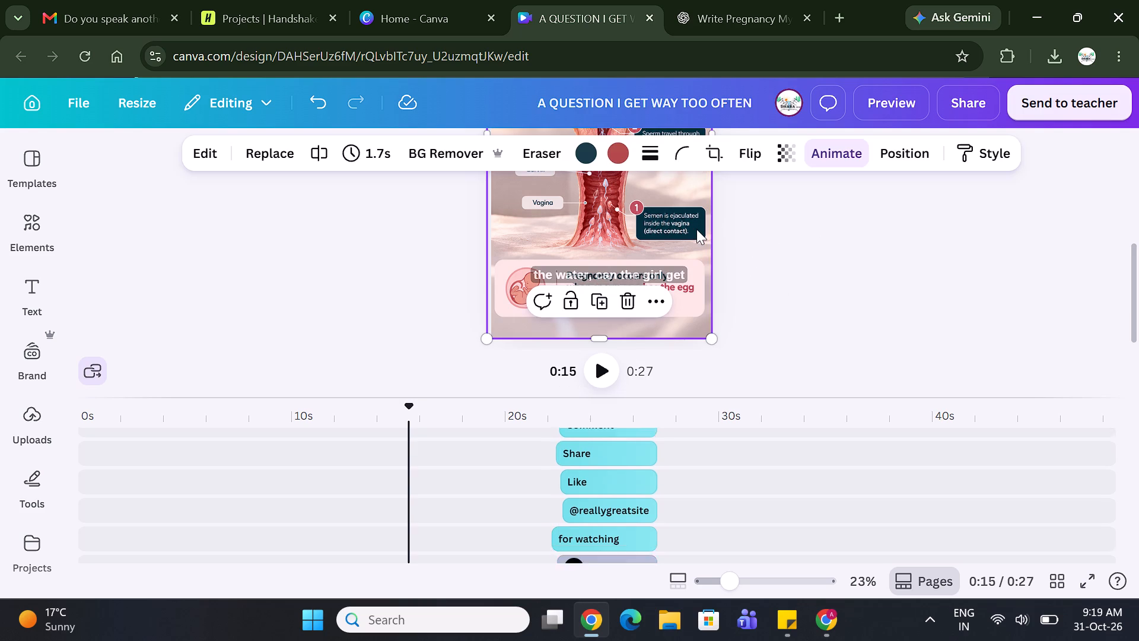
click(910, 156)
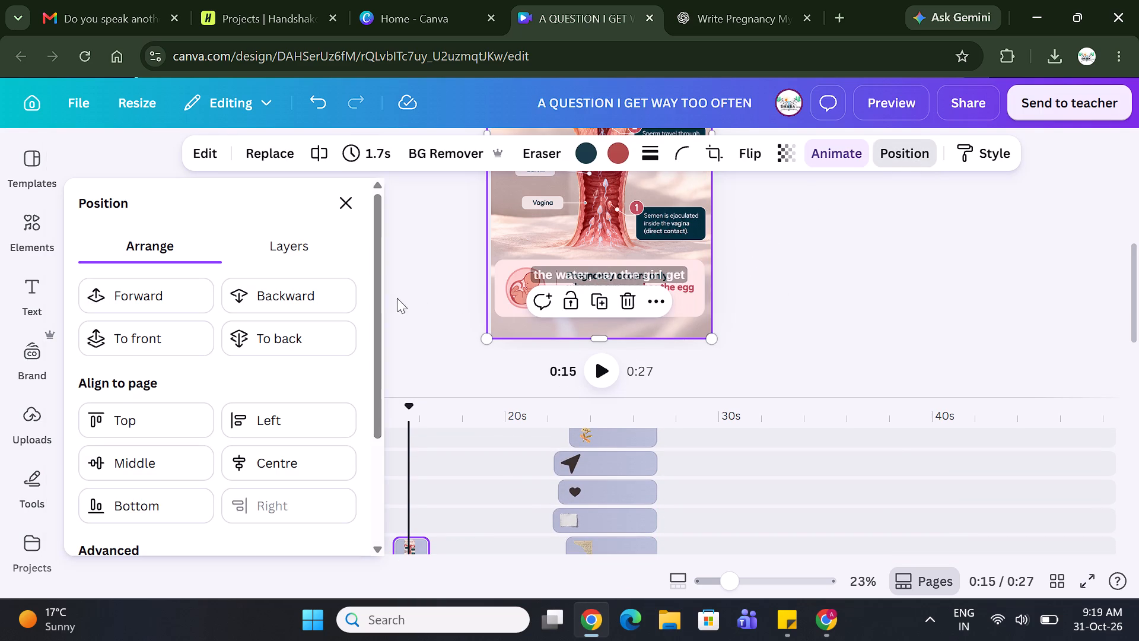
click(295, 252)
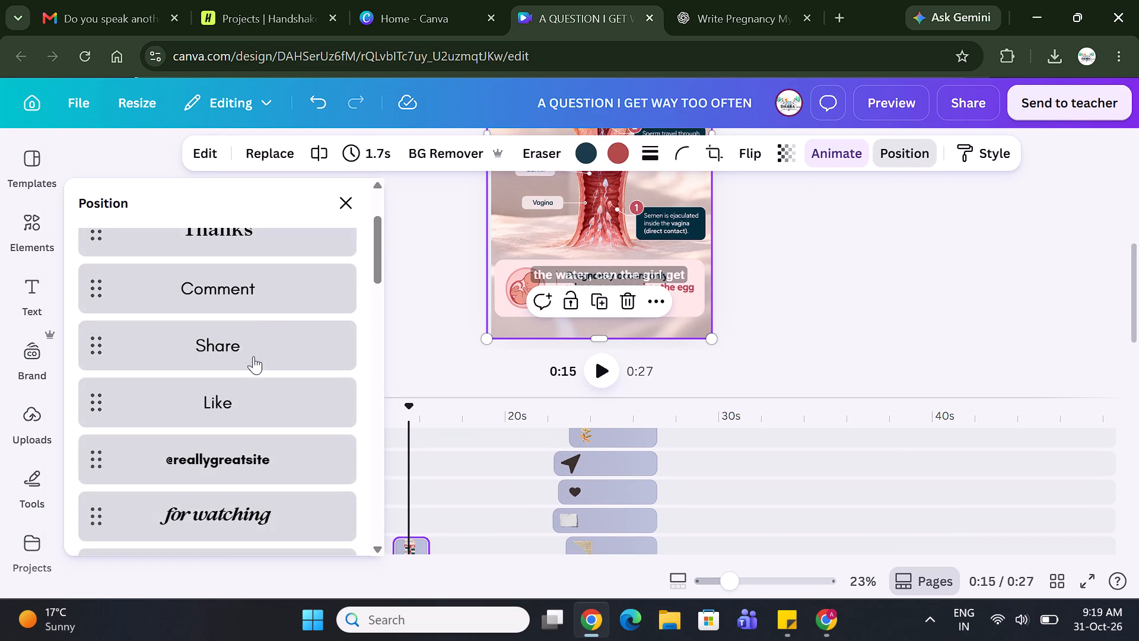
scroll(253, 366, down, 5)
scroll(253, 366, up, 4)
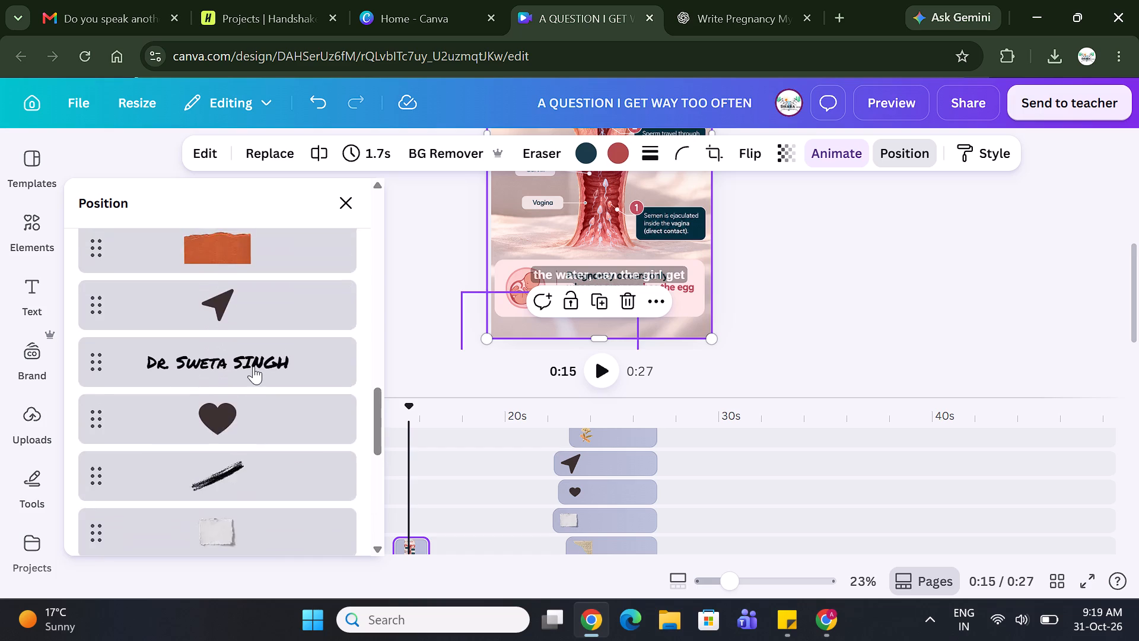
scroll(253, 366, up, 4)
scroll(253, 366, down, 1)
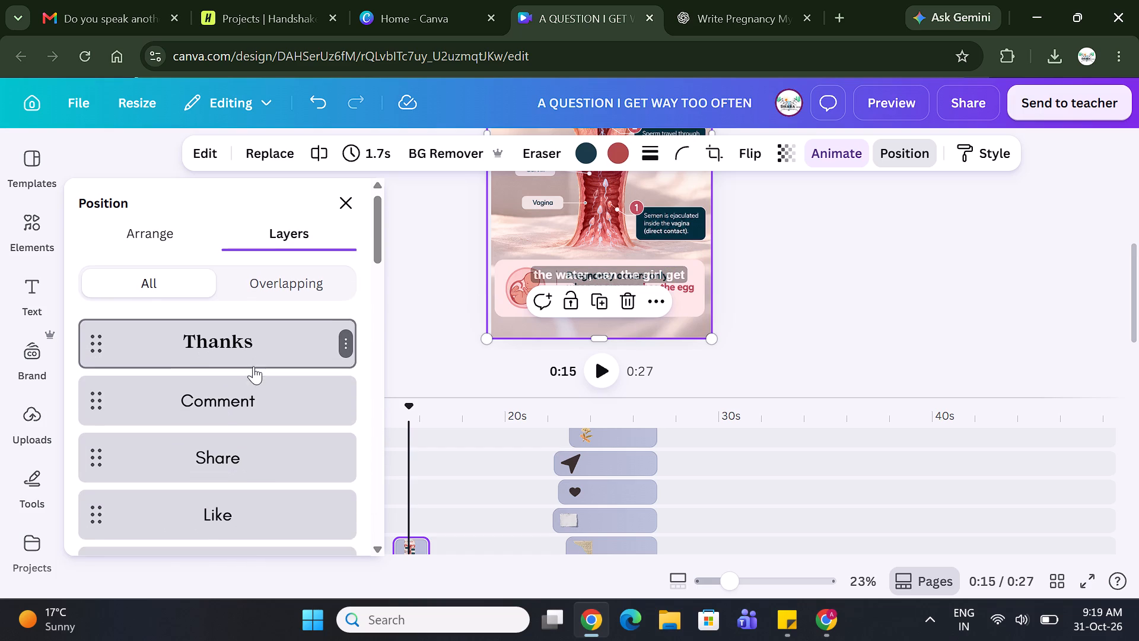
scroll(253, 366, down, 4)
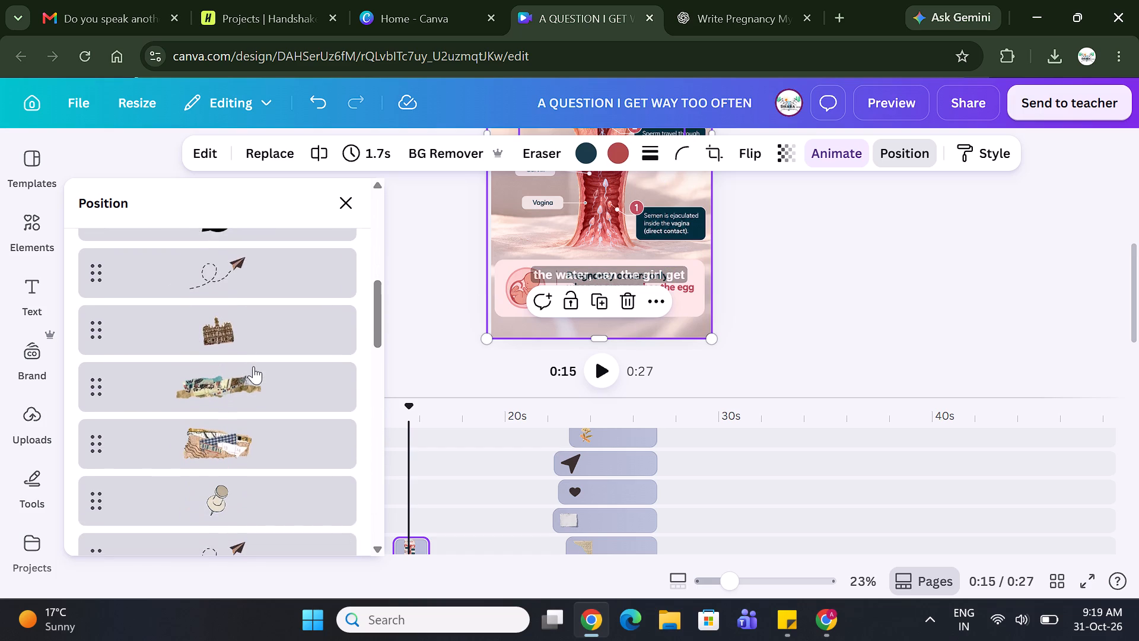
scroll(253, 366, down, 4)
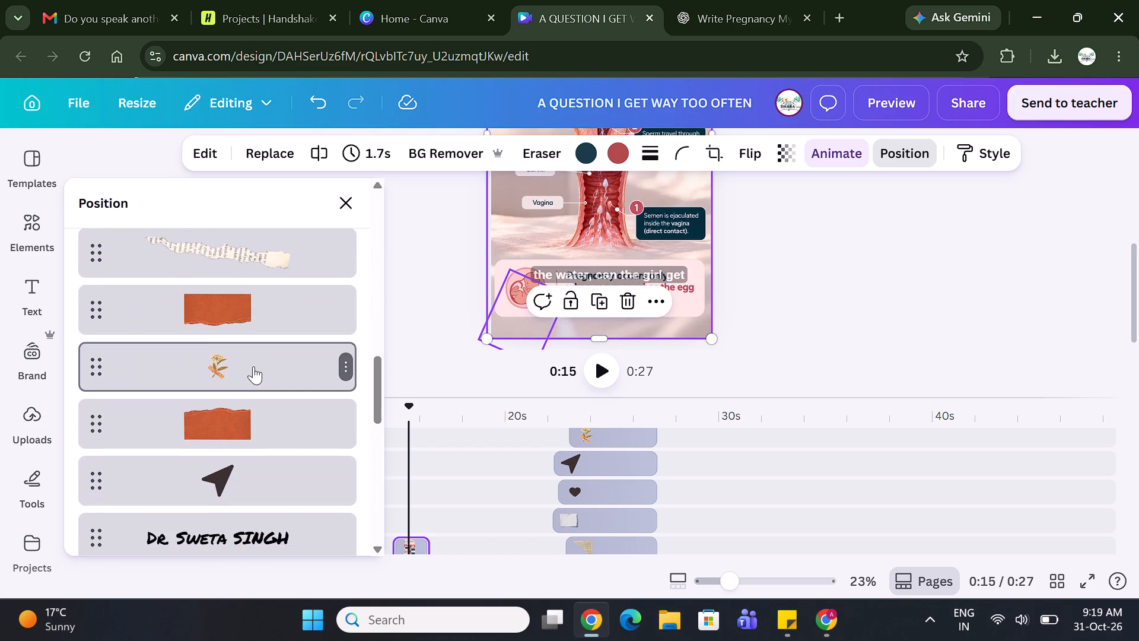
scroll(253, 366, down, 3)
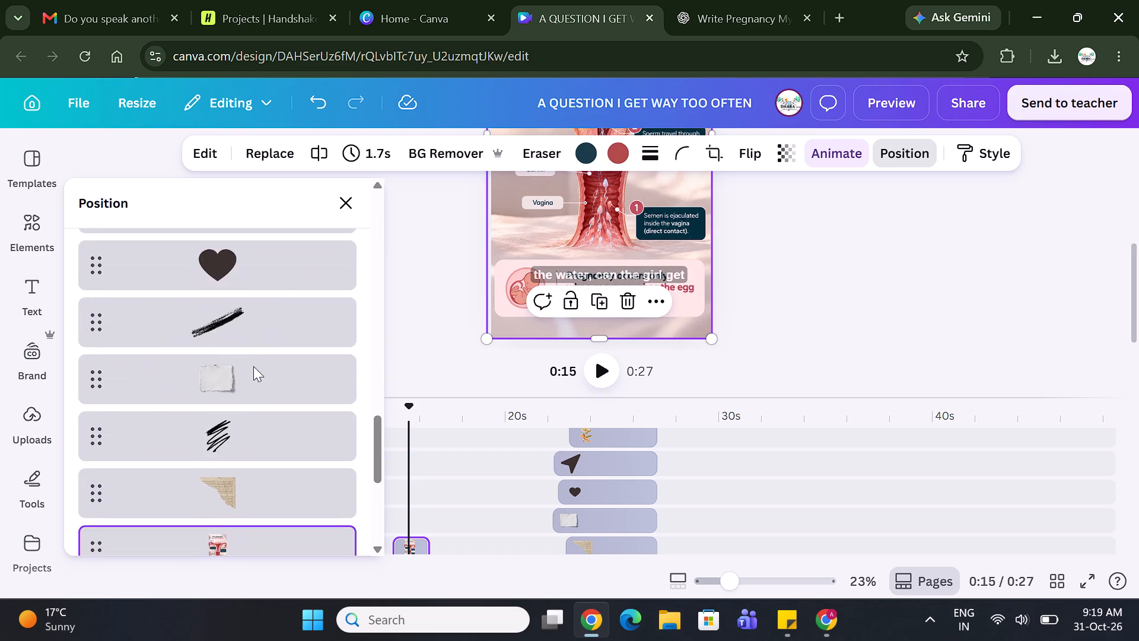
scroll(253, 366, down, 1)
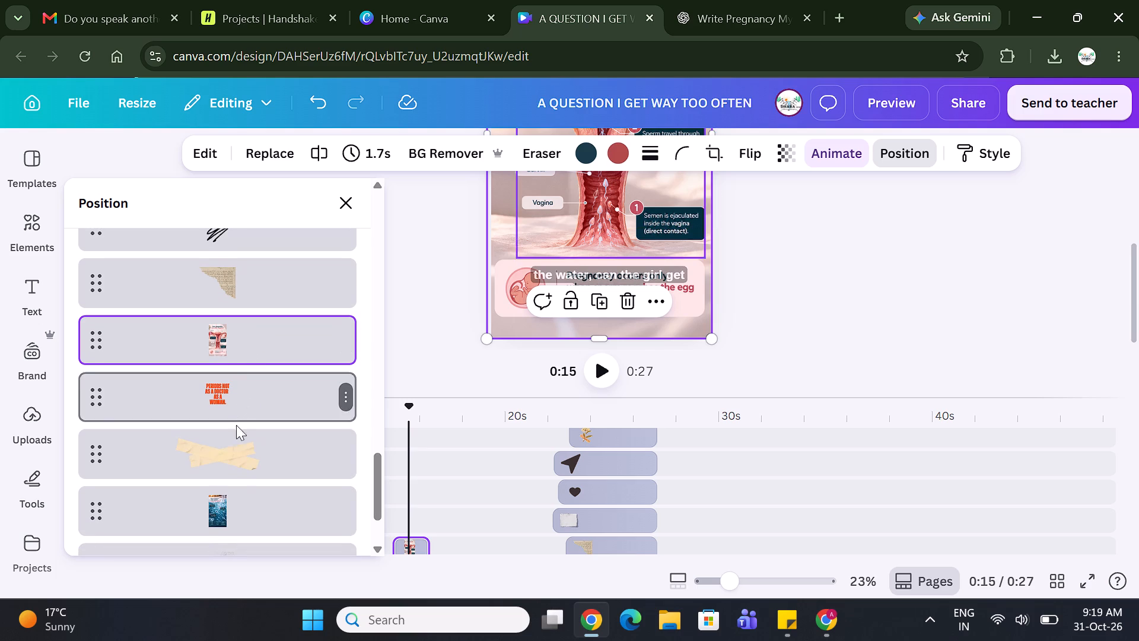
scroll(234, 478, down, 4)
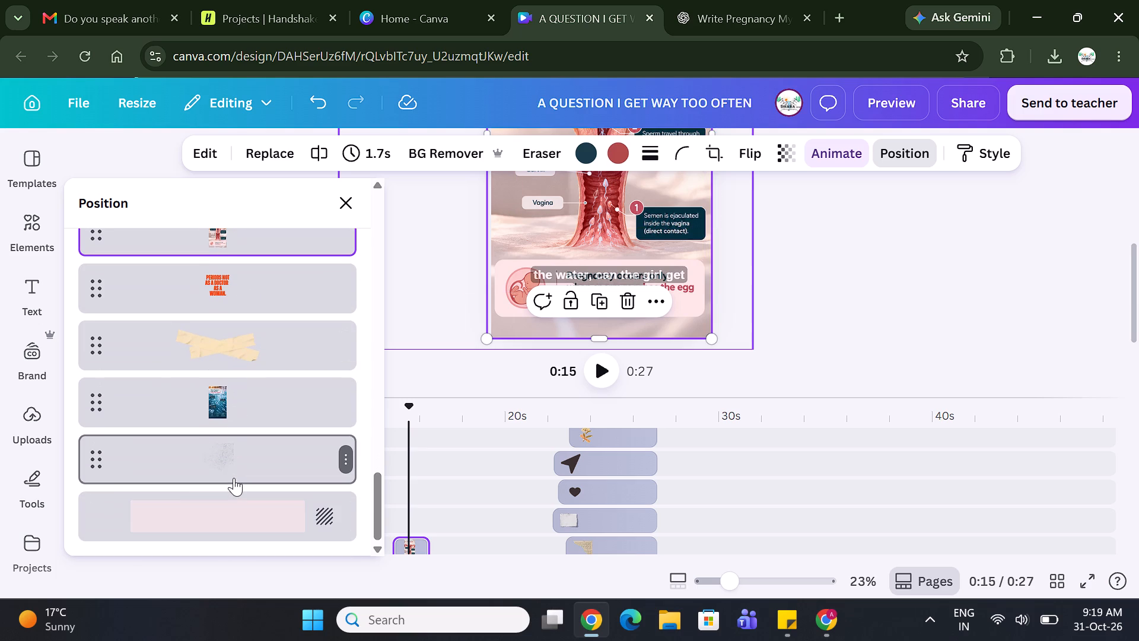
scroll(234, 478, up, 3)
drag(227, 478, 248, 245)
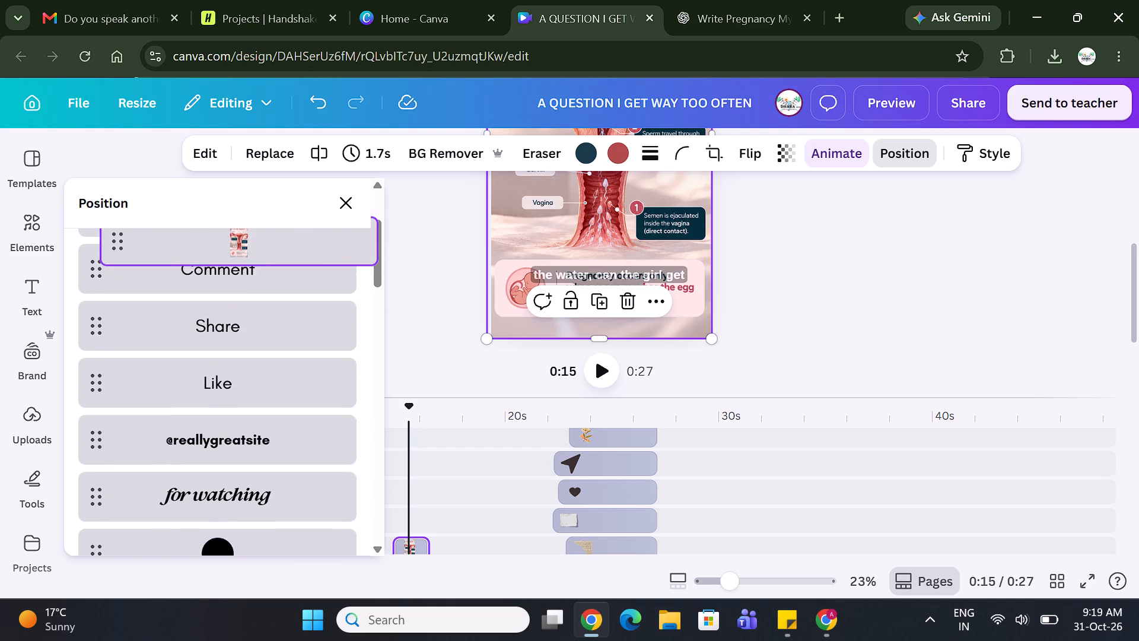
Place the pregnancy illustration at the very top of the full layer stack, above the "Thanks" text.
drag(248, 245, 208, 335)
Move the blue underwater sperm illustration from near the bottom of the layer stack to directly below the pregnancy illustration, above "Thanks".
scroll(221, 446, down, 7)
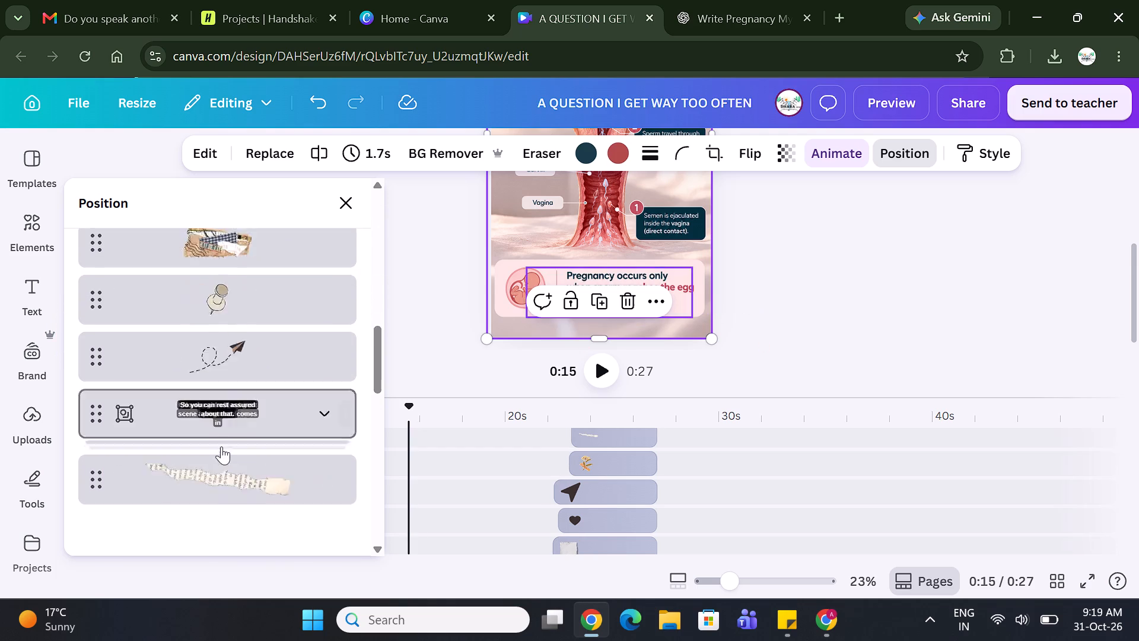
scroll(221, 446, down, 1)
scroll(217, 500, down, 5)
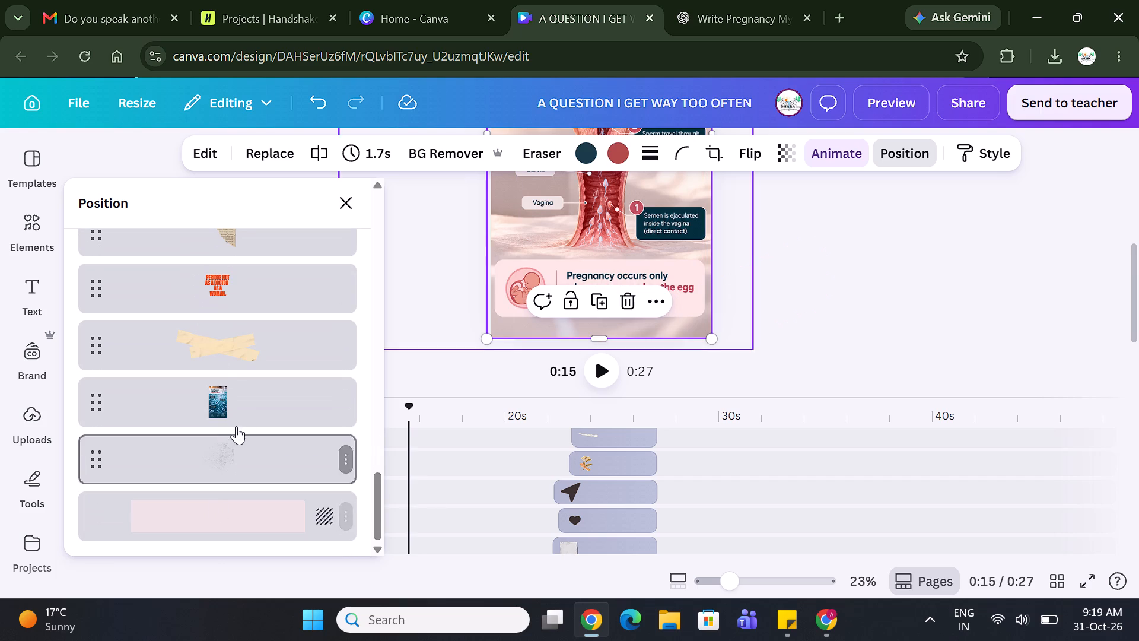
drag(253, 411, 265, 231)
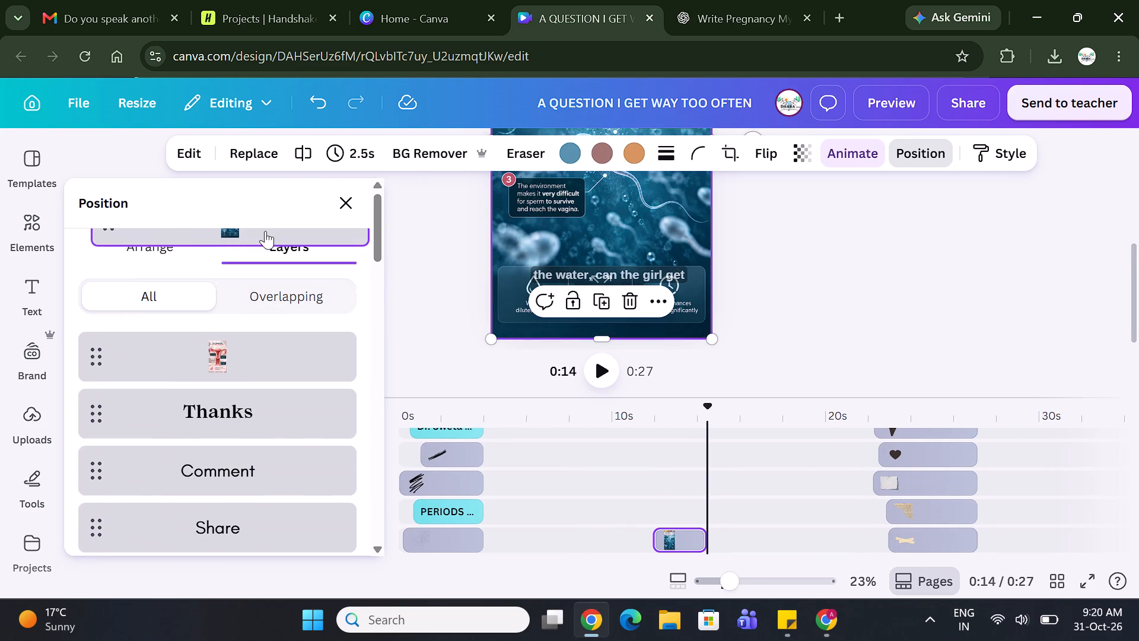
drag(265, 231, 231, 372)
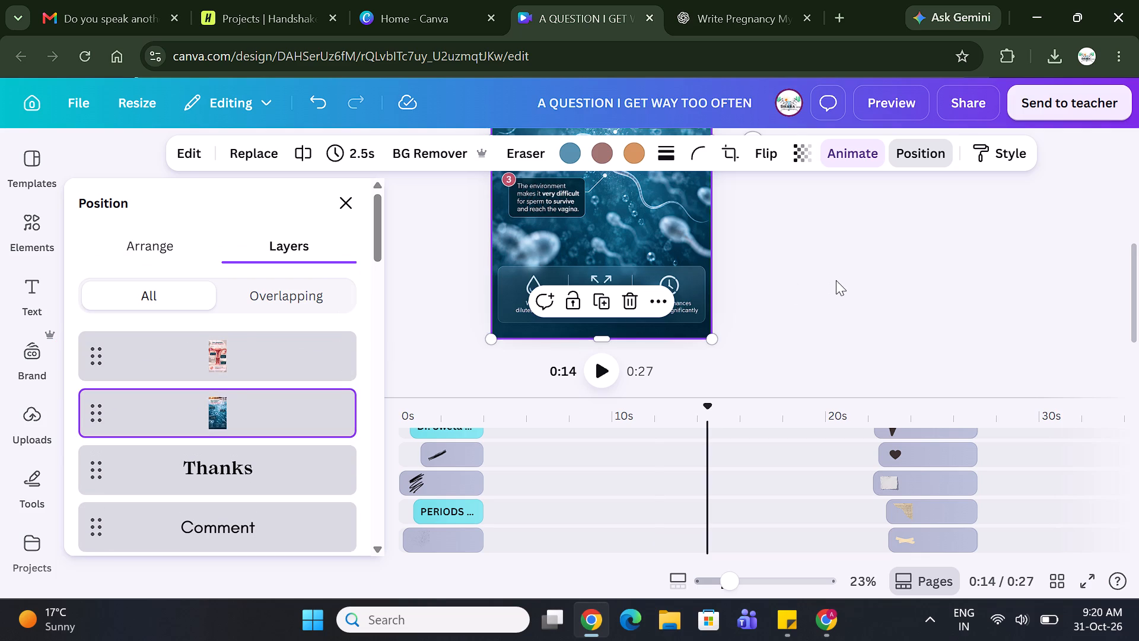
double_click(837, 280)
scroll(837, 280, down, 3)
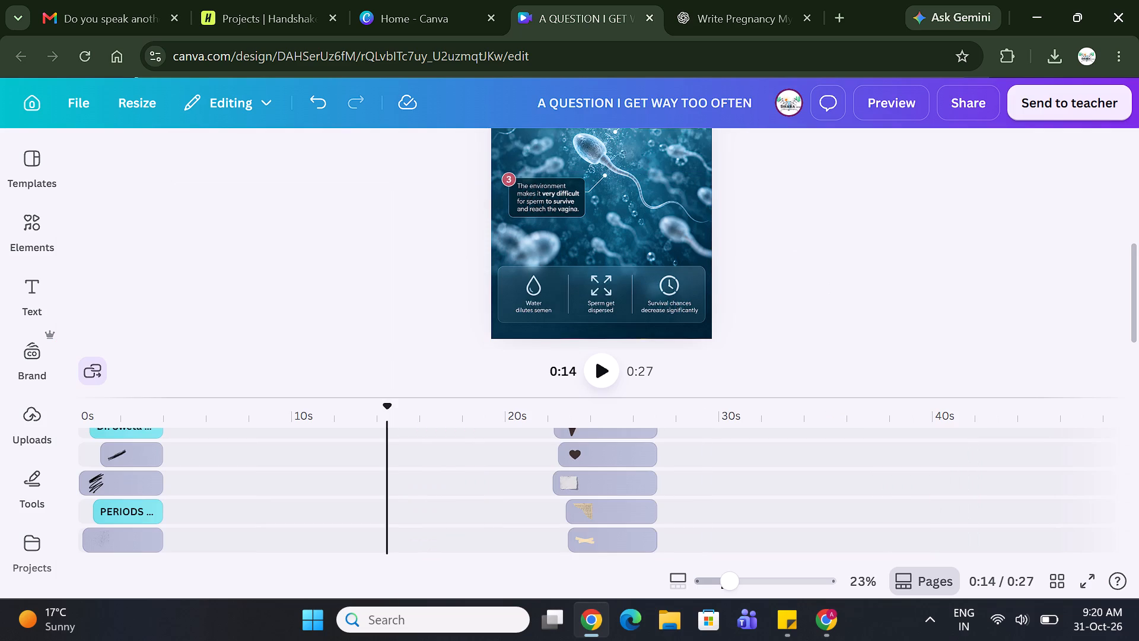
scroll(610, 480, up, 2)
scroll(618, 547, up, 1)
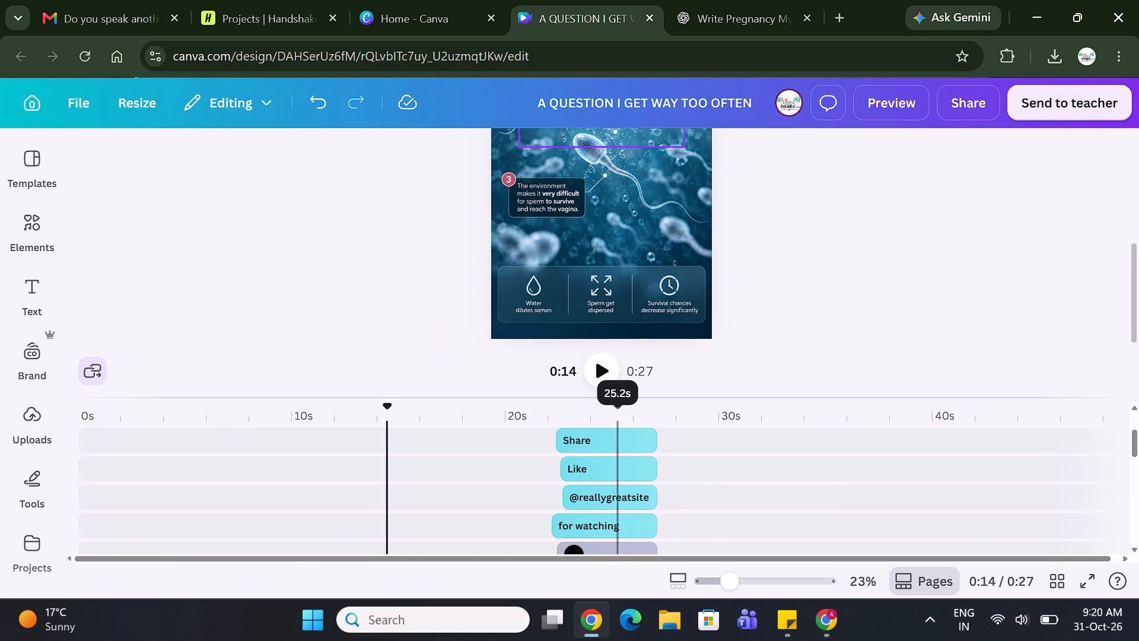
Open Instagram in a new browser tab and check the account's notifications.
click(847, 18)
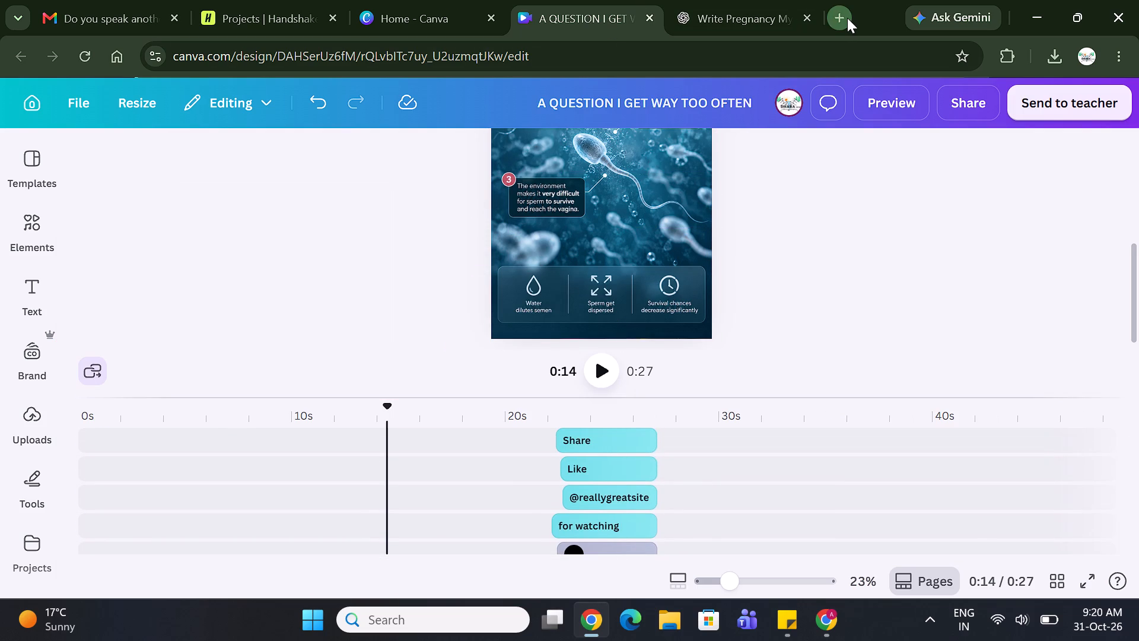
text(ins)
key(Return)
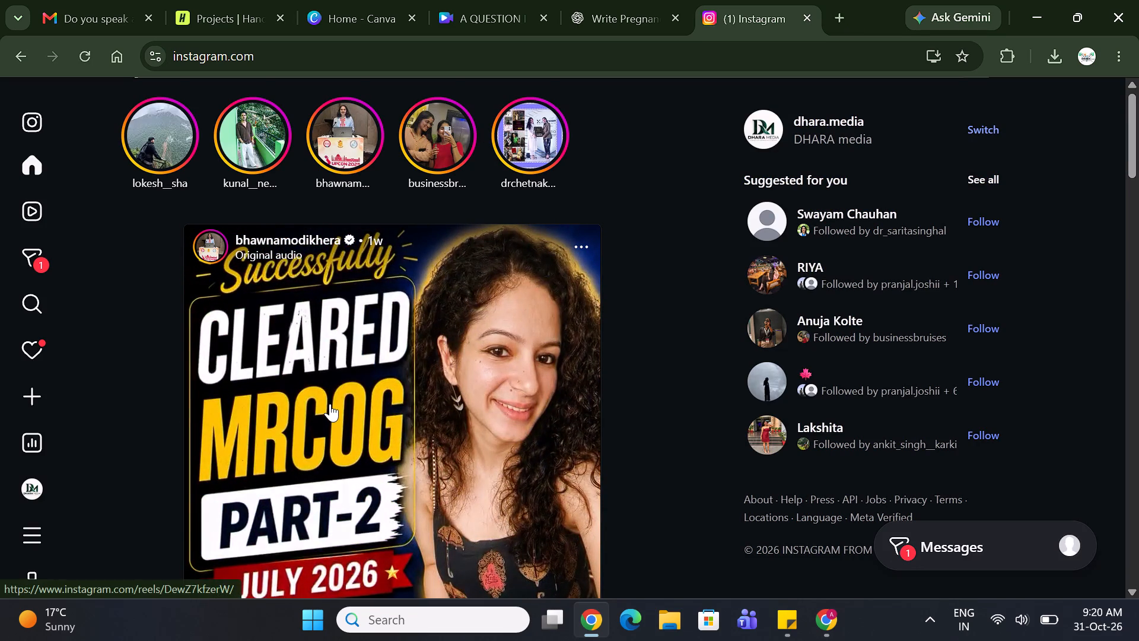
scroll(330, 404, down, 1)
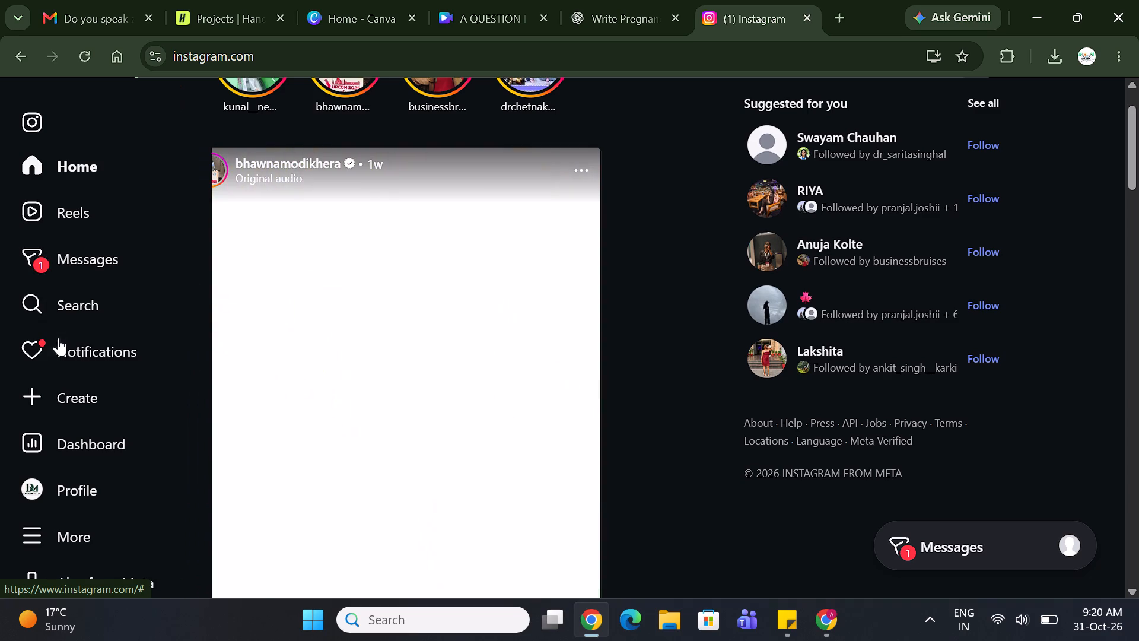
click(59, 339)
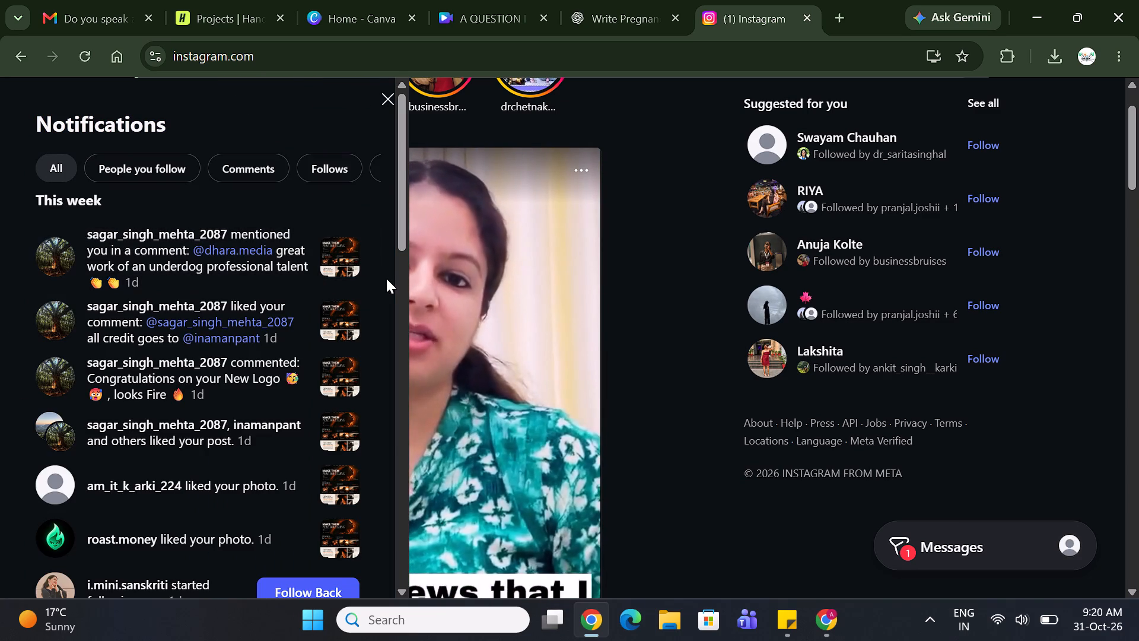
click(685, 345)
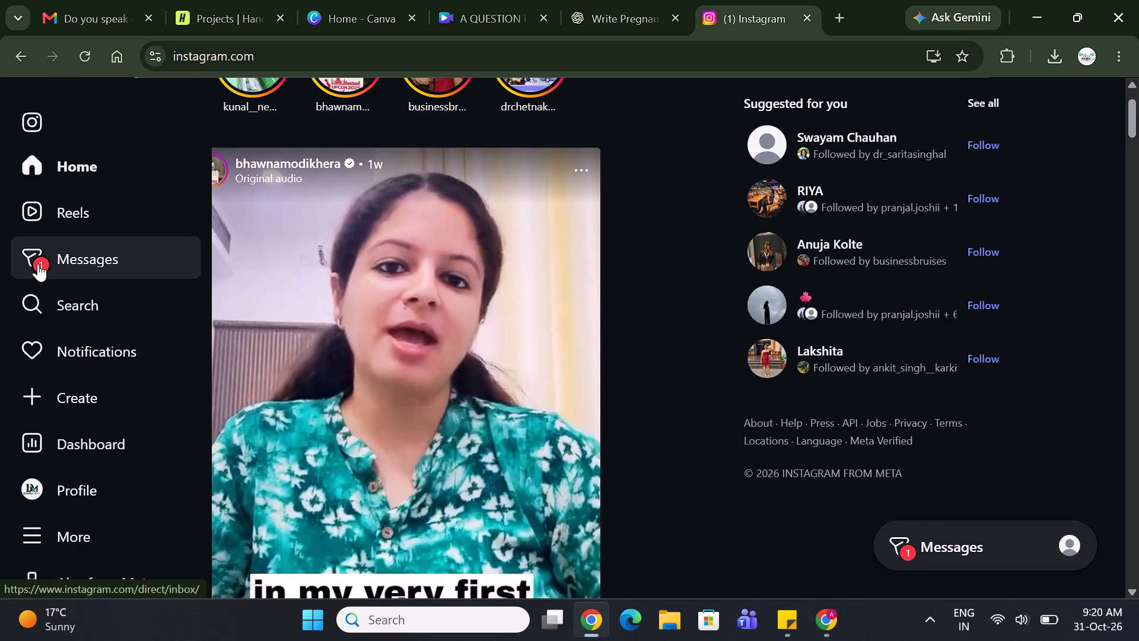
Open the Instagram message inbox.
click(38, 264)
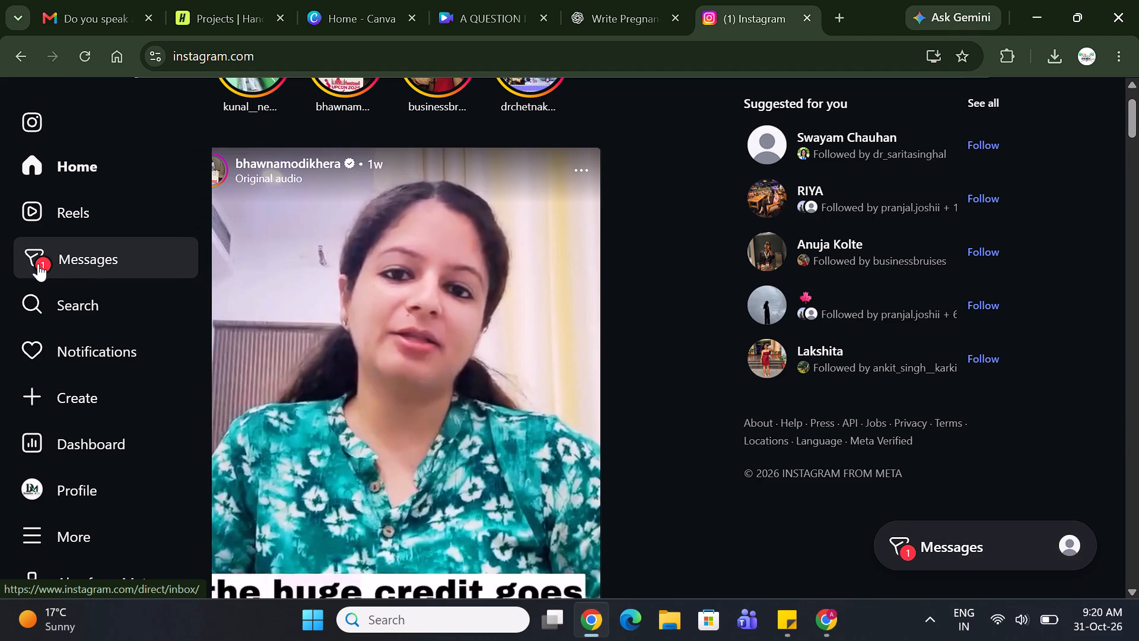
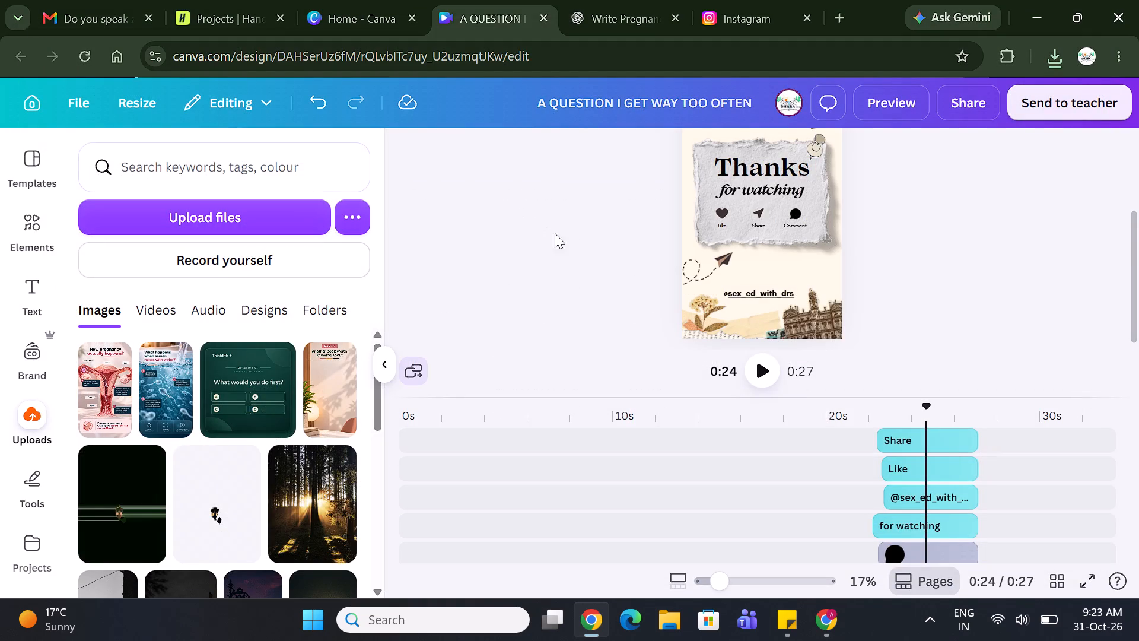
Add the "Understand your body" image as a full page between the talking-head clip and the thanks-for-watching page.
scroll(569, 265, down, 2)
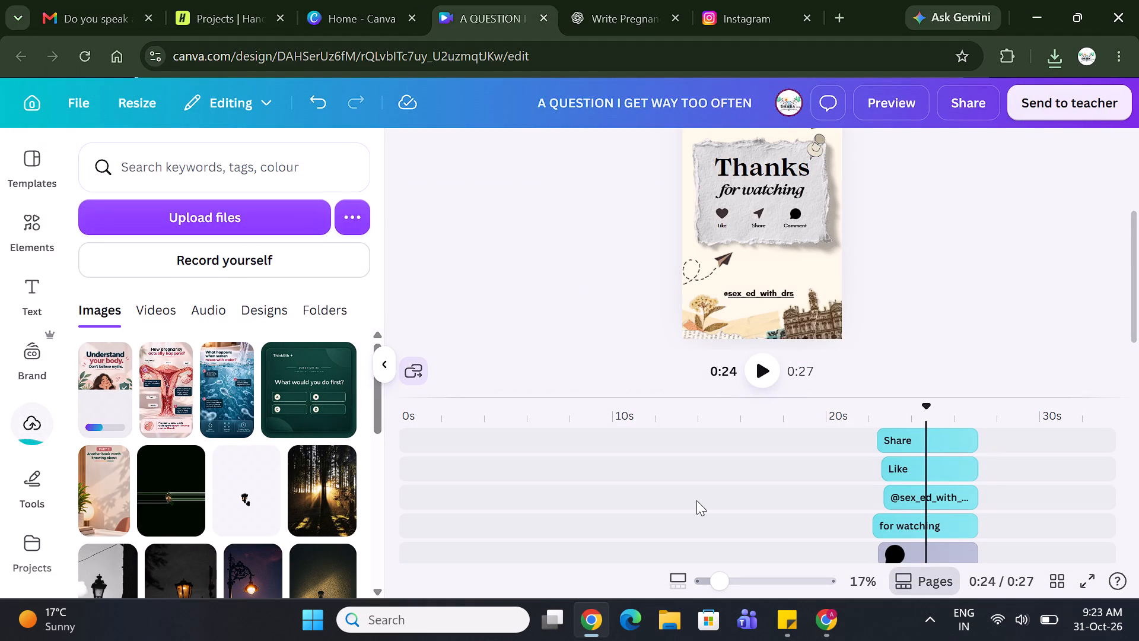
scroll(696, 500, down, 4)
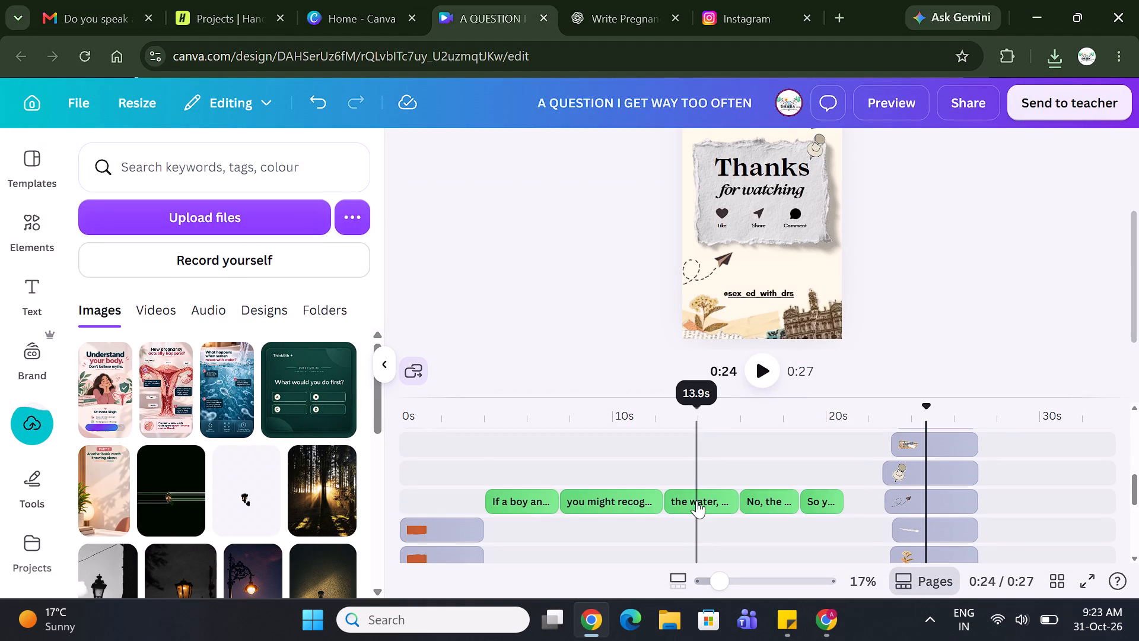
scroll(696, 500, down, 2)
scroll(696, 500, up, 1)
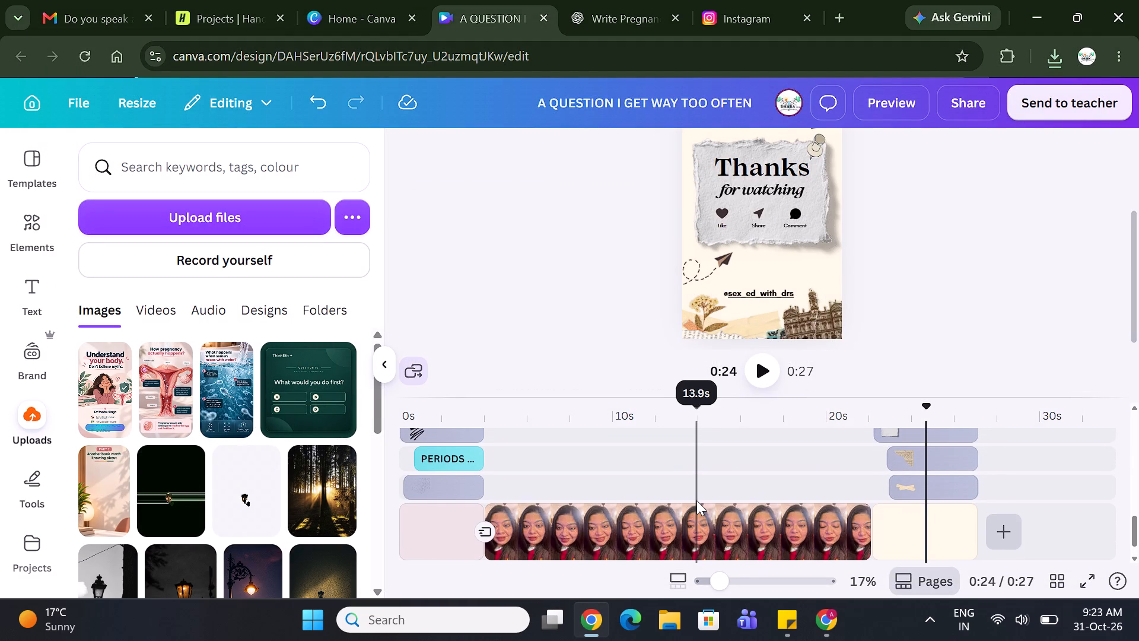
drag(679, 398, 673, 377)
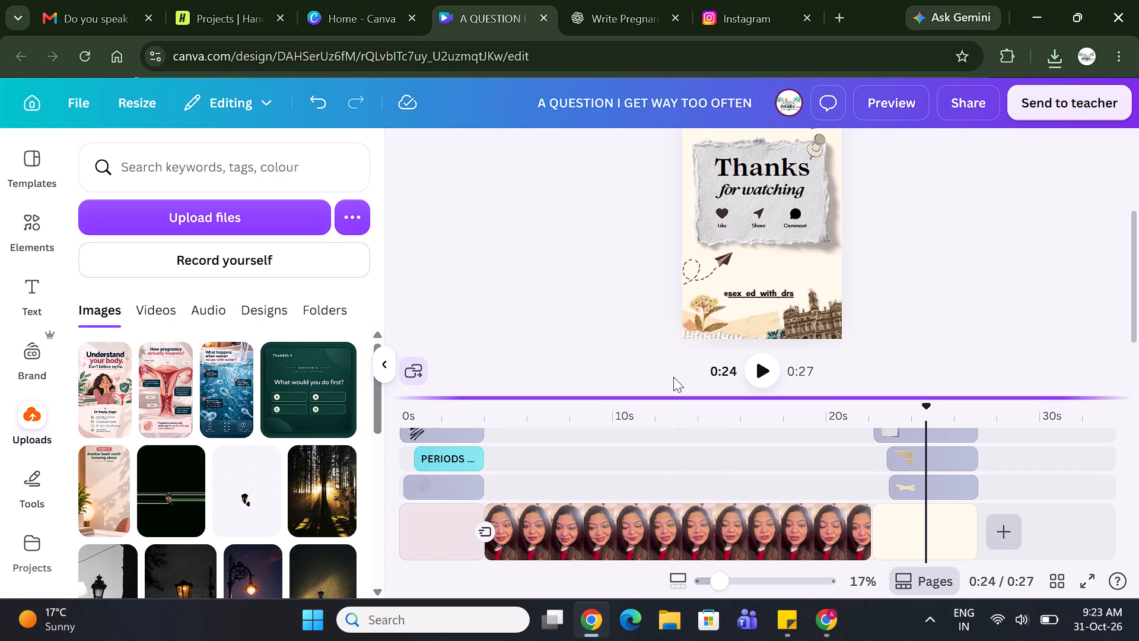
drag(673, 377, 660, 339)
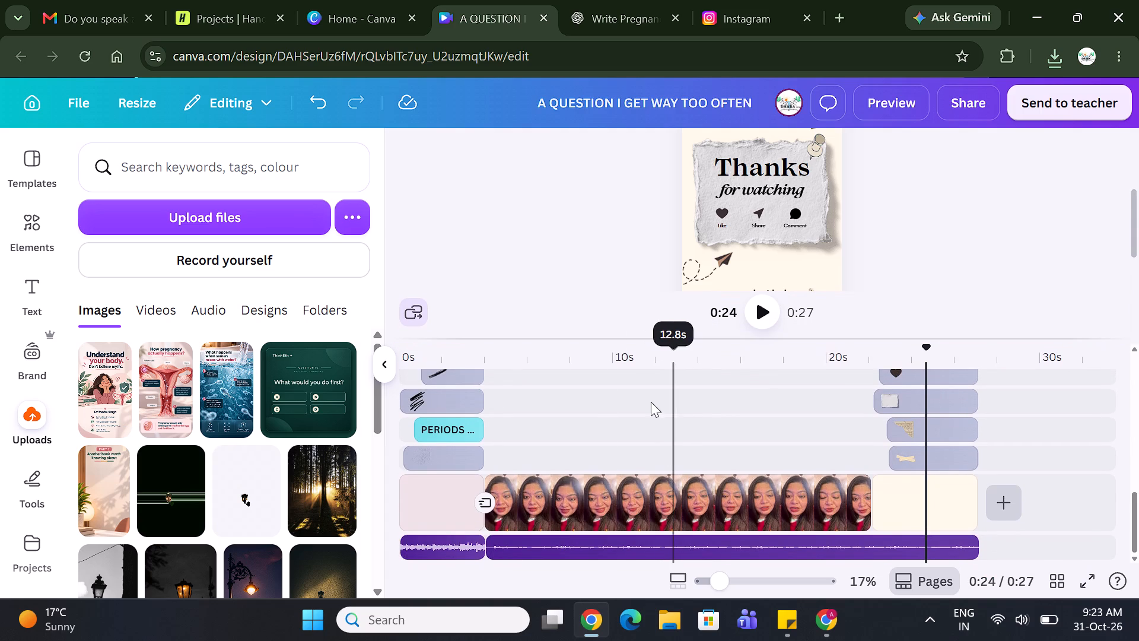
drag(110, 403, 577, 434)
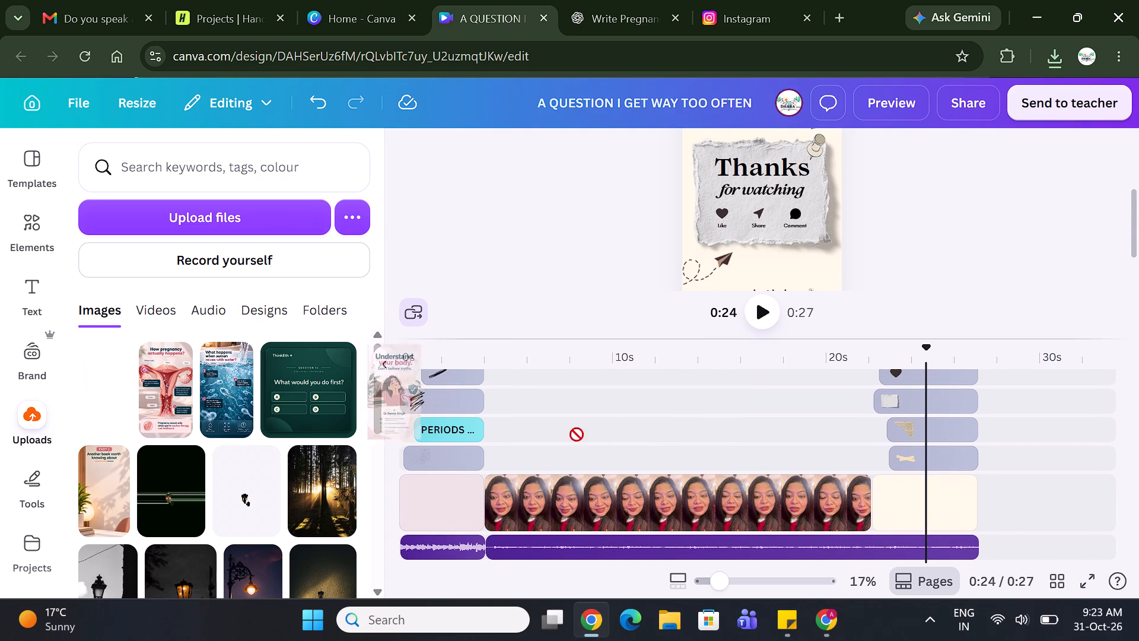
drag(577, 434, 647, 464)
drag(661, 453, 873, 502)
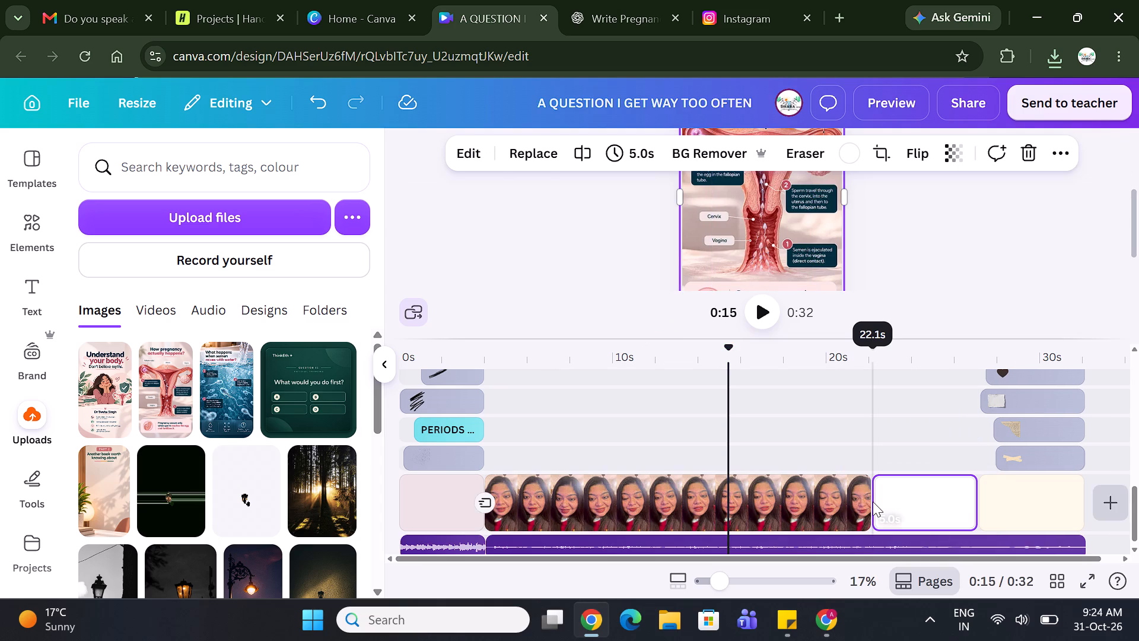
Trim the "Understand your body" page to 2.3 s and check how its image looks on the page.
drag(972, 506, 942, 507)
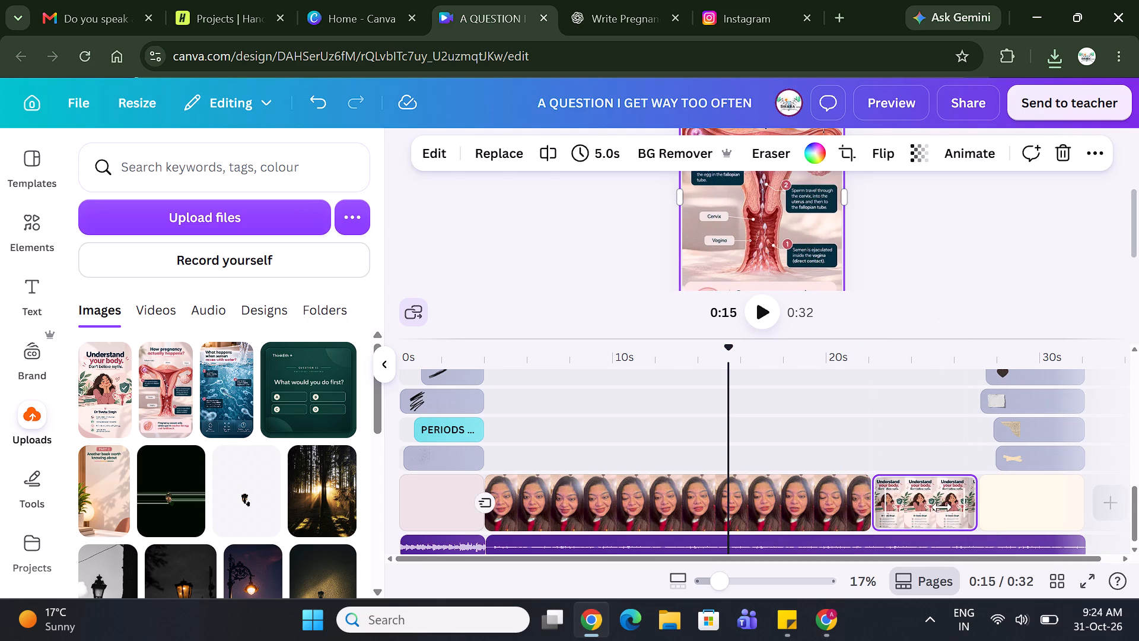
drag(942, 507, 916, 506)
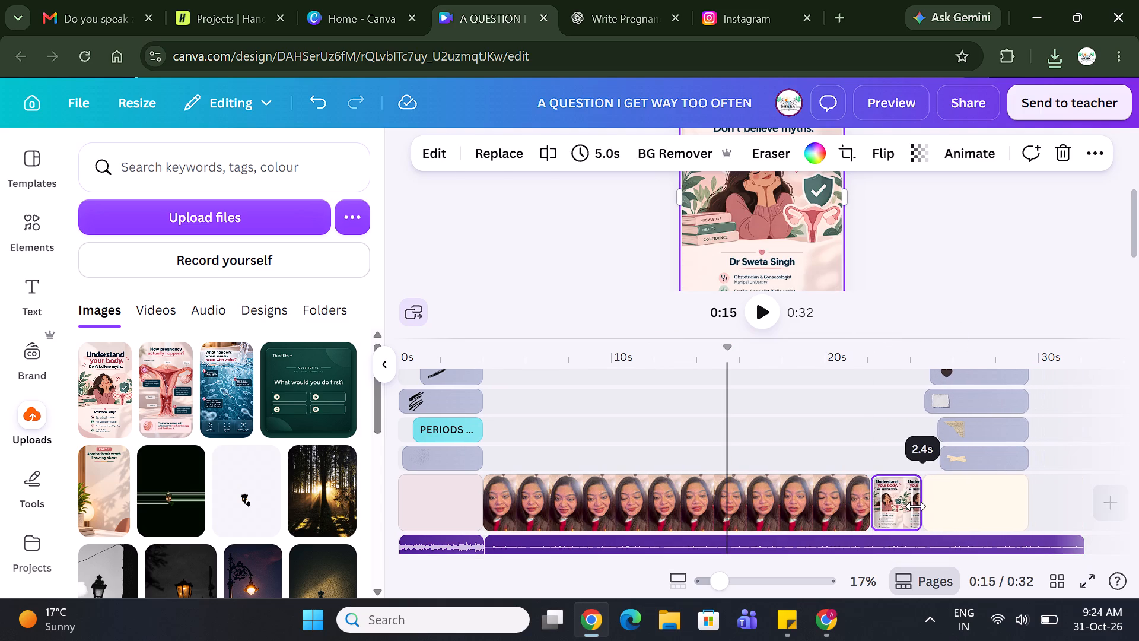
drag(916, 506, 914, 506)
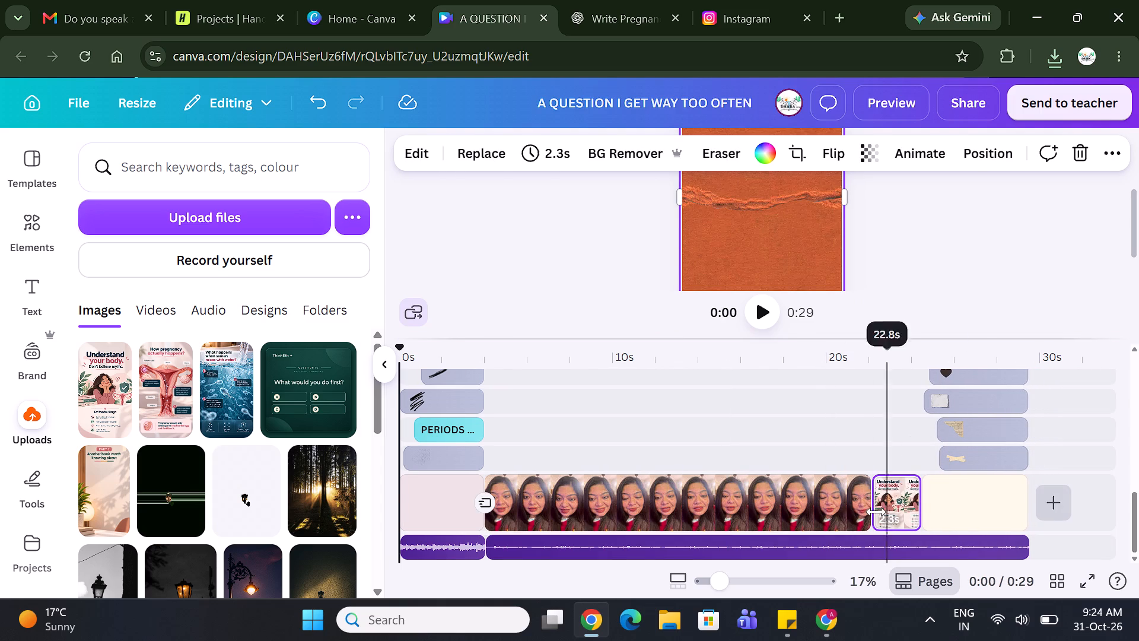
click(898, 506)
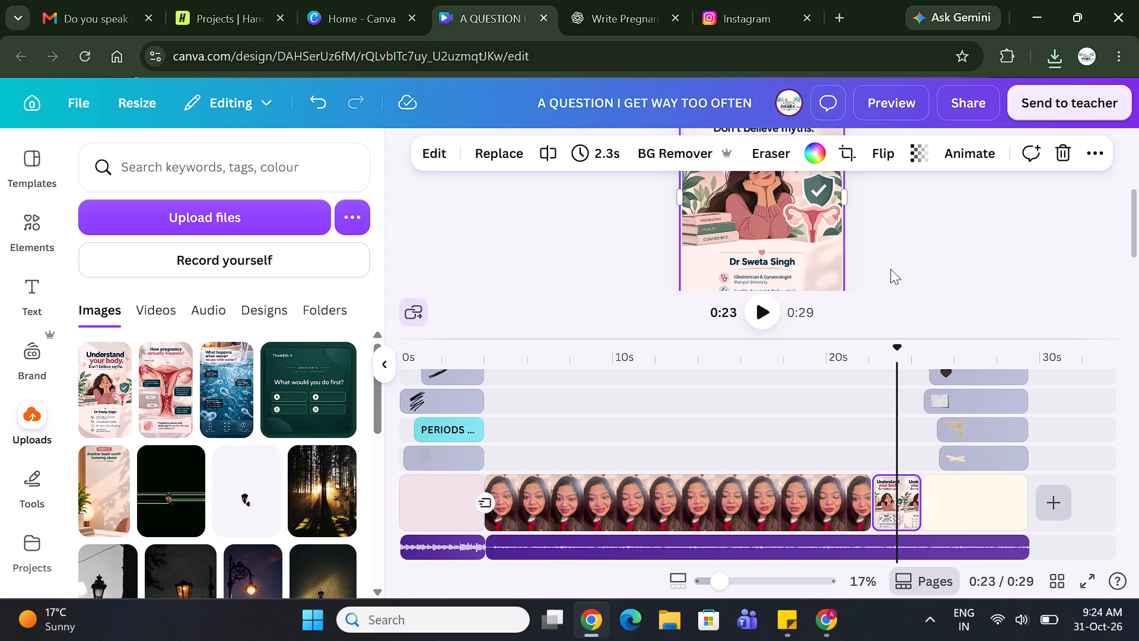
scroll(890, 269, down, 2)
scroll(890, 269, up, 4)
click(915, 257)
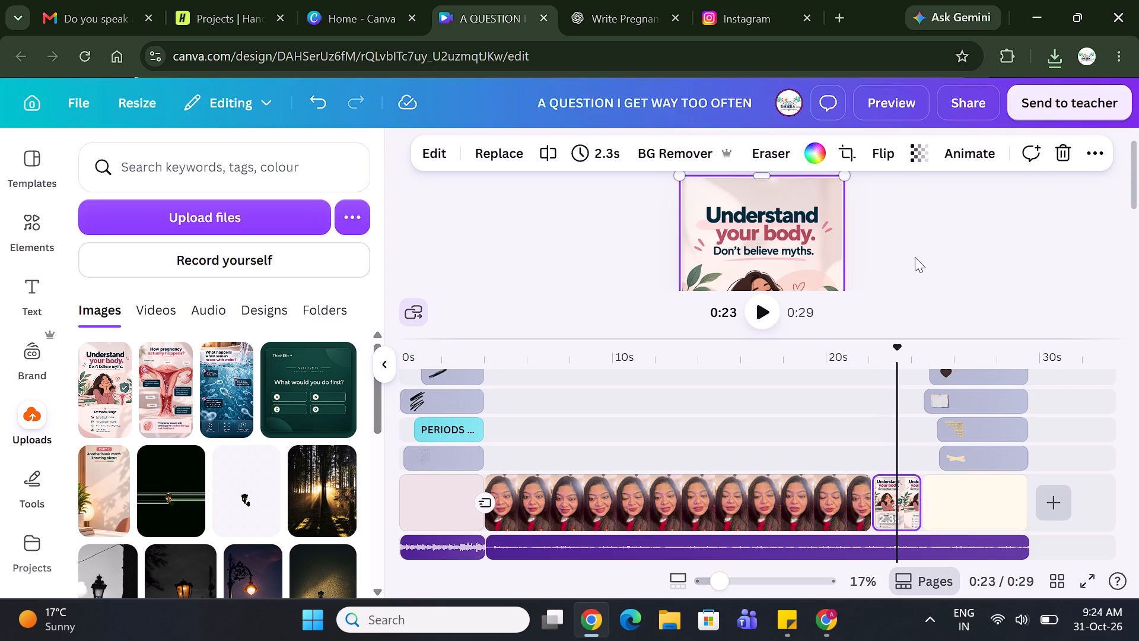
Delete the lower torn orange paper over the cover title and replace the title with the design name, "A QUESTION I GET WAY TOO OFTEN".
triple_click(636, 99)
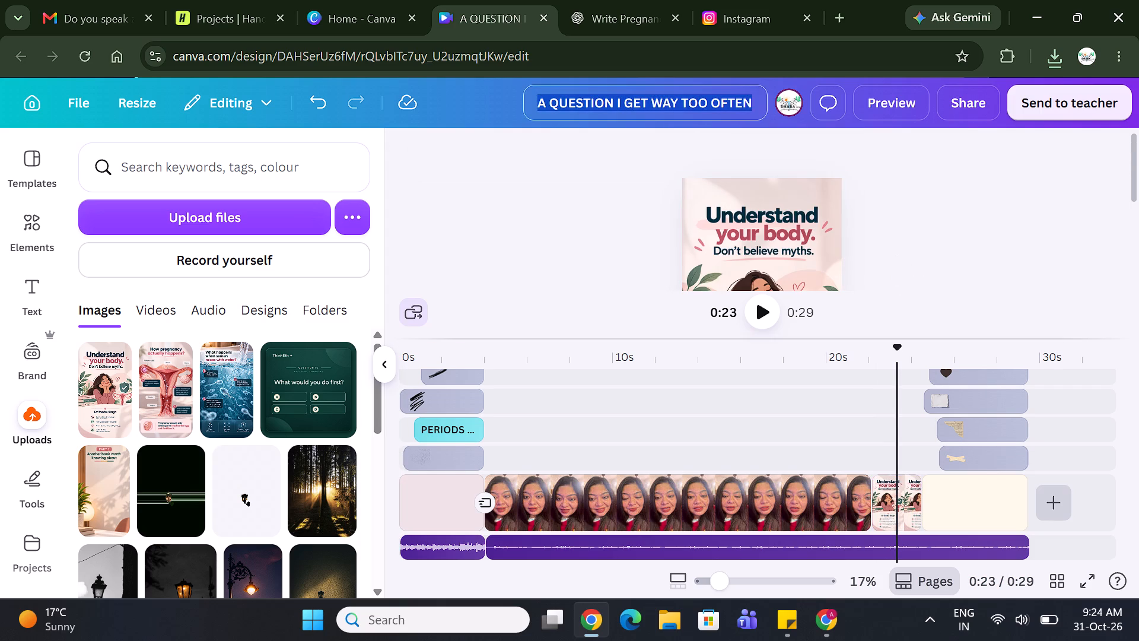
key(ctrl+c)
scroll(440, 394, up, 1)
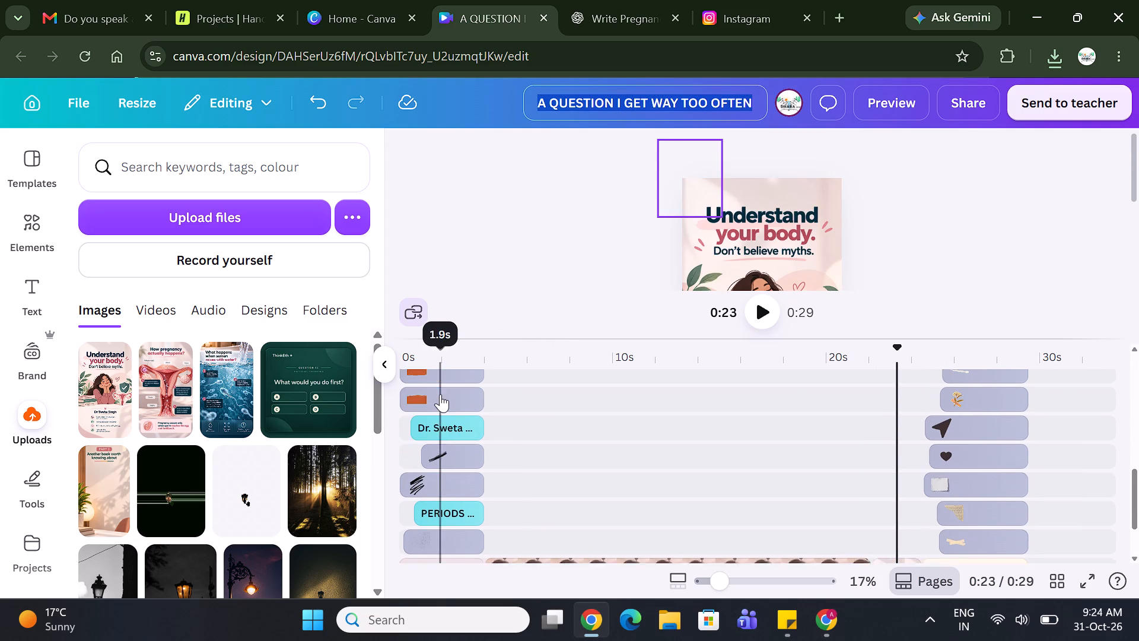
click(438, 531)
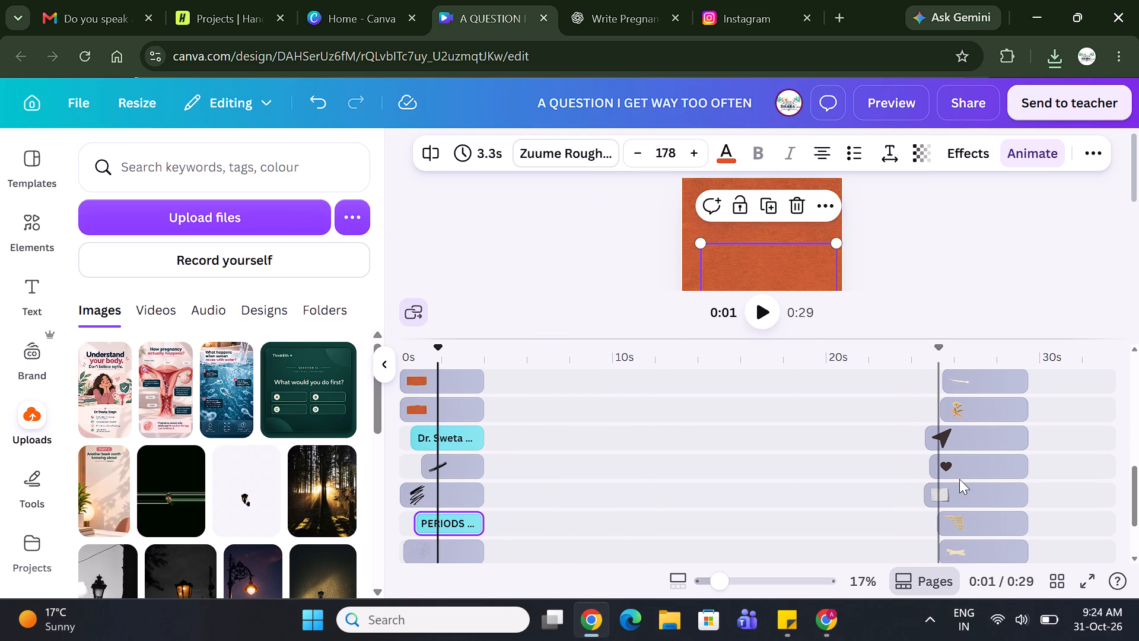
scroll(630, 256, down, 2)
scroll(630, 256, up, 1)
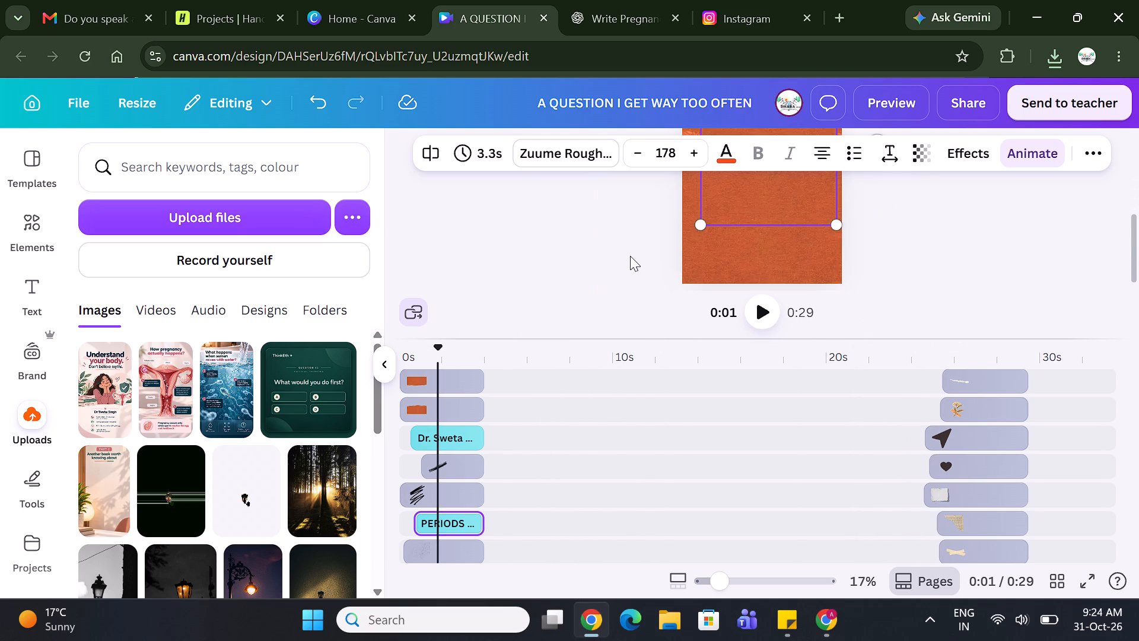
scroll(630, 256, up, 1)
triple_click(780, 221)
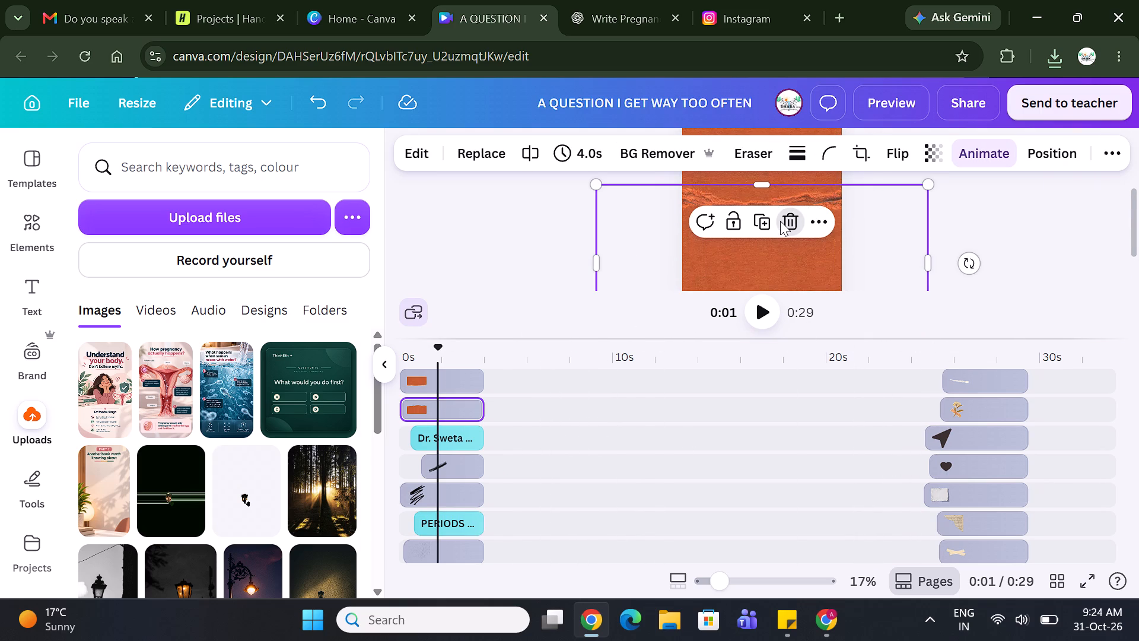
triple_click(758, 219)
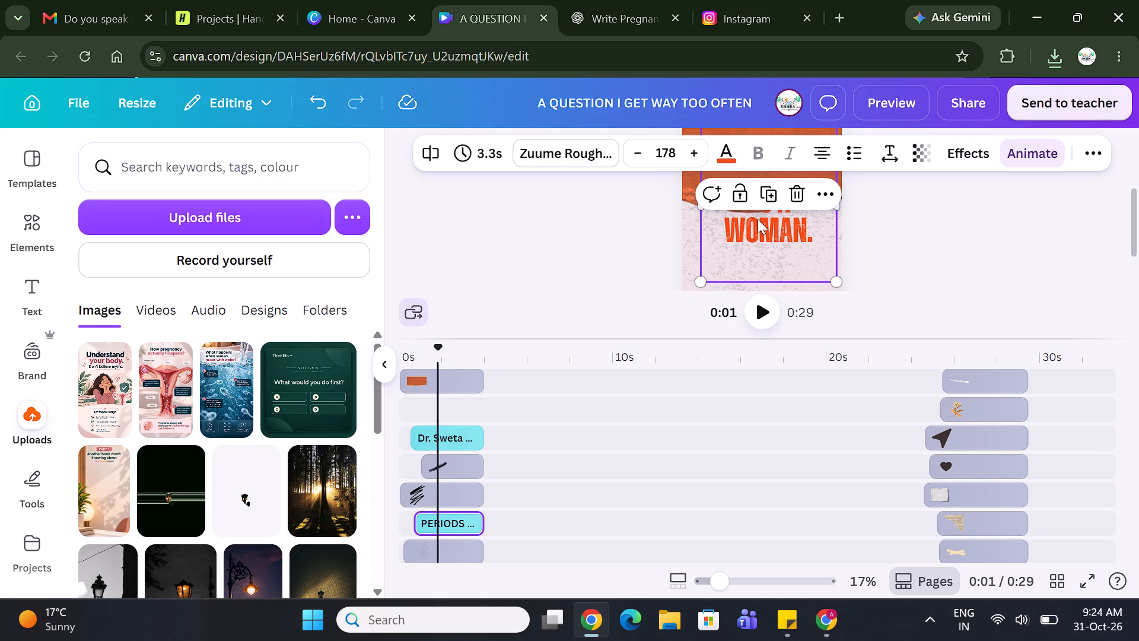
key(ctrl+v)
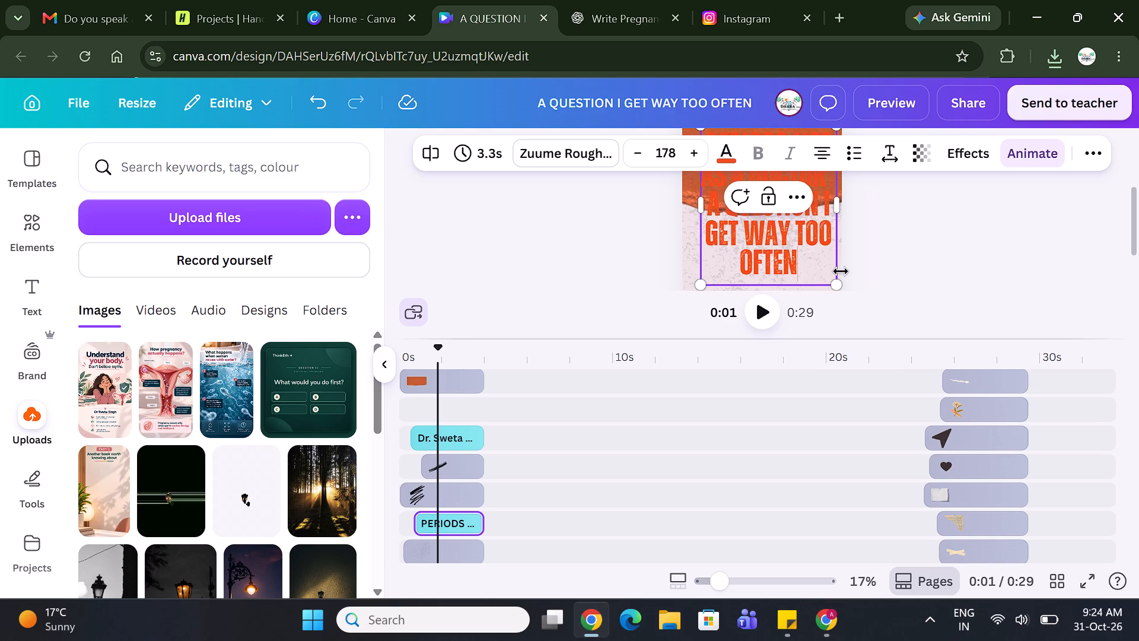
click(880, 271)
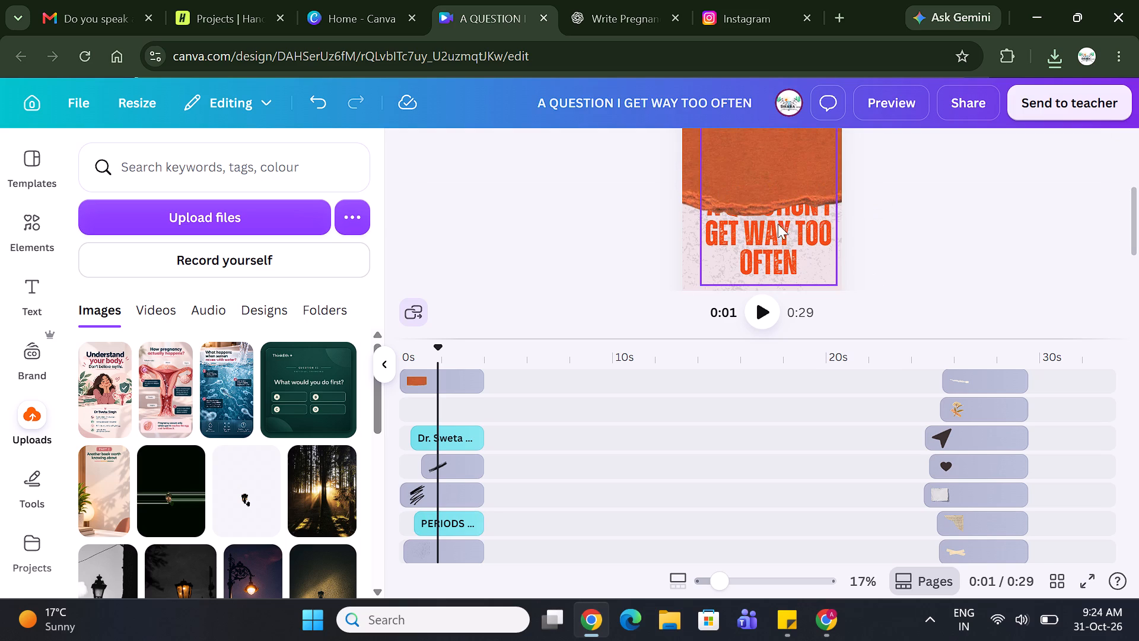
Reposition the cover title so that it sits just above the doctor's name on the opening page.
click(774, 226)
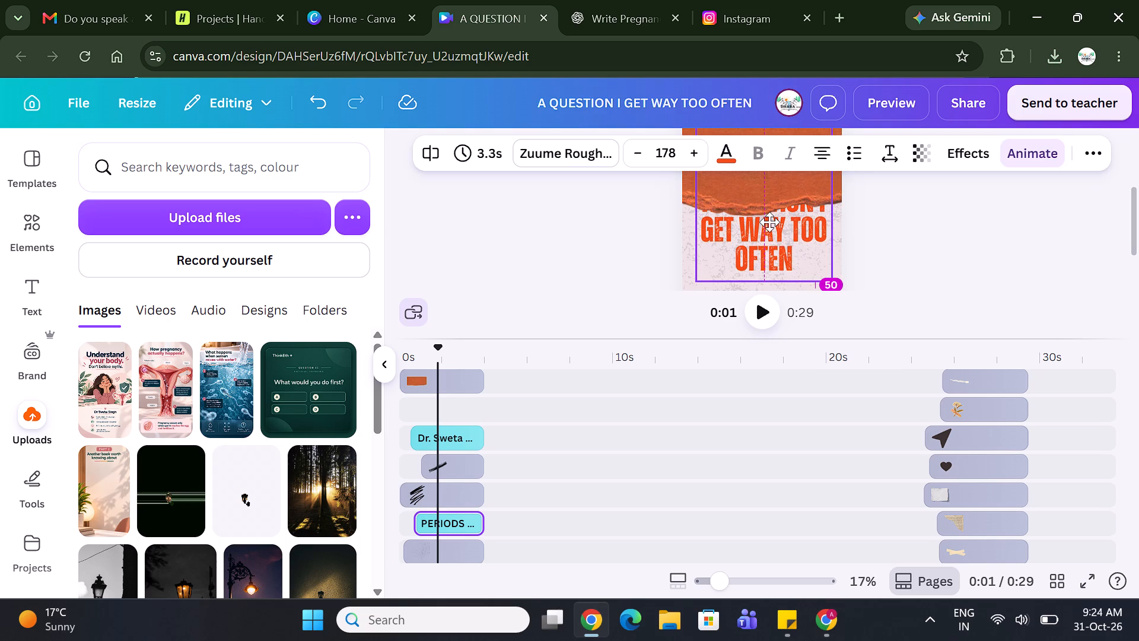
scroll(908, 218, down, 1)
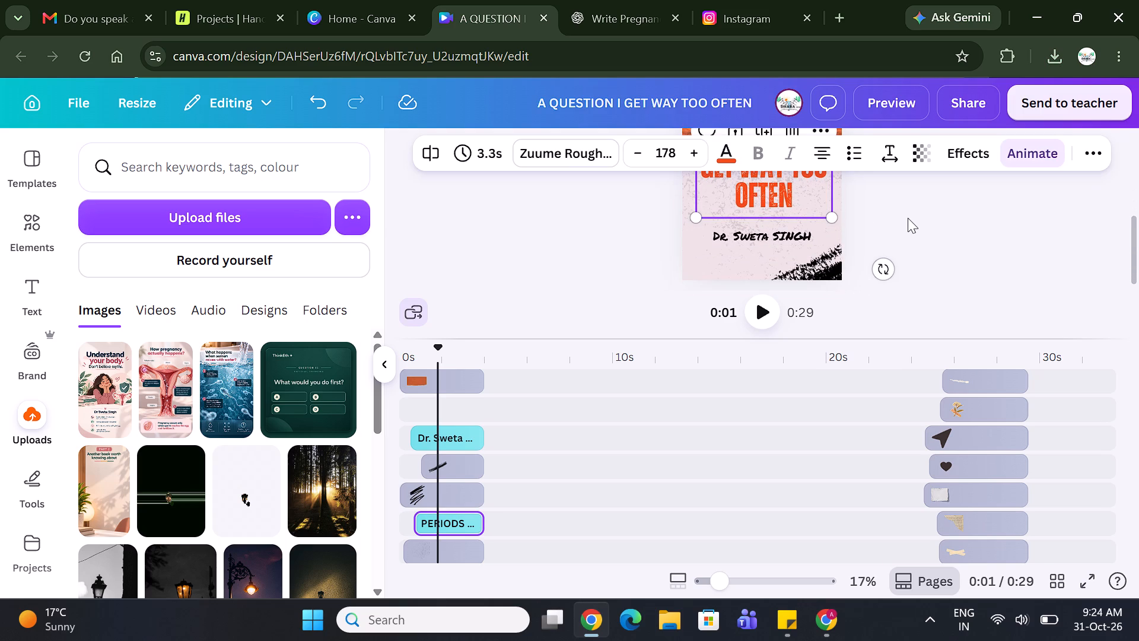
drag(754, 187, 742, 202)
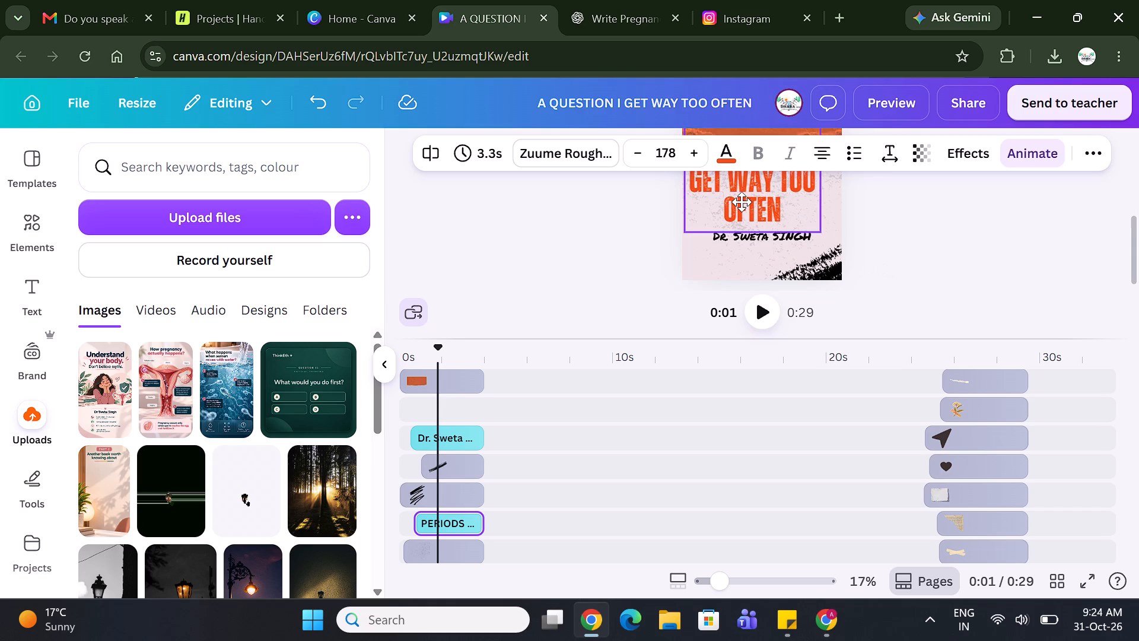
drag(742, 202, 751, 194)
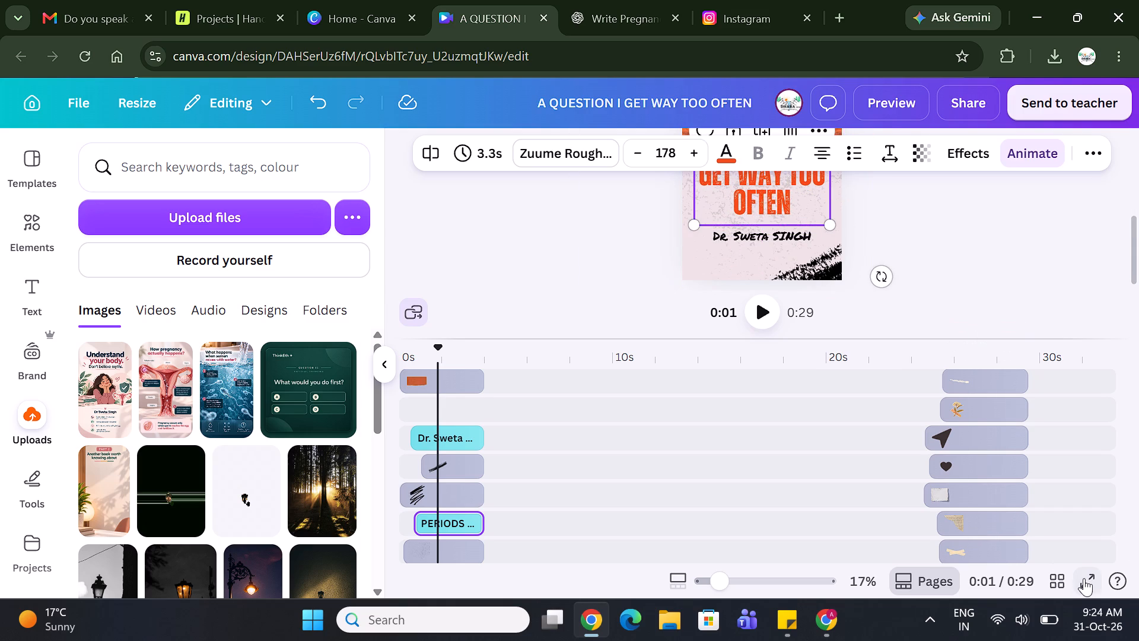
Play the reel in full screen to review the opening page, captions and illustrations, and leave the preview.
click(1084, 578)
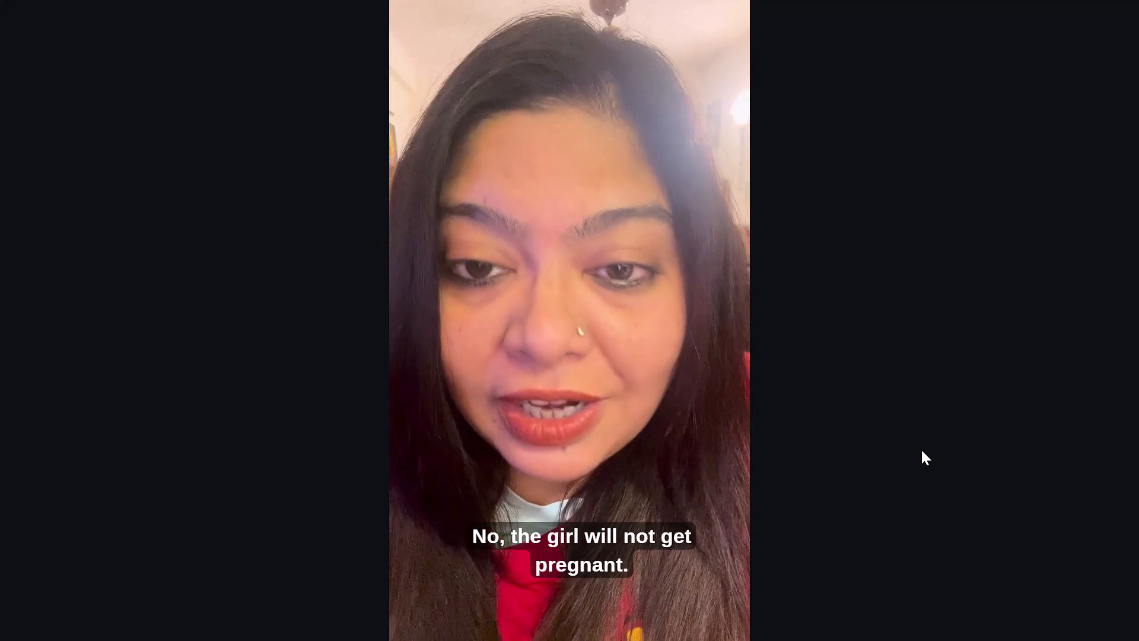
click(714, 281)
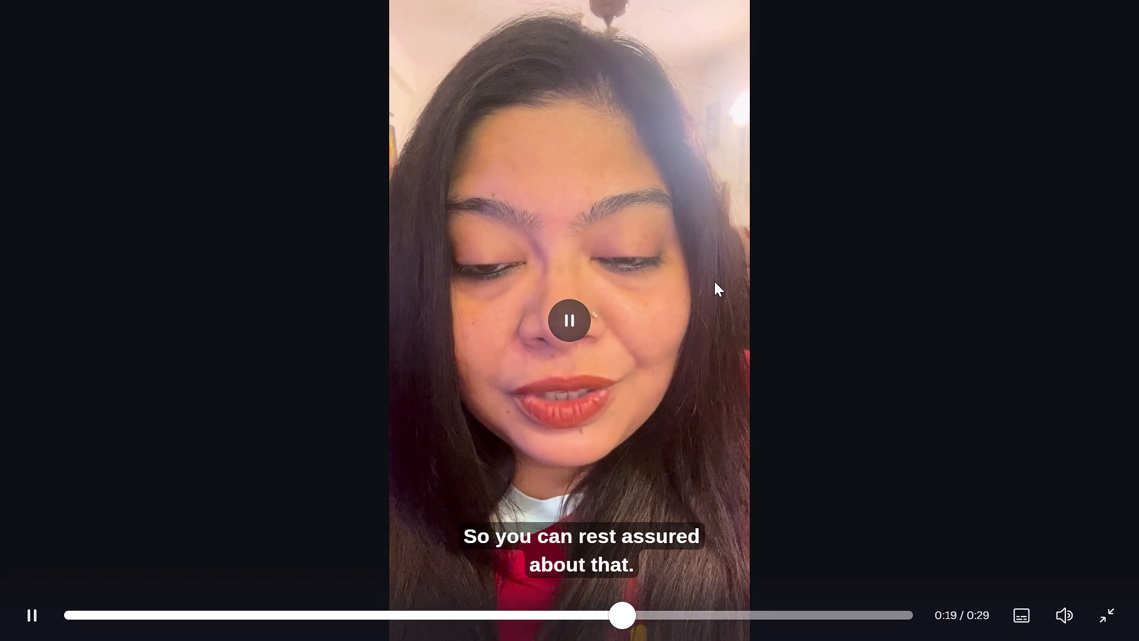
click(565, 64)
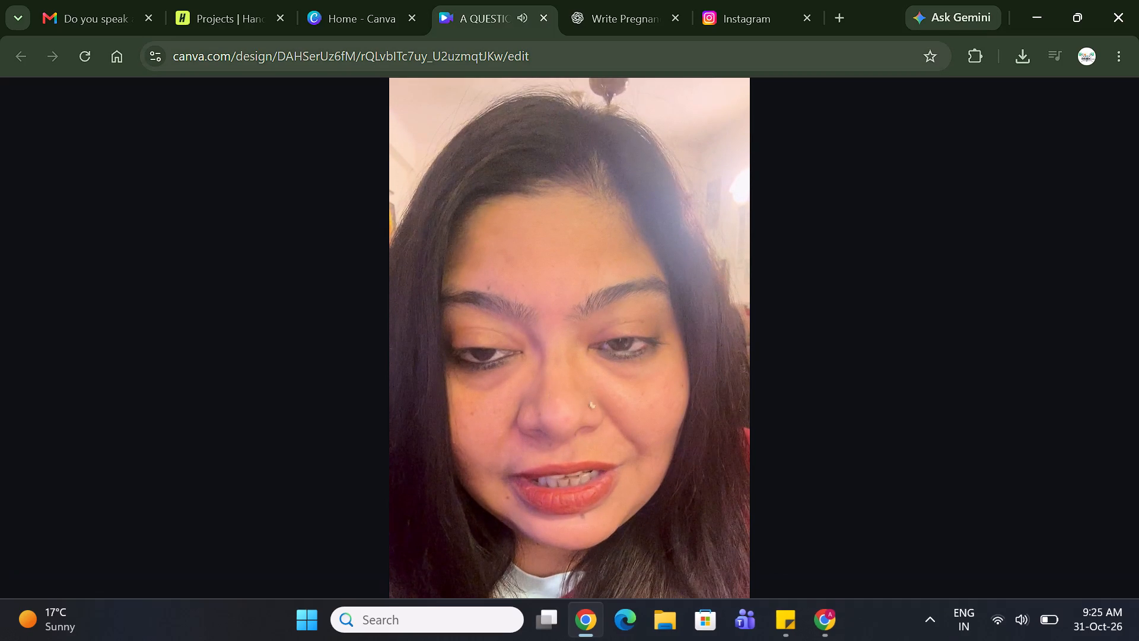
Shift the two illustrations on the timeline: the underwater image to start at about 15 s and the pregnancy diagram at about 18.5 s.
scroll(656, 433, down, 3)
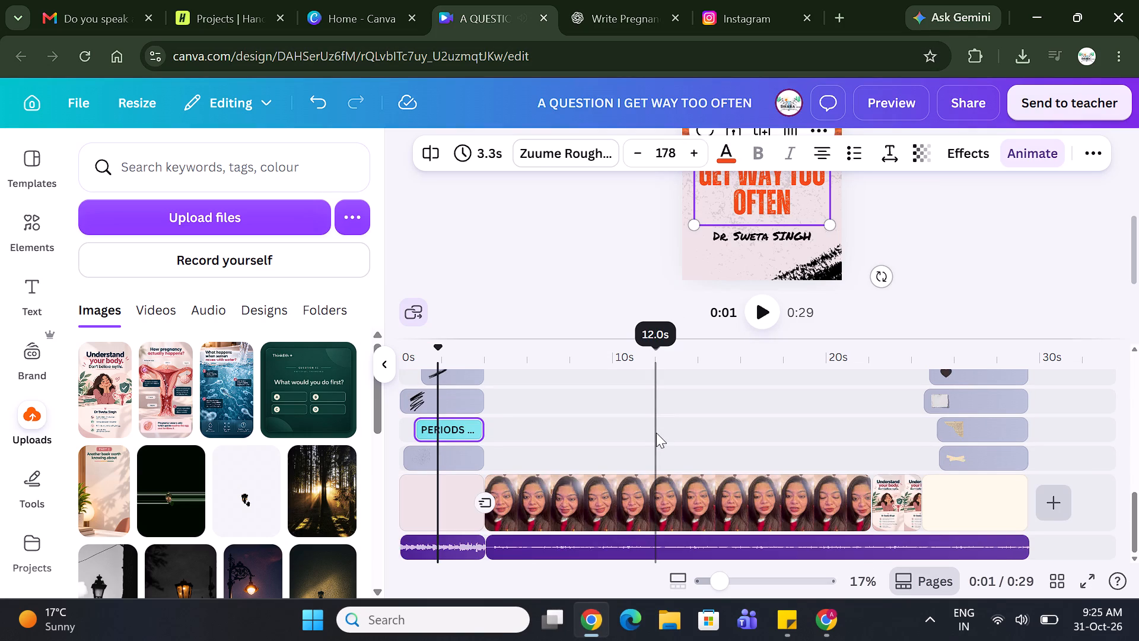
scroll(656, 433, up, 4)
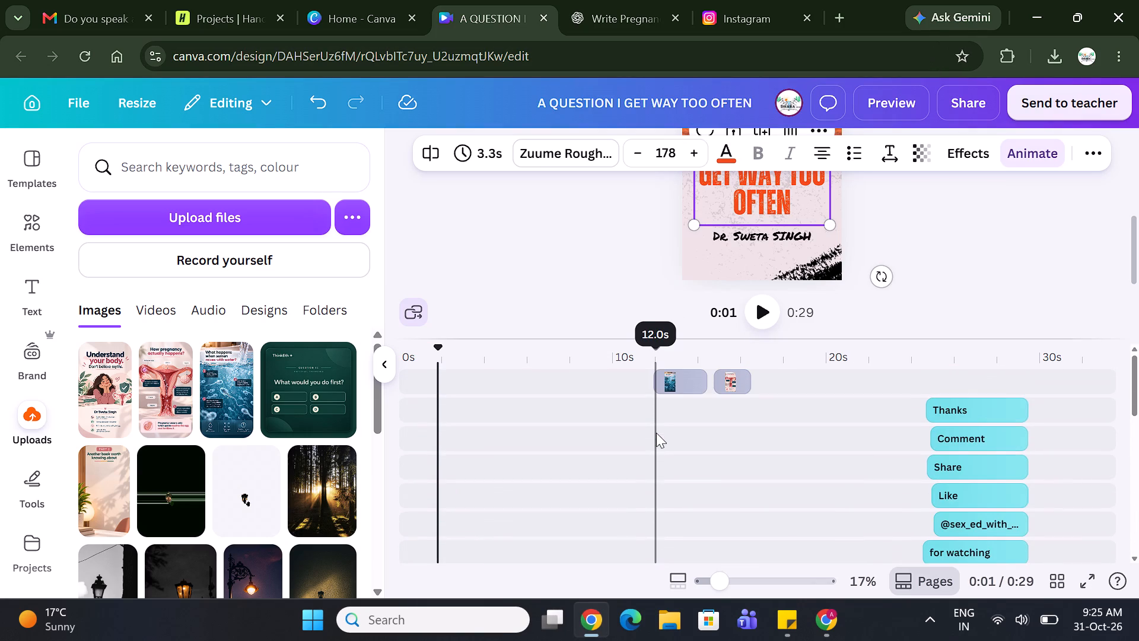
drag(728, 387, 774, 389)
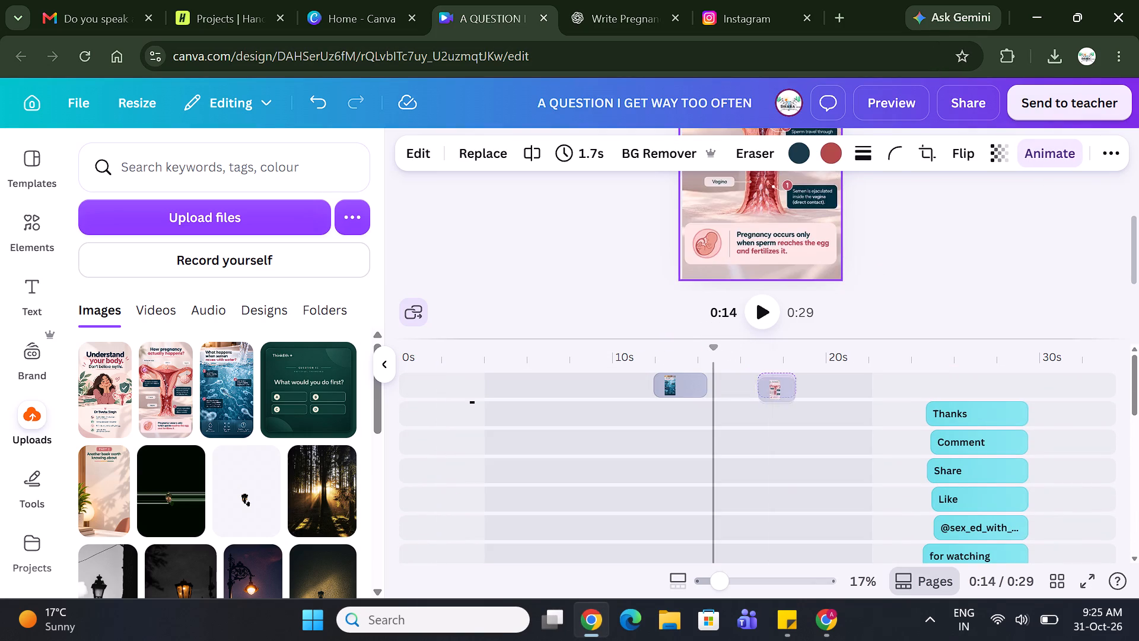
drag(774, 389, 793, 387)
drag(676, 377, 740, 376)
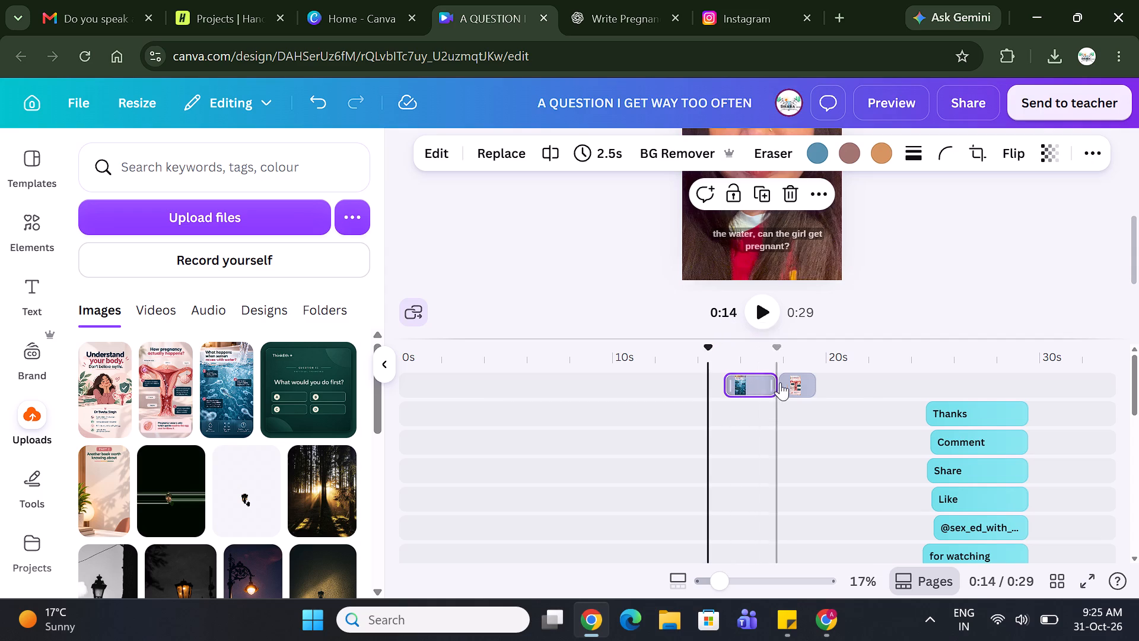
drag(797, 386, 812, 385)
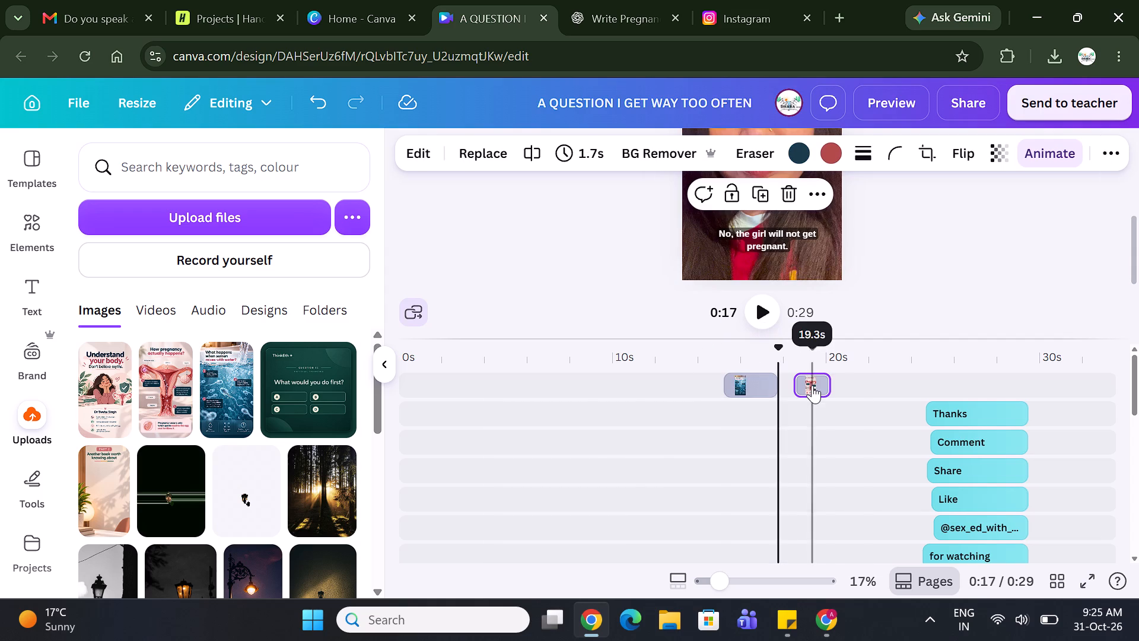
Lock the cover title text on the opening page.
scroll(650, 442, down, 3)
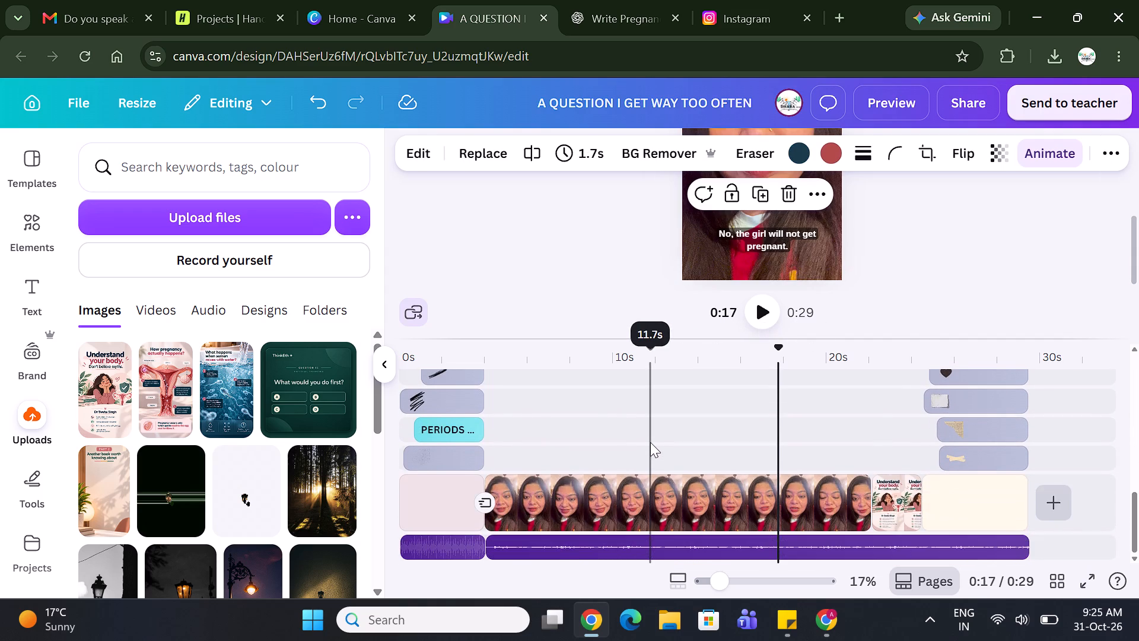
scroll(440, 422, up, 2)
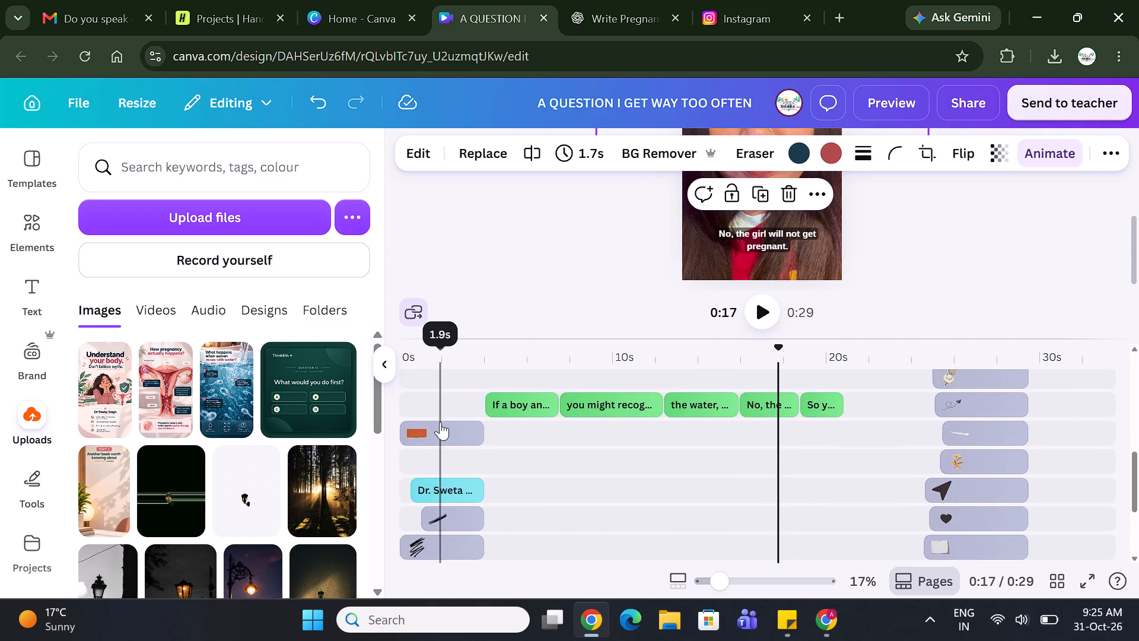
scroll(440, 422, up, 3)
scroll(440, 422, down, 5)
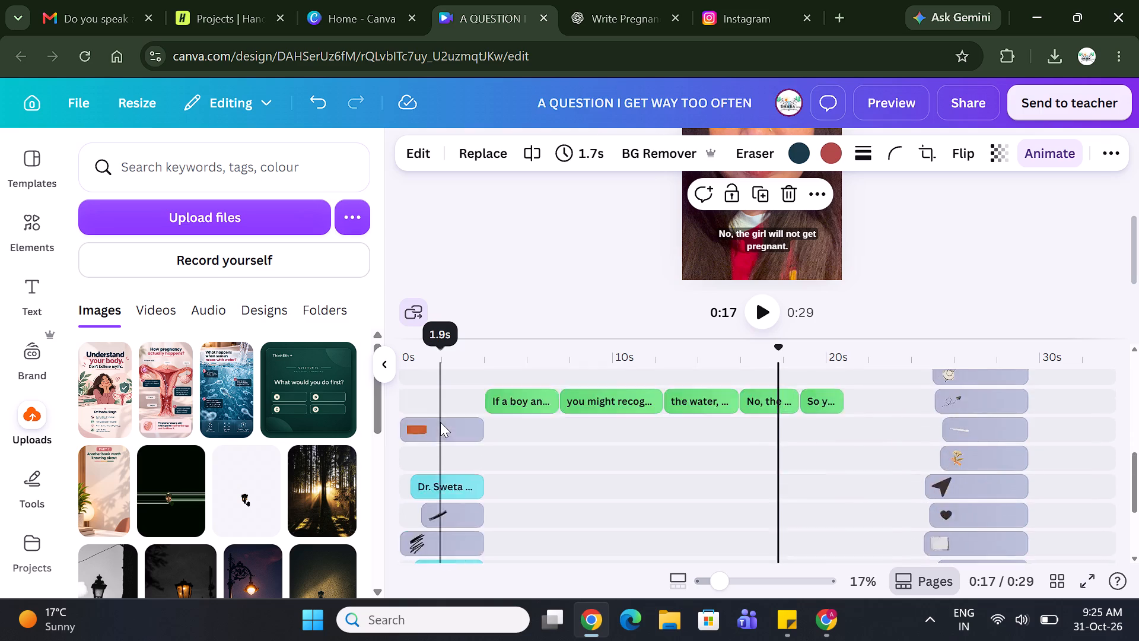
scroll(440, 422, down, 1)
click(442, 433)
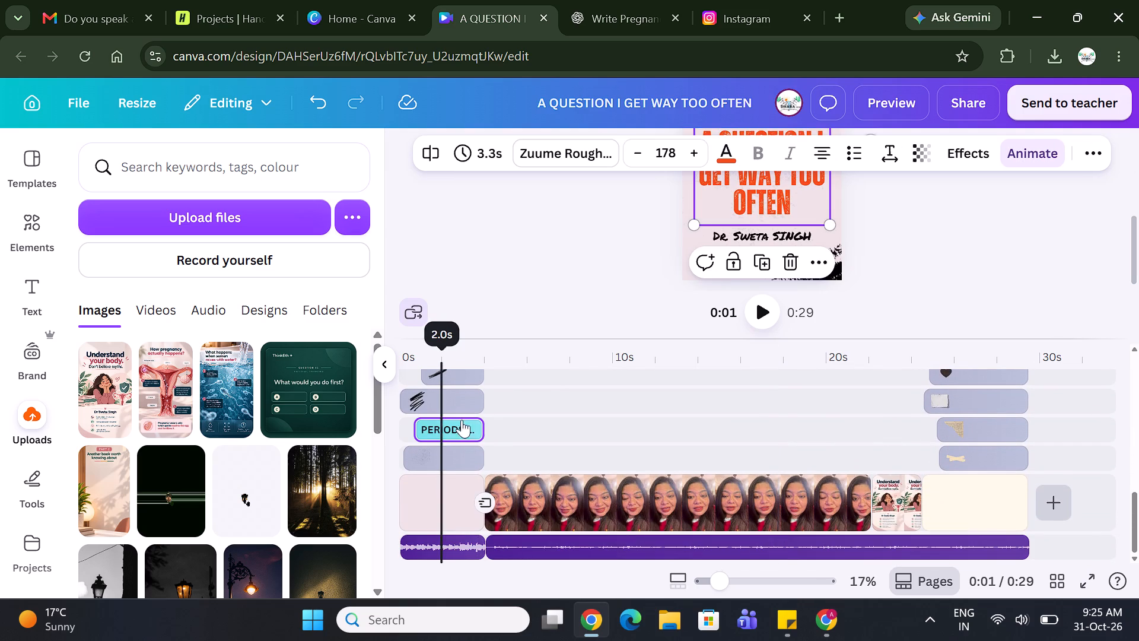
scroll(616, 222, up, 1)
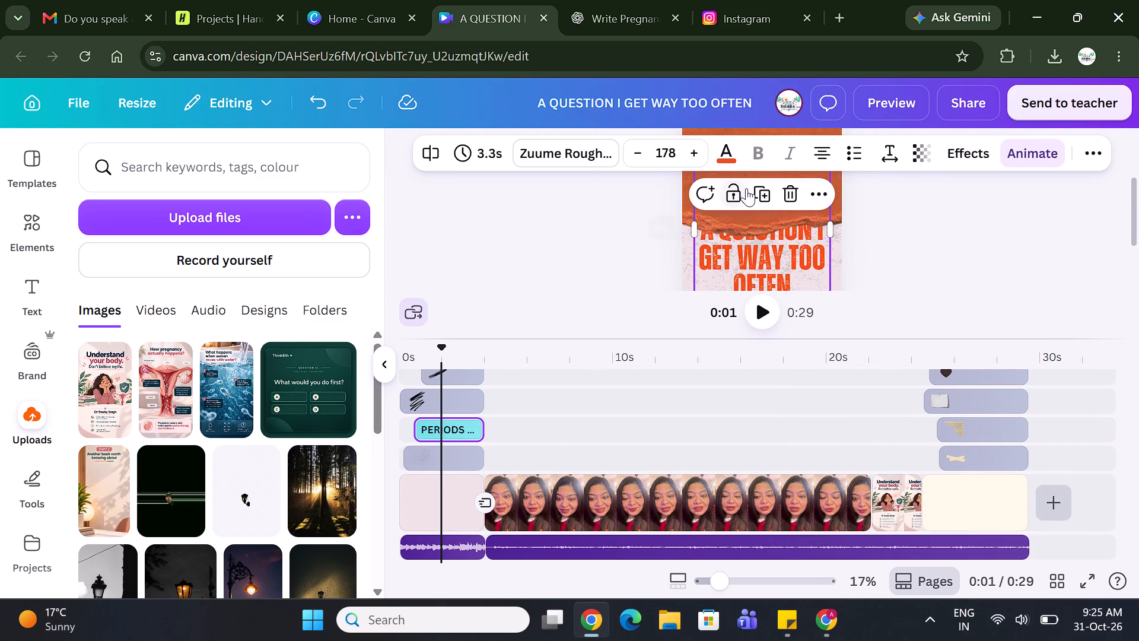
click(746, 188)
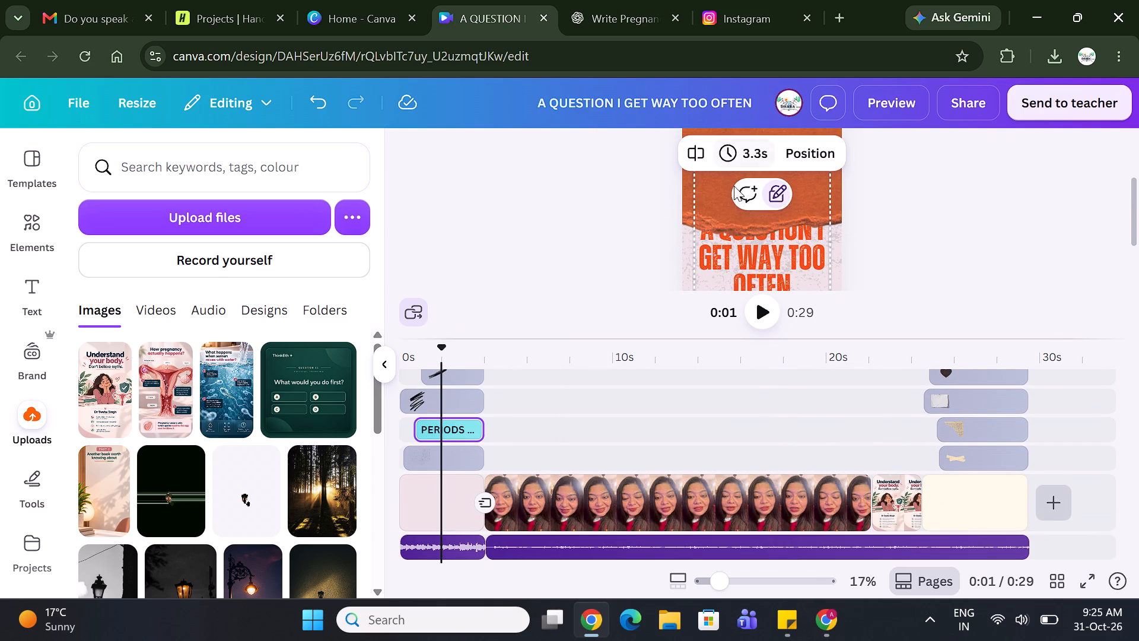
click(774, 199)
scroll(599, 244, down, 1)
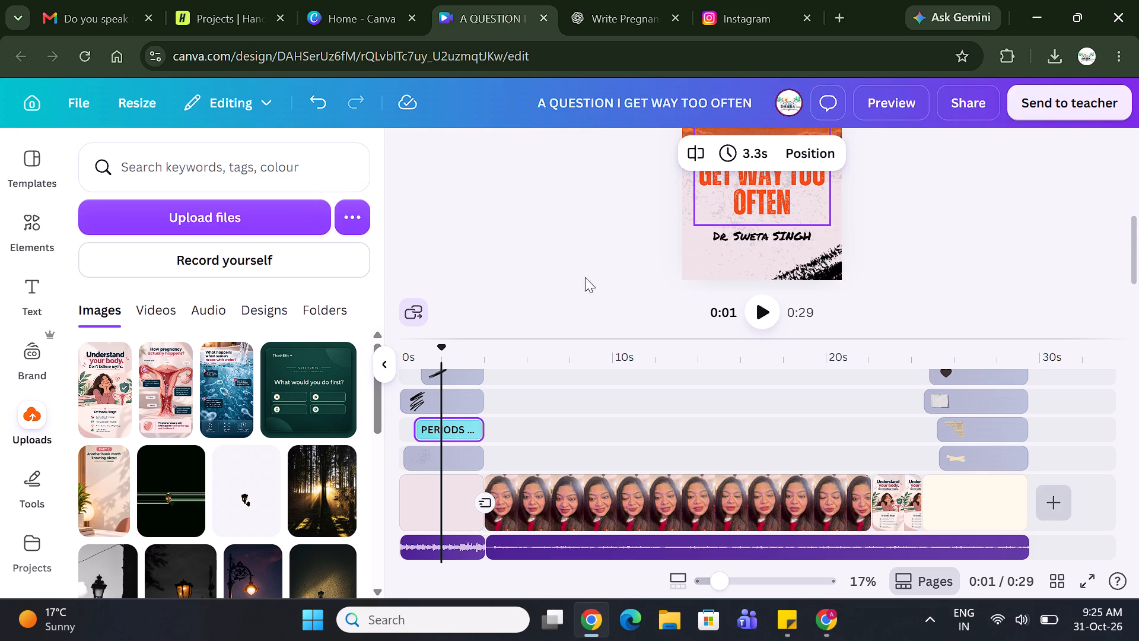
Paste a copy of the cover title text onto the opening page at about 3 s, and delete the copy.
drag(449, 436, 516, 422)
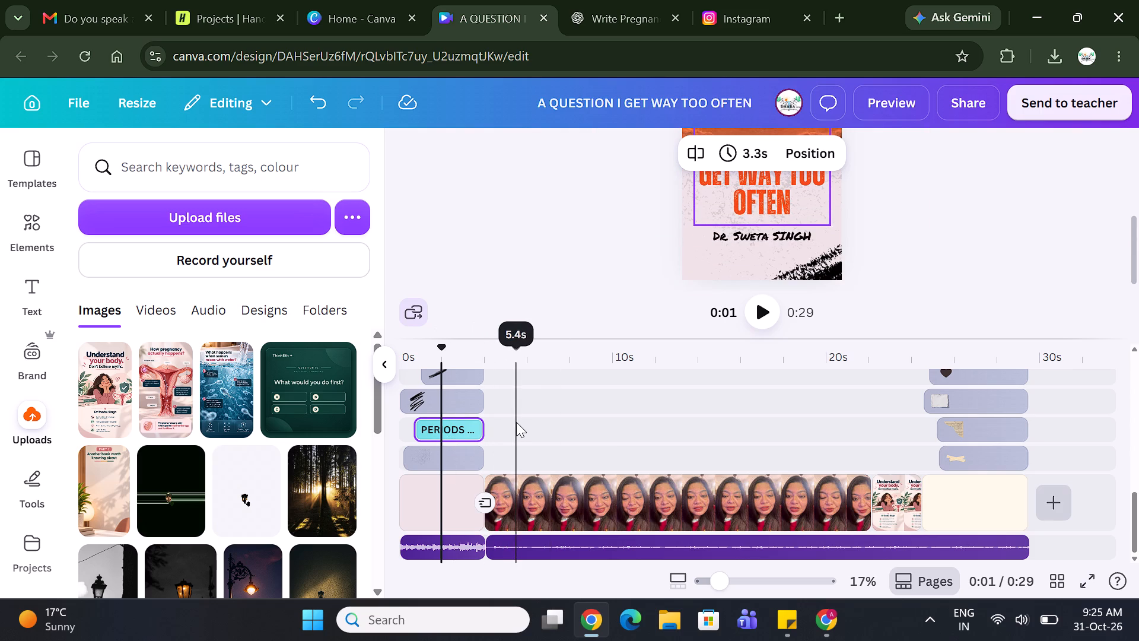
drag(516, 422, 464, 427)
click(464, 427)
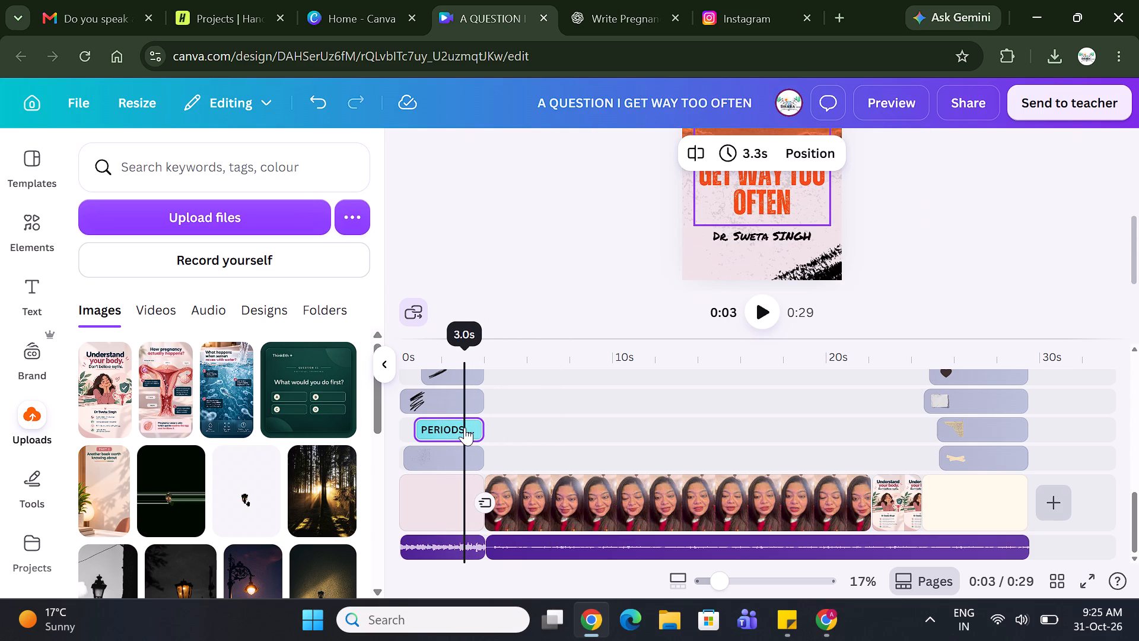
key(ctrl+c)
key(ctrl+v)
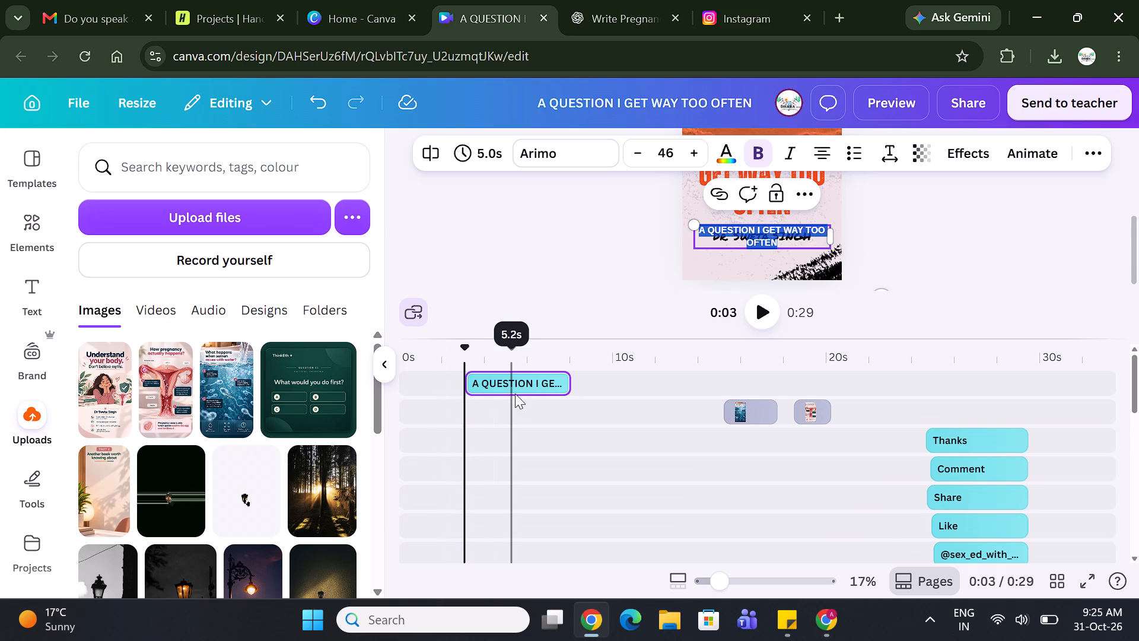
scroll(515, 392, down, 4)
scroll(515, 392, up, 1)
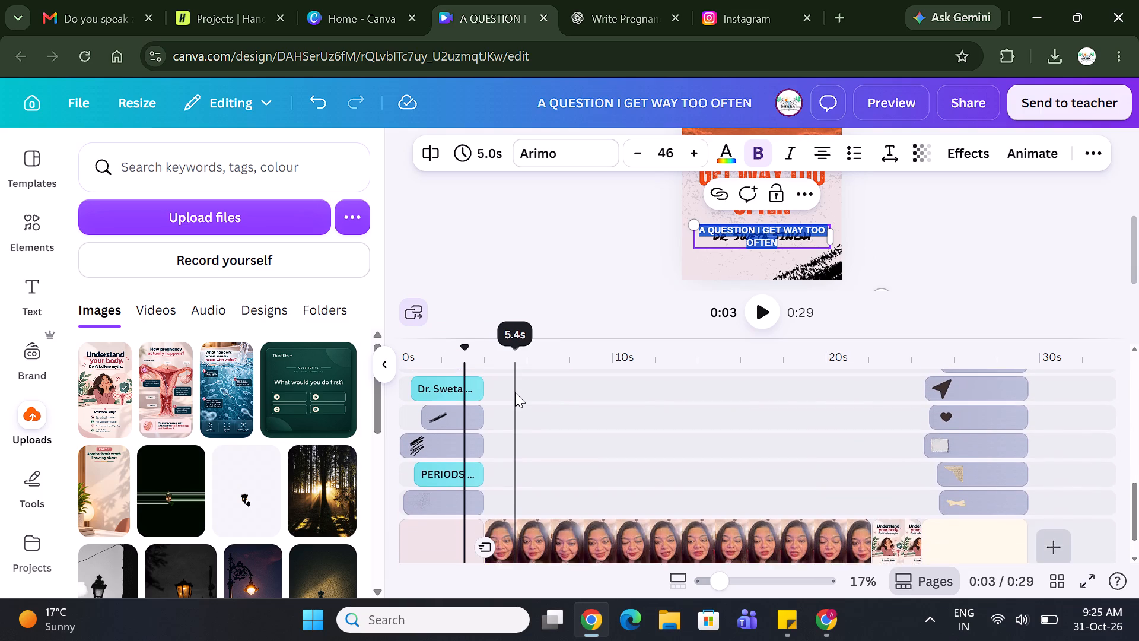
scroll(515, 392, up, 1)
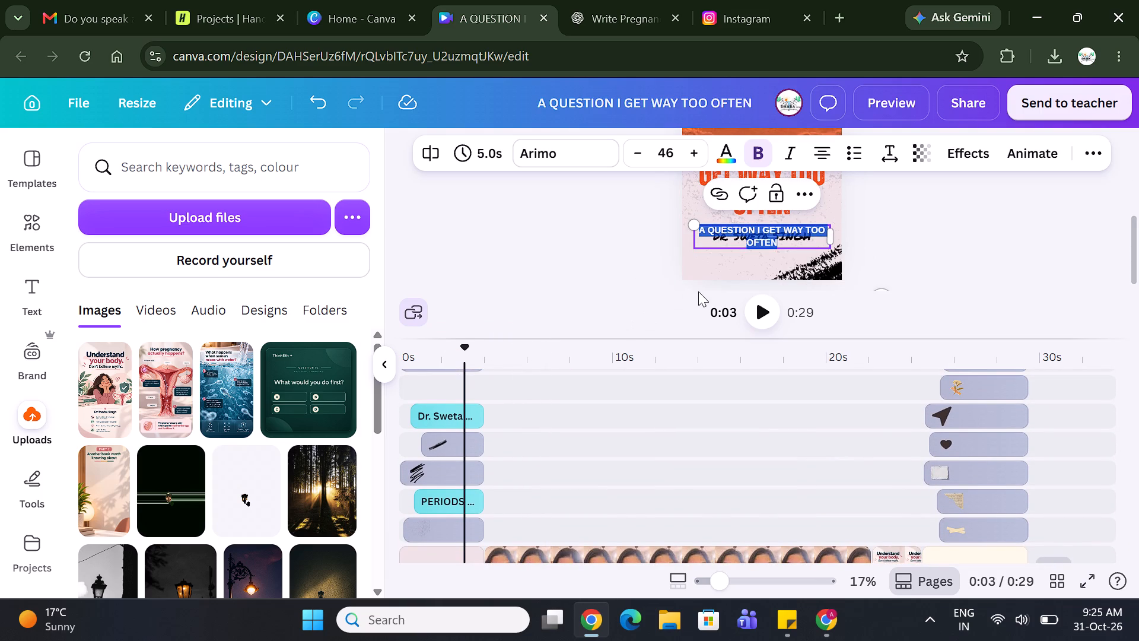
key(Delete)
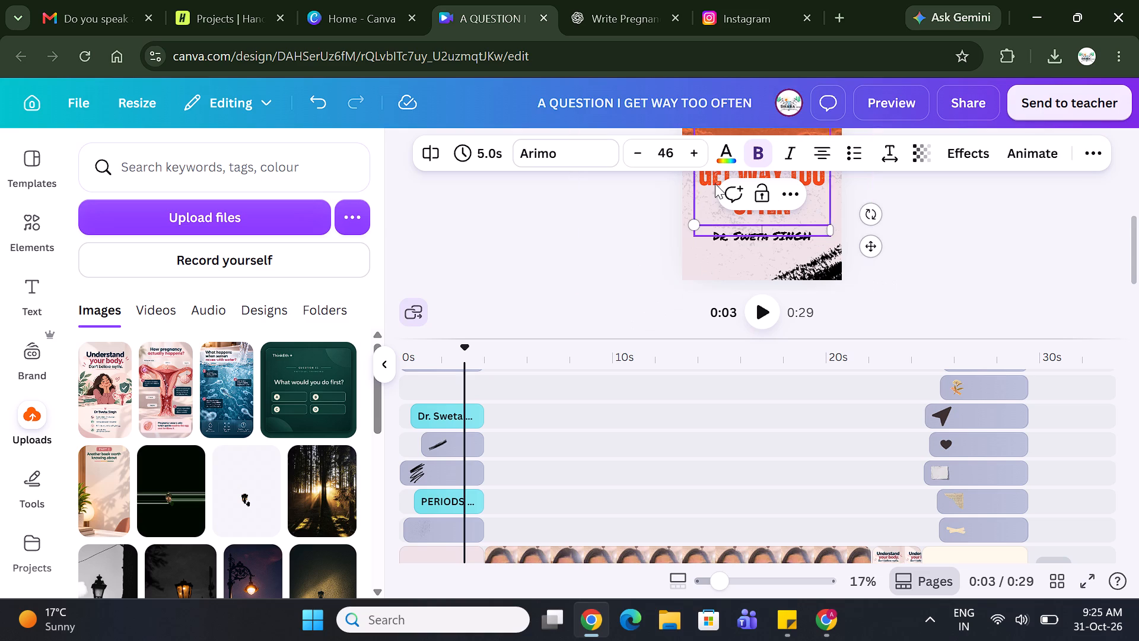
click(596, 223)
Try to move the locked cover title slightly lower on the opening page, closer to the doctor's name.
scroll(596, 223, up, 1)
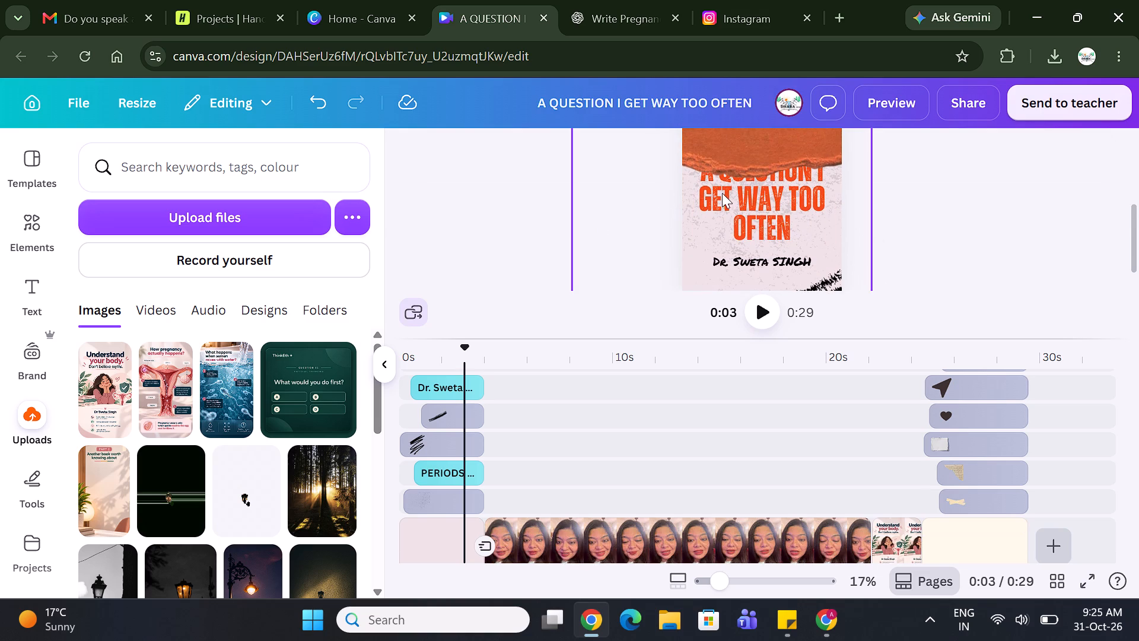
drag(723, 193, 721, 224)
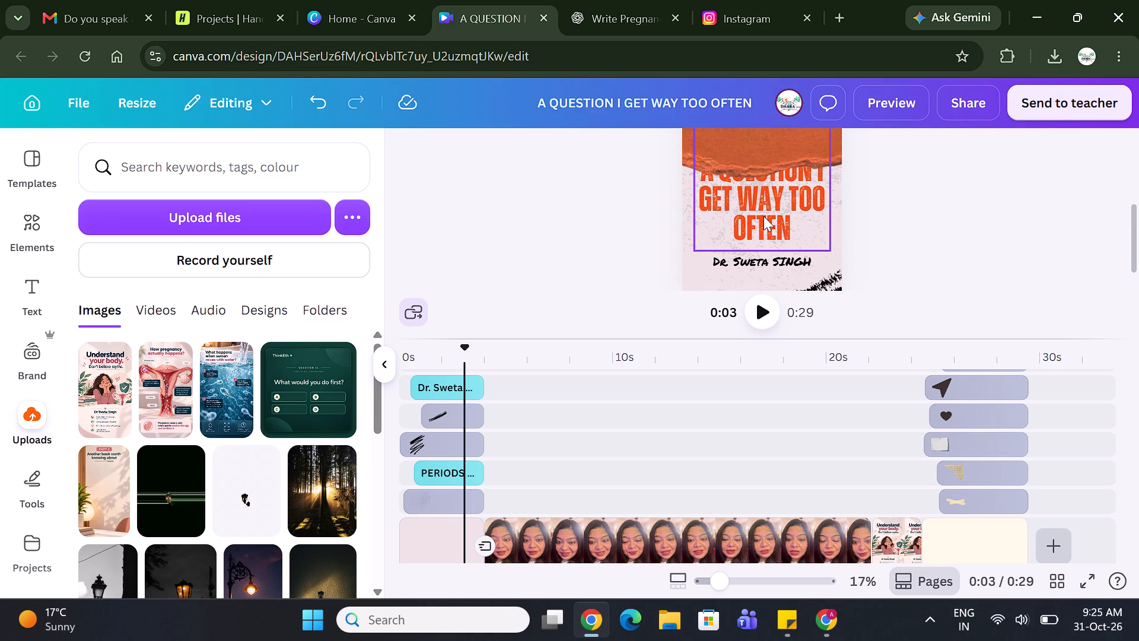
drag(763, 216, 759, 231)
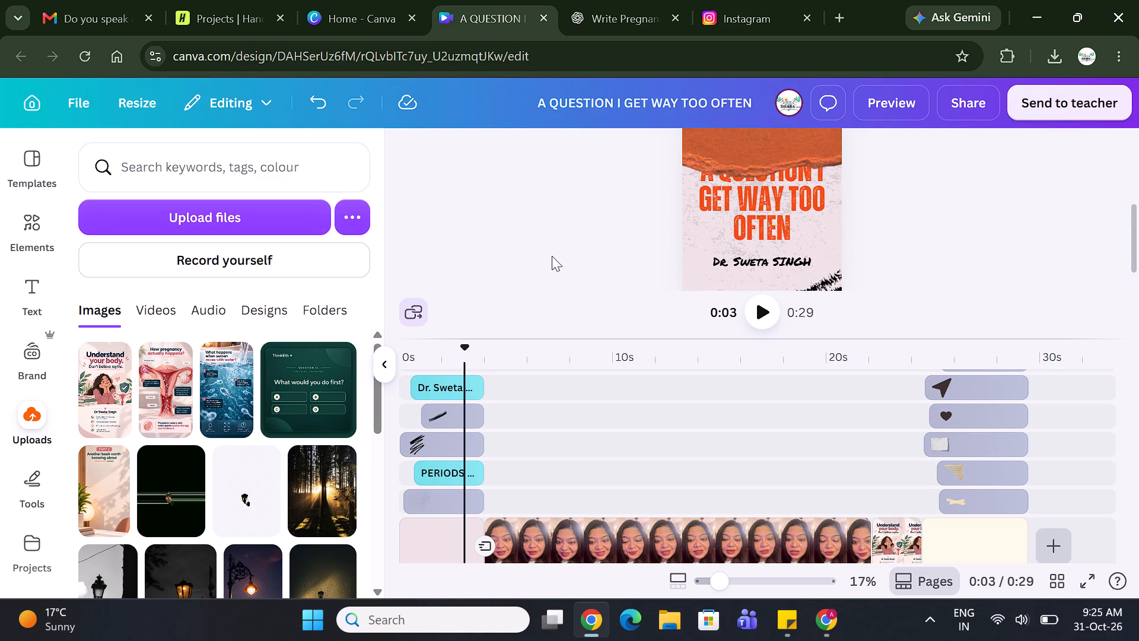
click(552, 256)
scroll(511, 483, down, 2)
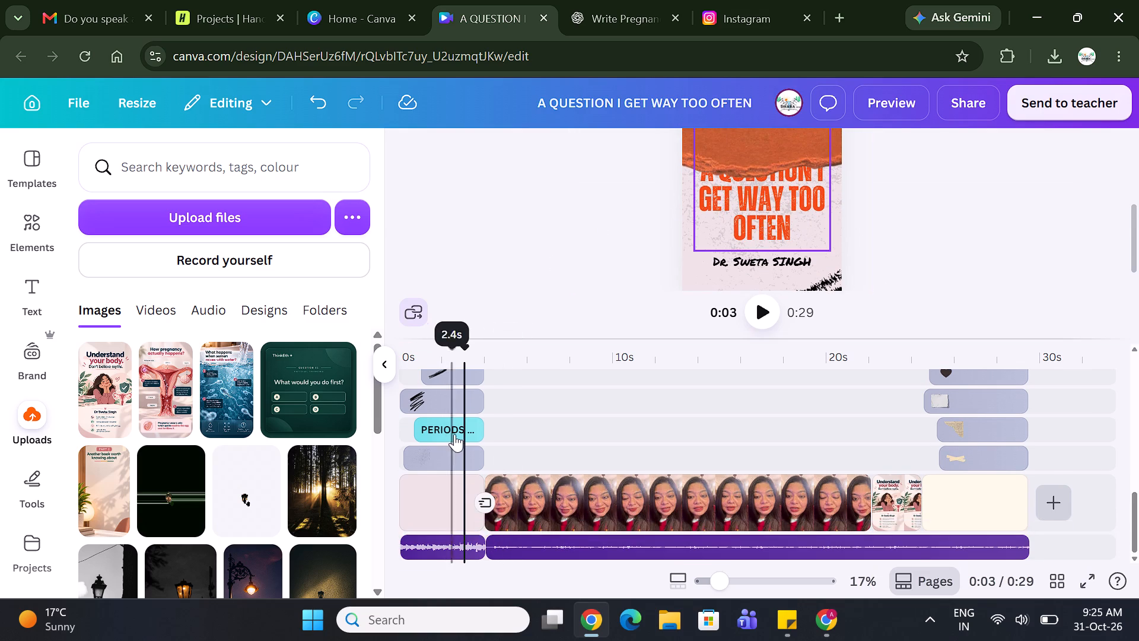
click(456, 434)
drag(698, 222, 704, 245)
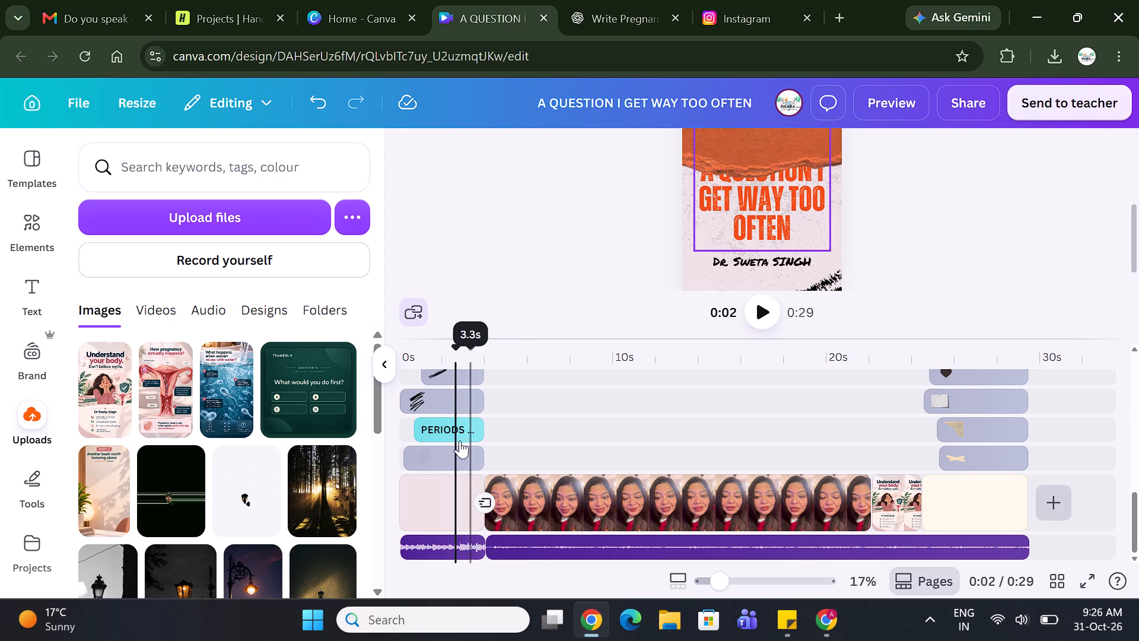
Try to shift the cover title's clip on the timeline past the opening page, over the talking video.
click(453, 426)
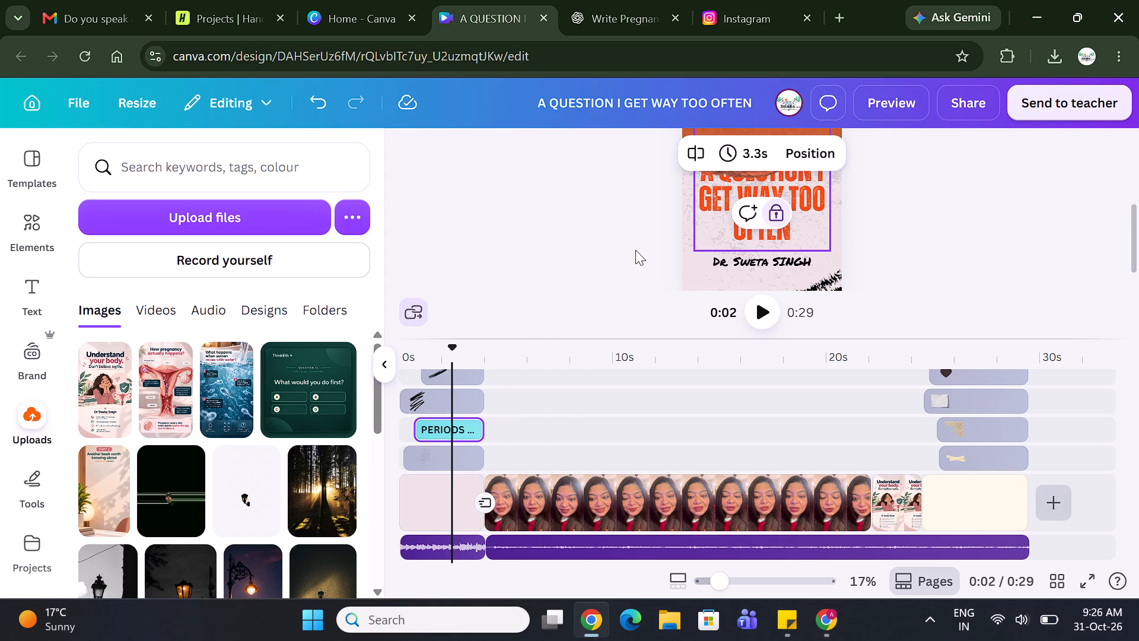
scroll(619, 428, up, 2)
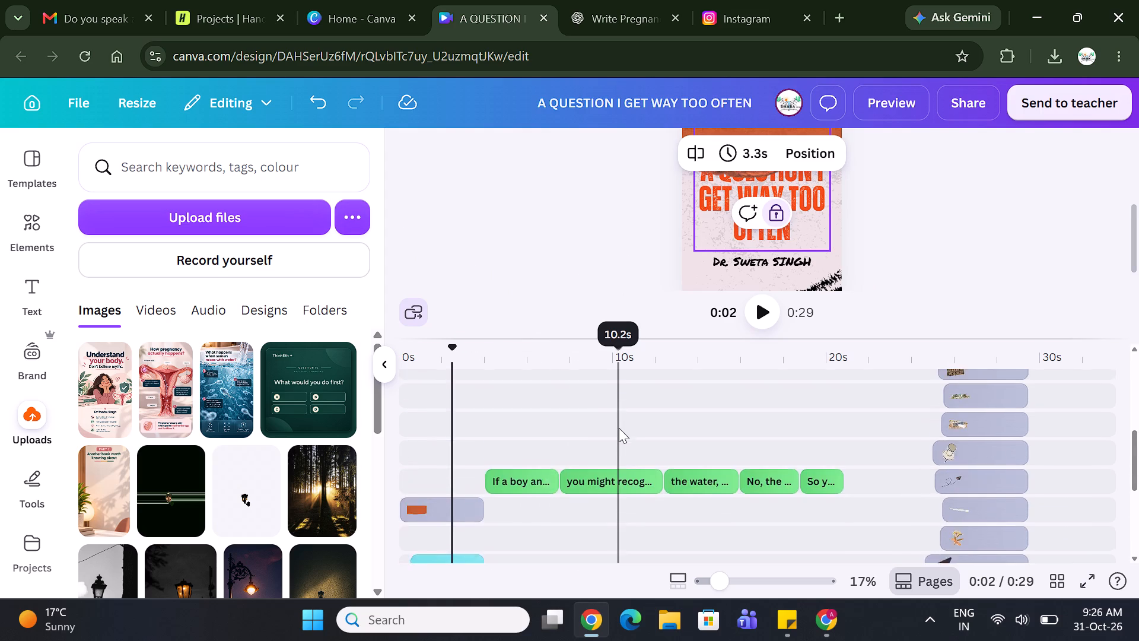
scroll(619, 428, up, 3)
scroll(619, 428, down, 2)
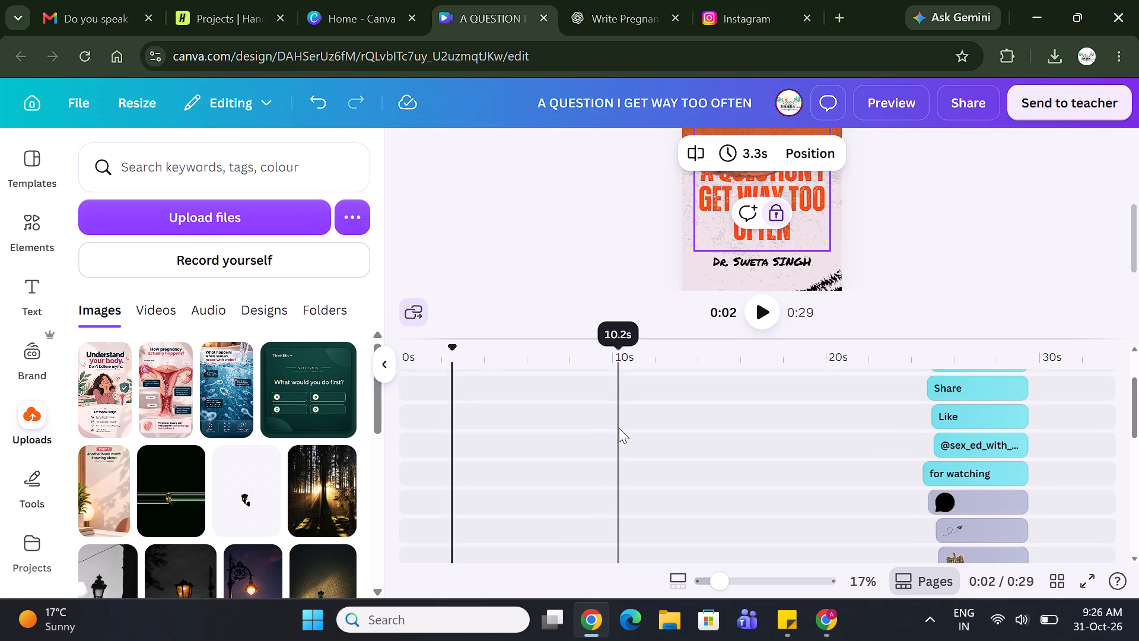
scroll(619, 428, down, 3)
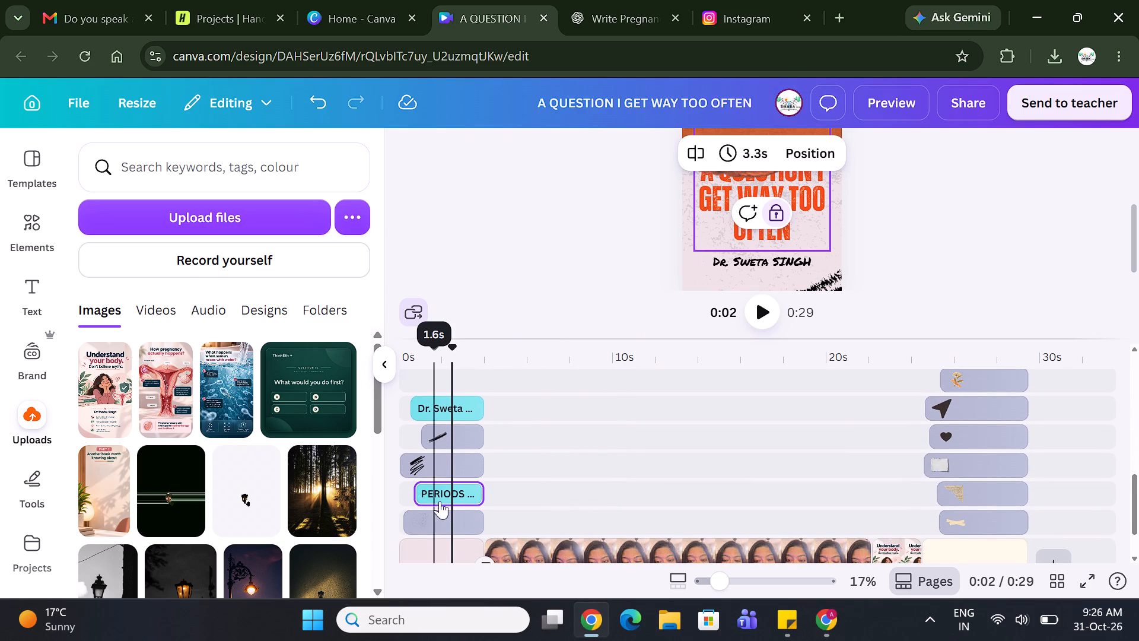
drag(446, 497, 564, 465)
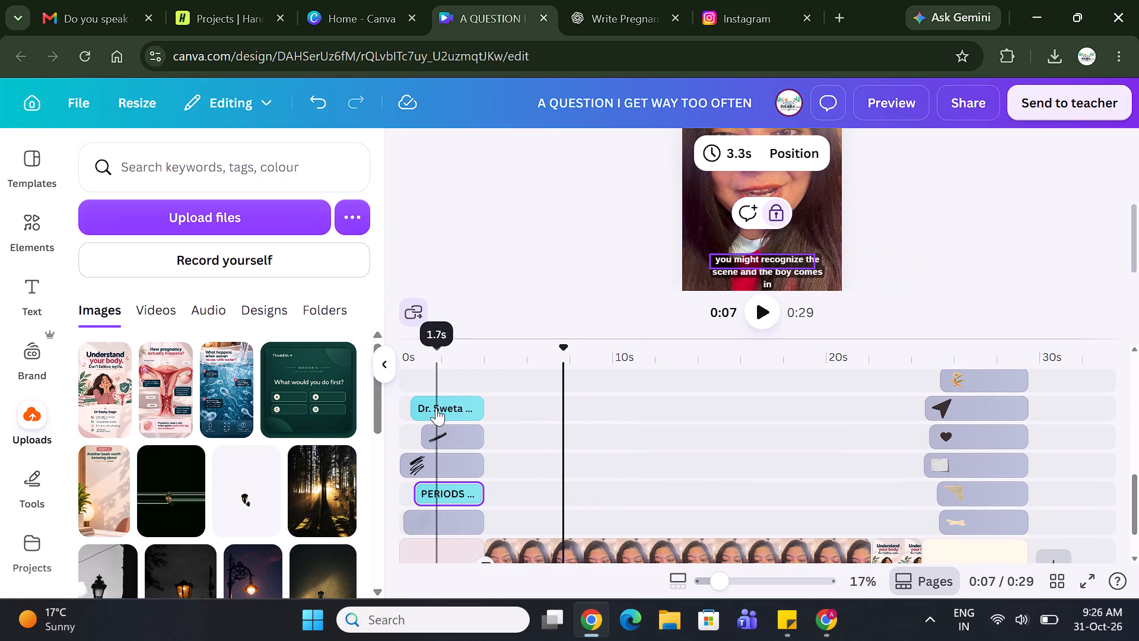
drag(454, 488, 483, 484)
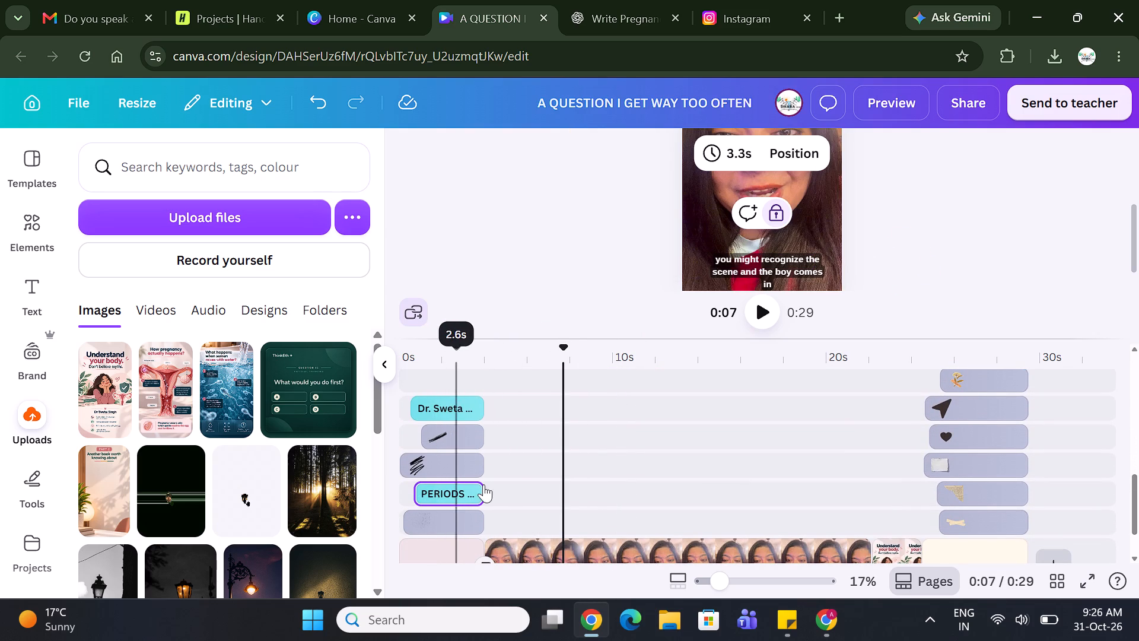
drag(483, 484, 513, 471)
Hide the uploaded-images library and unlock the cover title text on the opening page.
click(383, 360)
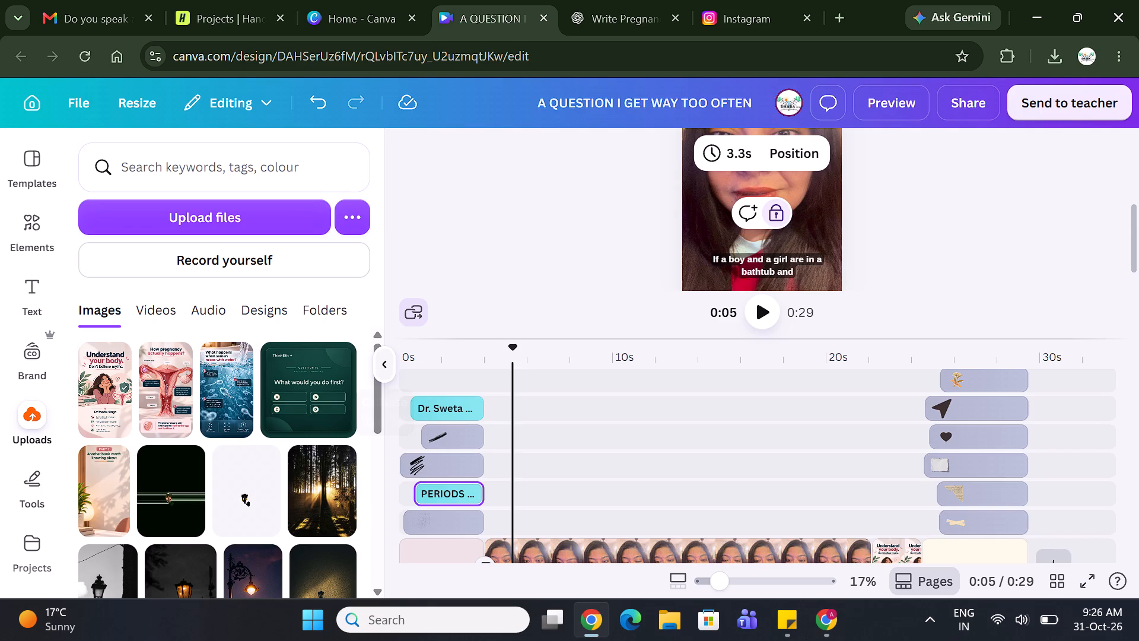
click(444, 250)
scroll(444, 250, up, 1)
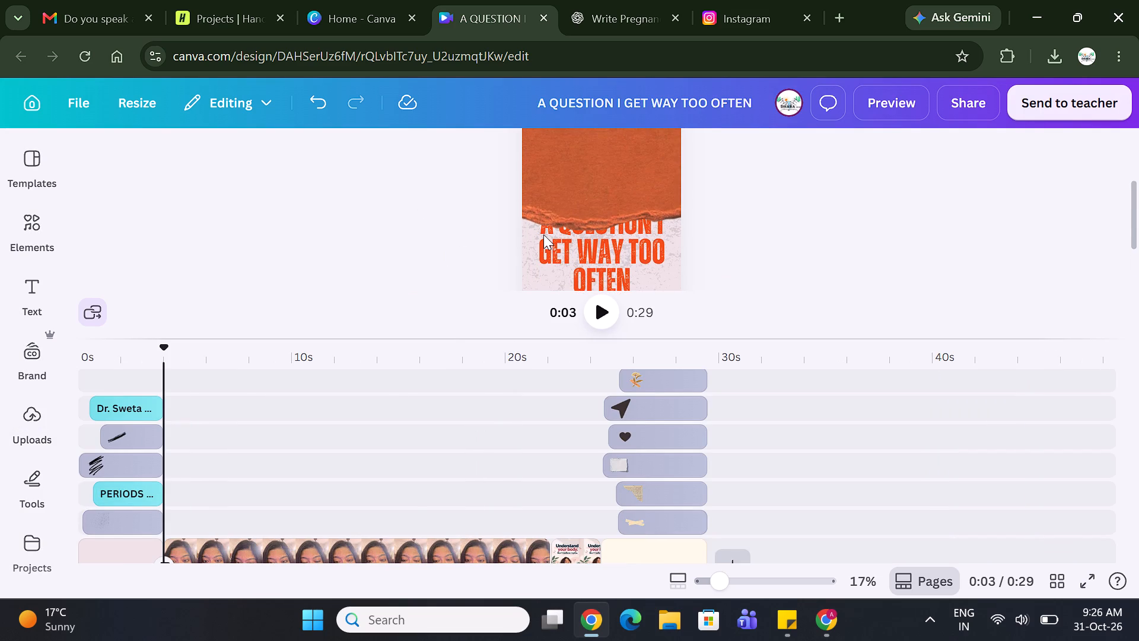
click(546, 234)
triple_click(554, 239)
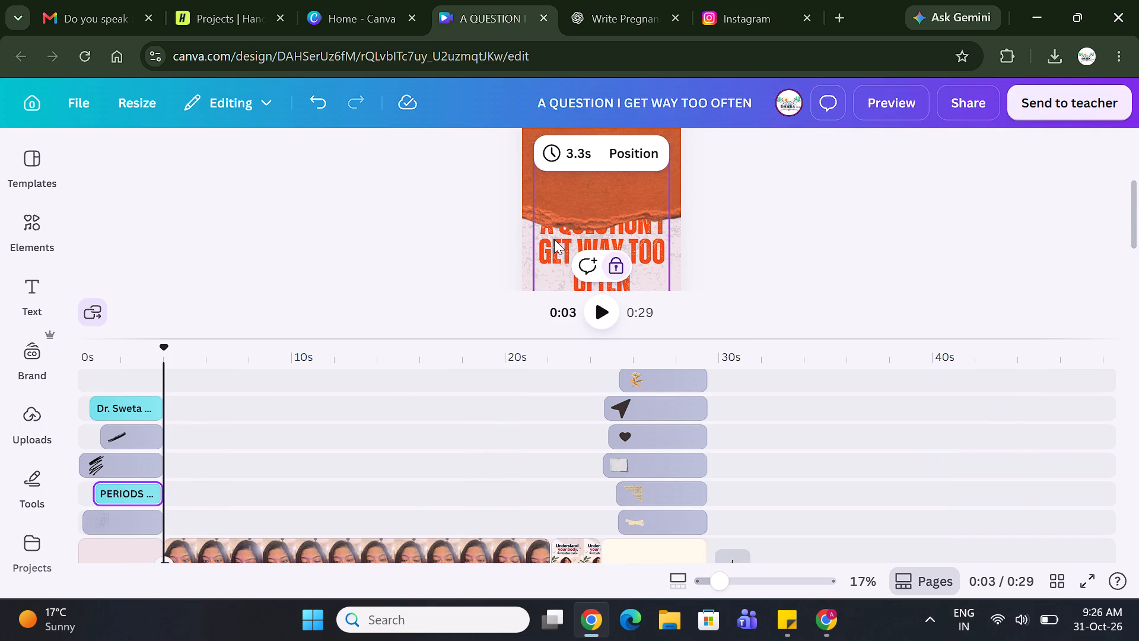
triple_click(554, 239)
click(554, 239)
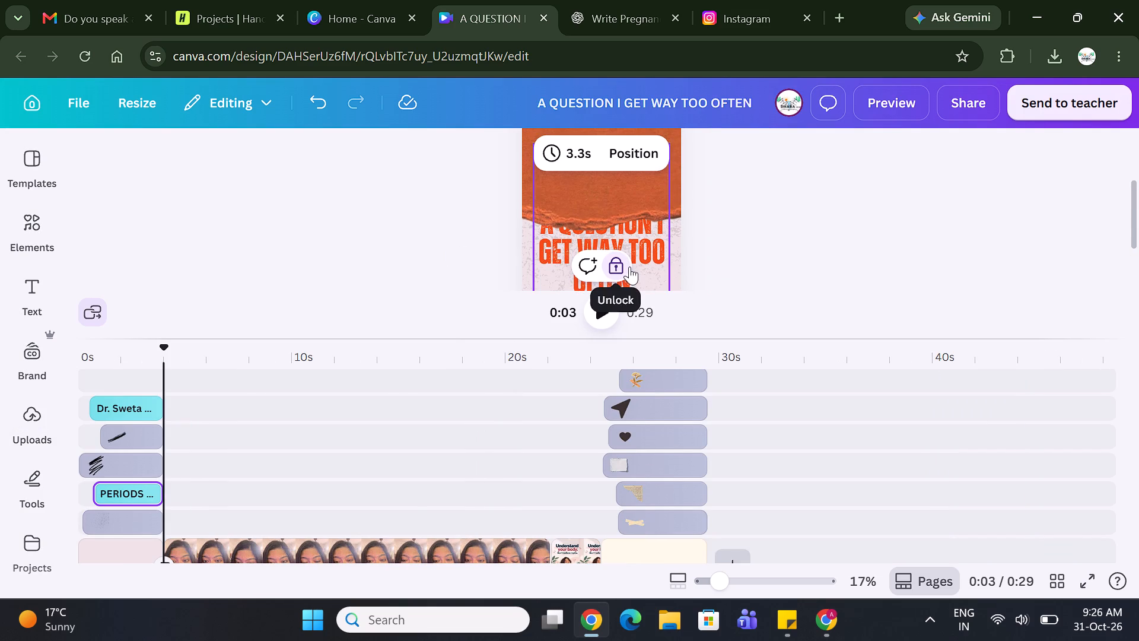
click(629, 266)
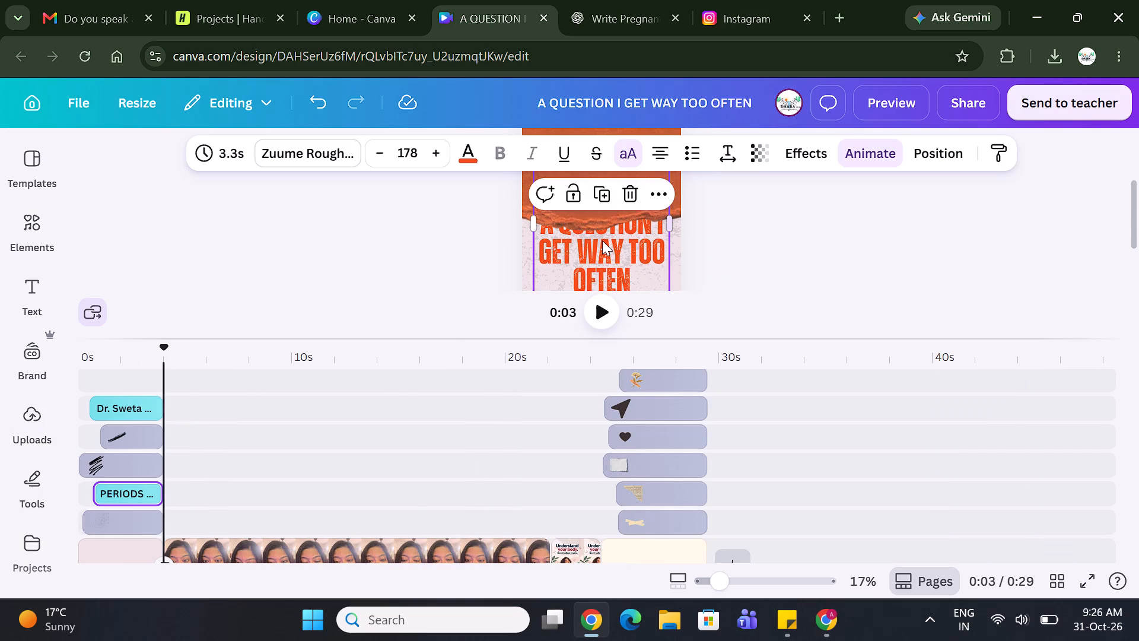
Duplicate the cover title and place the copy over the talking-head clip, starting at about 7 s on the timeline.
click(138, 487)
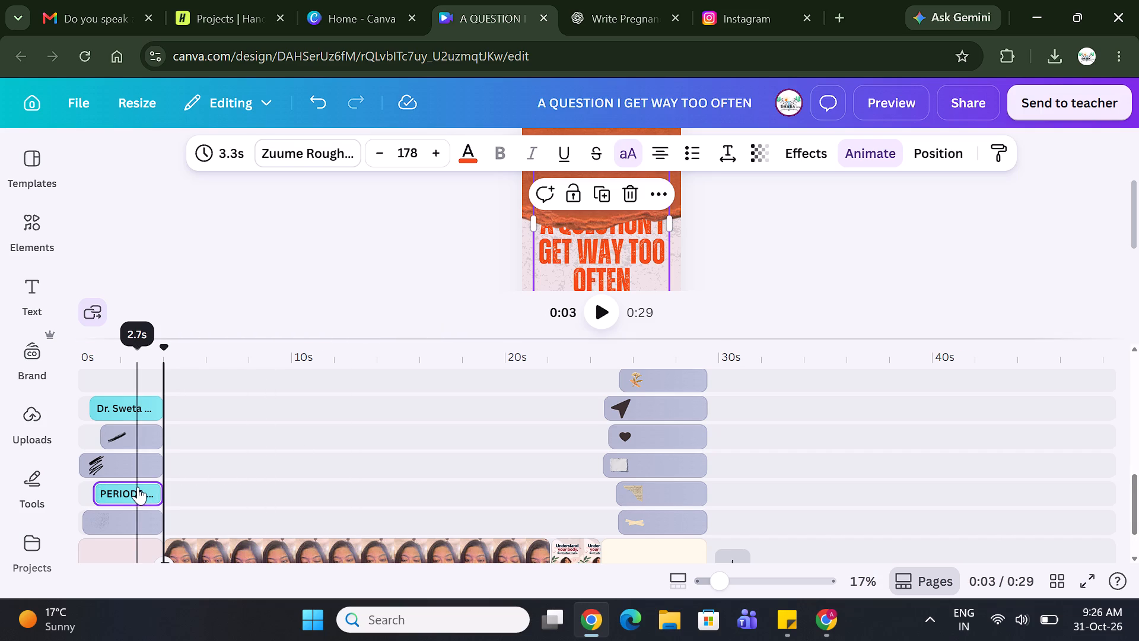
key(ctrl+c)
key(ctrl+v)
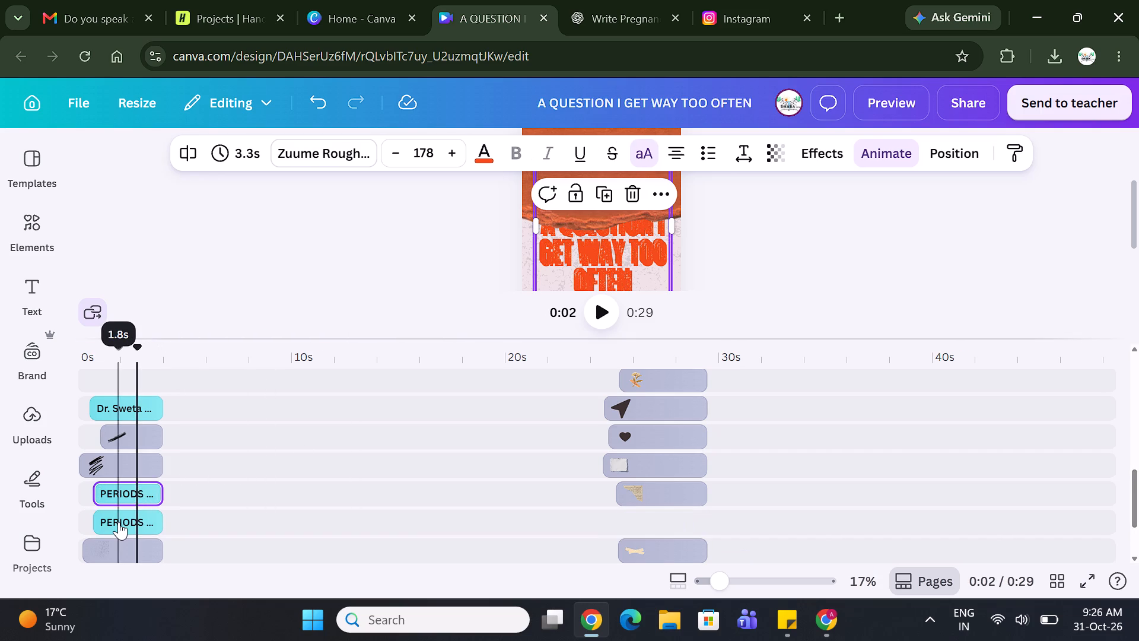
drag(119, 522, 253, 462)
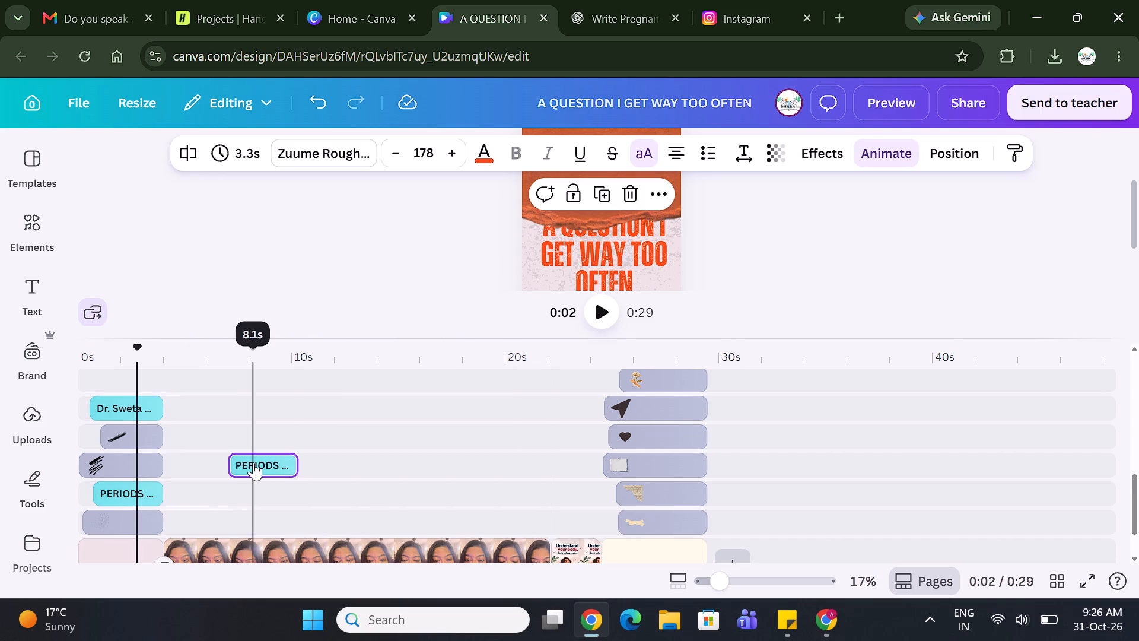
Replace all the text of the duplicated title over the talking-head clip with the design's name, A QUESTION I GET WAY TOO OFTEN.
click(259, 463)
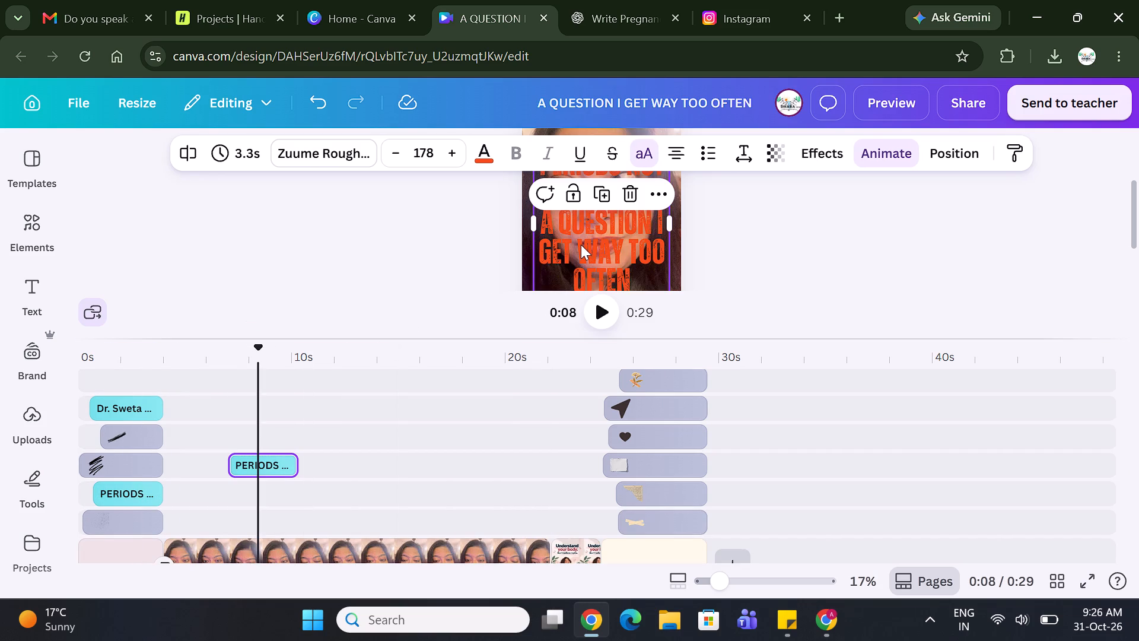
scroll(581, 245, up, 1)
triple_click(551, 243)
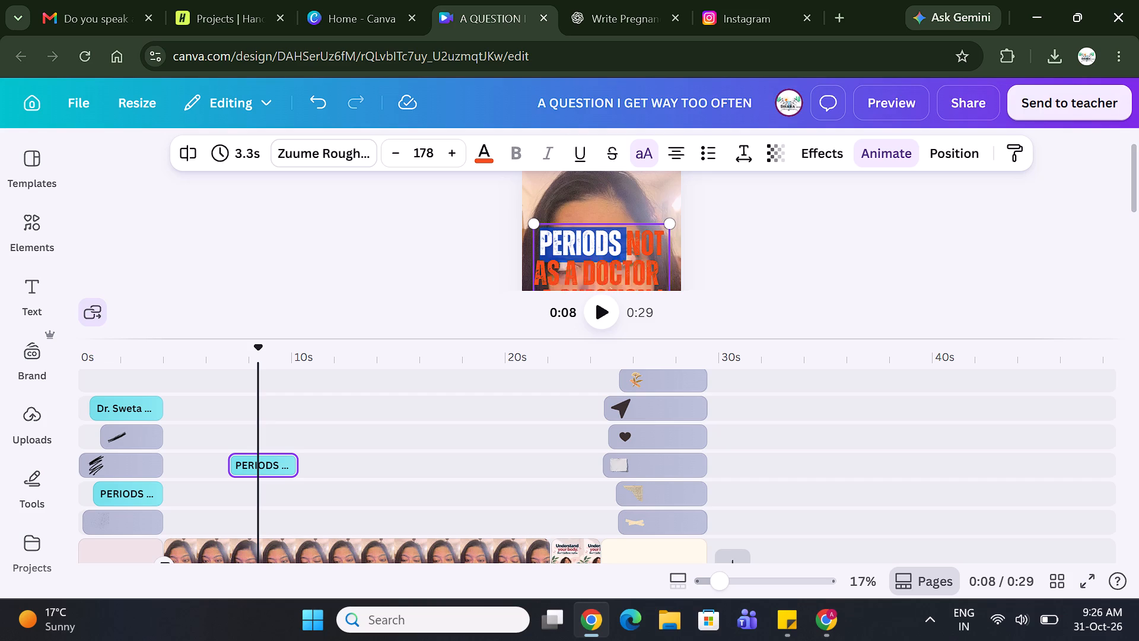
scroll(578, 233, down, 1)
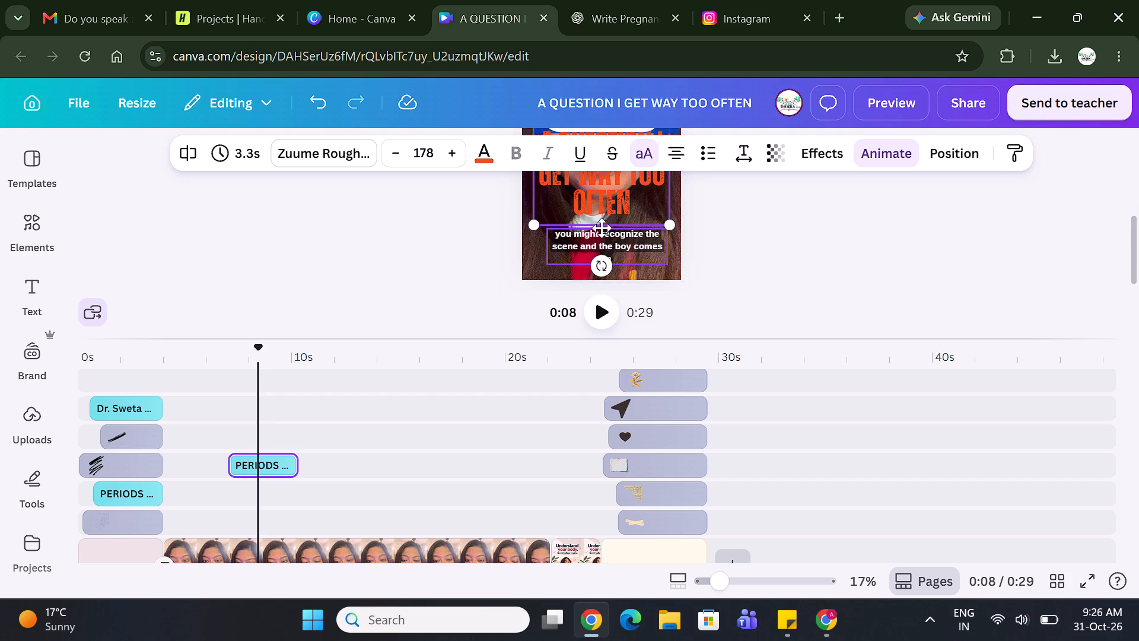
drag(630, 208, 556, 230)
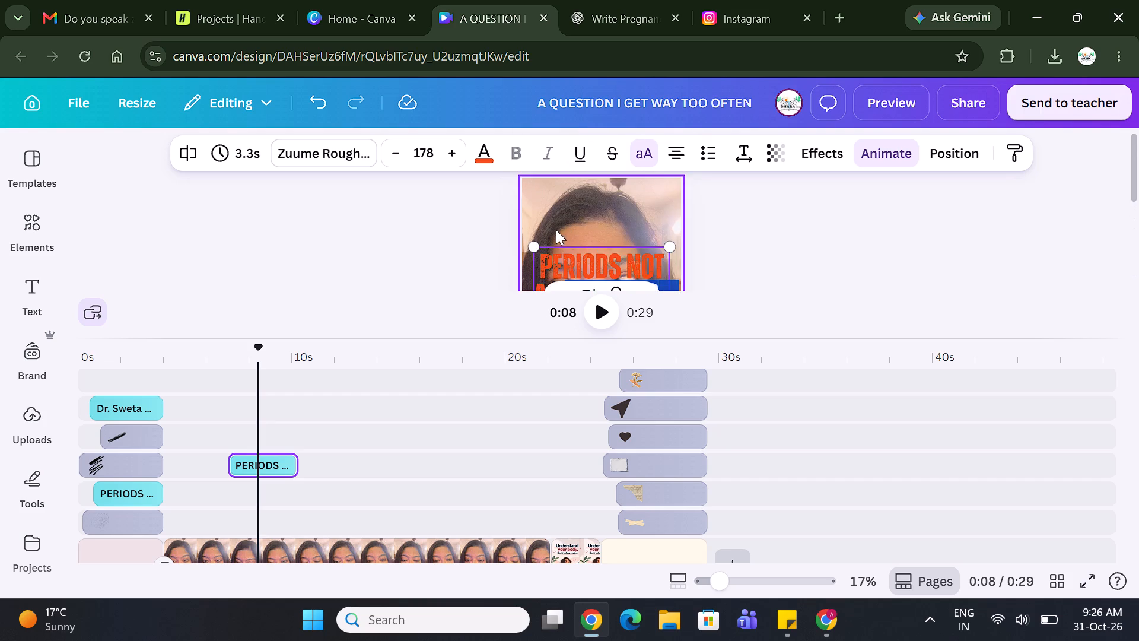
drag(556, 230, 540, 256)
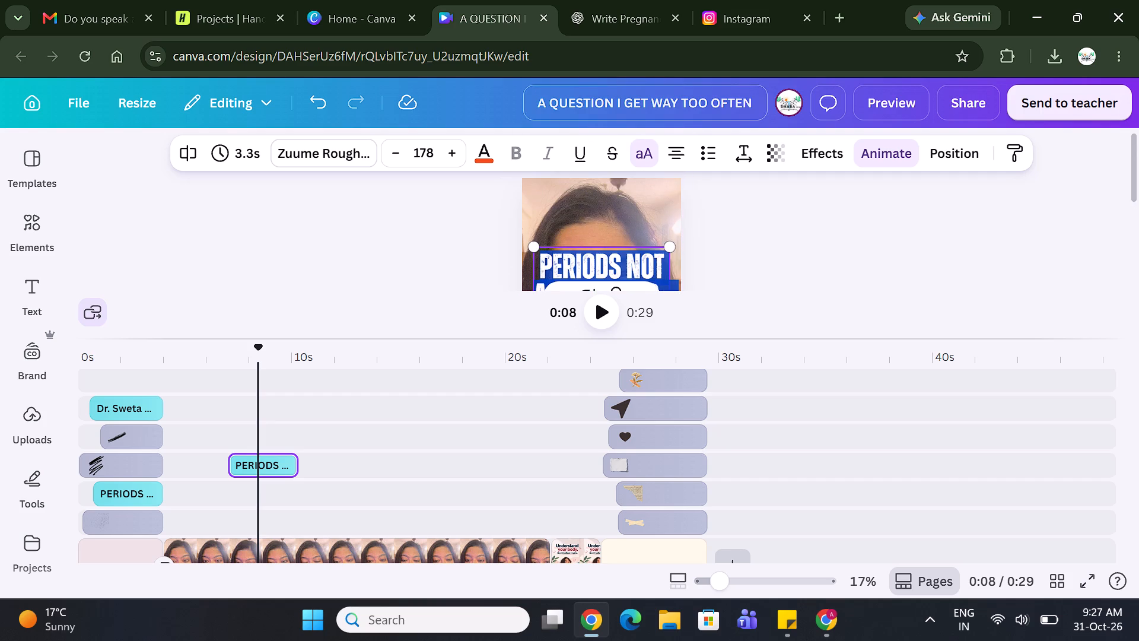
triple_click(630, 84)
key(ctrl+c)
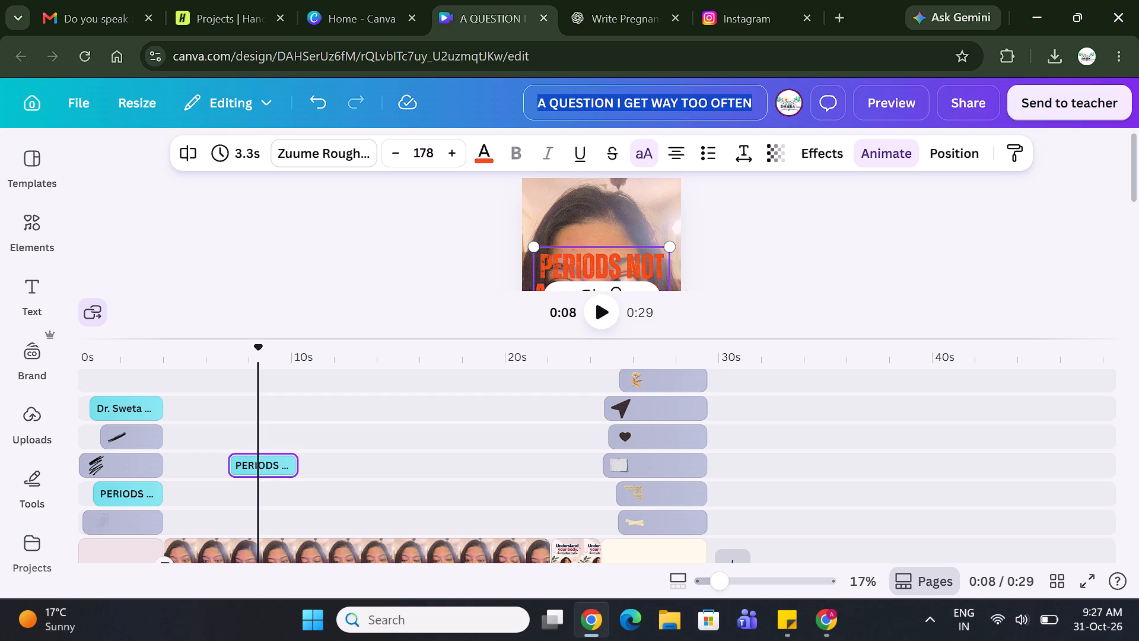
scroll(571, 228, down, 1)
double_click(591, 208)
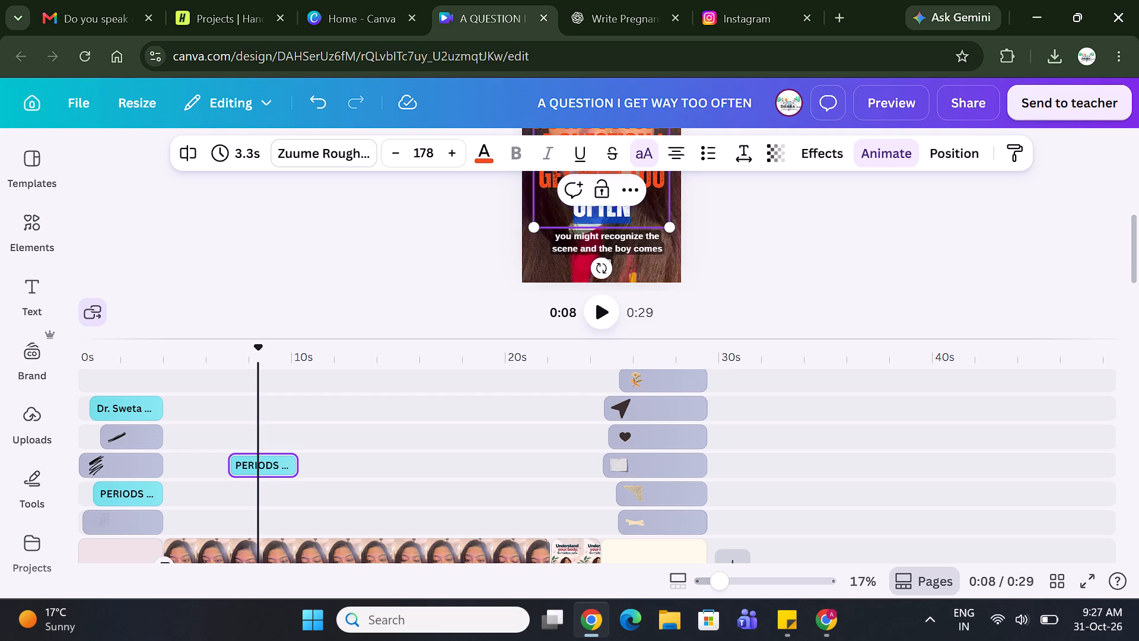
scroll(591, 208, up, 1)
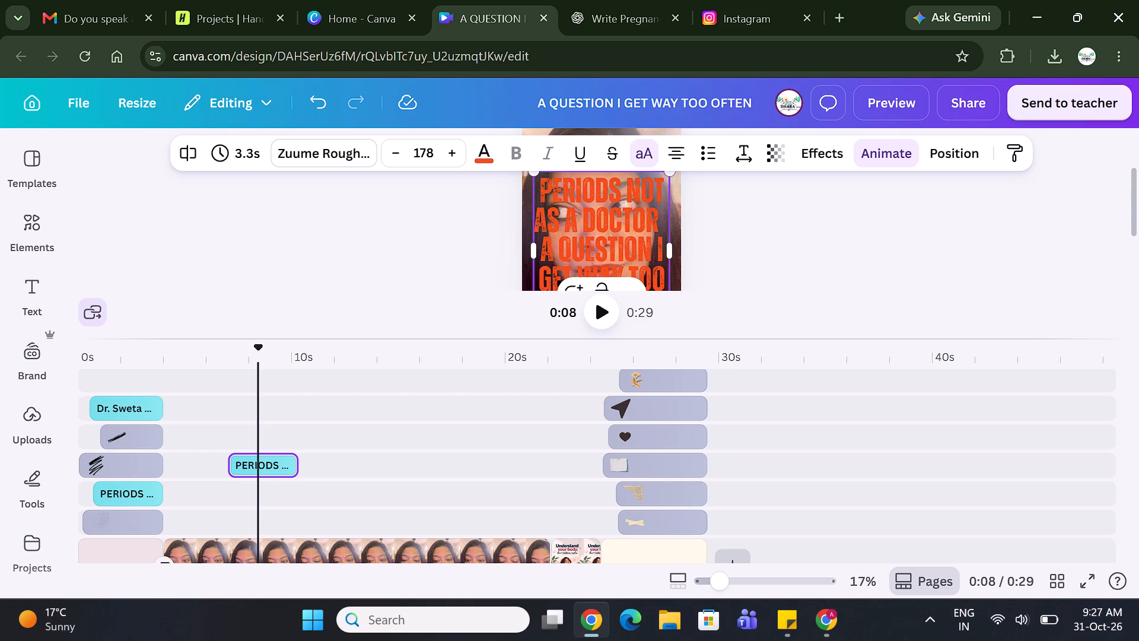
drag(543, 192, 628, 293)
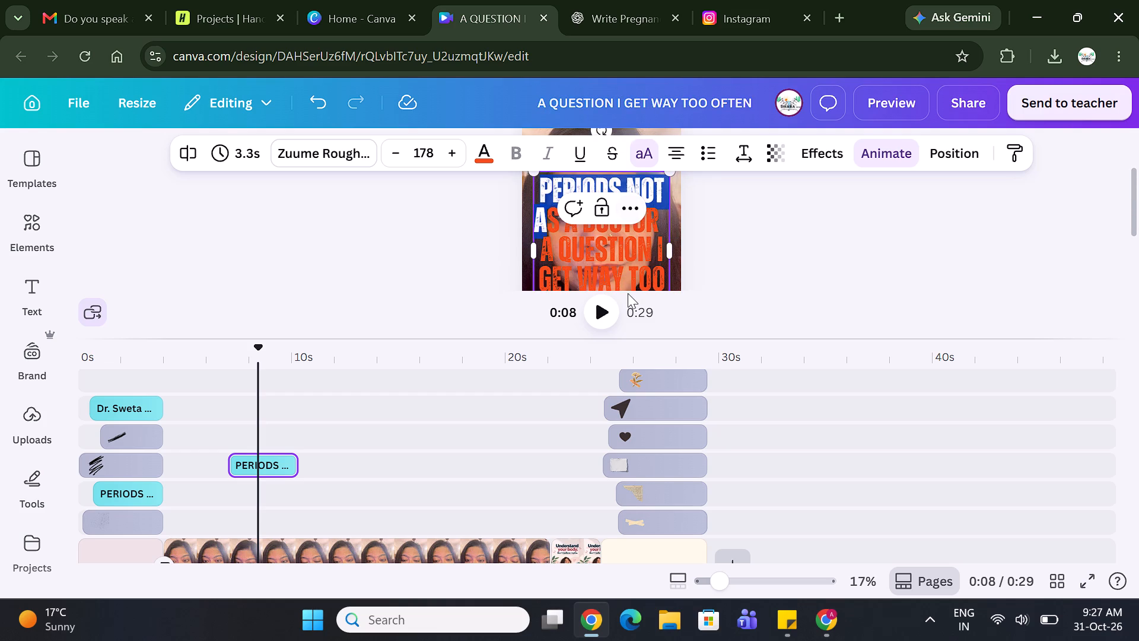
drag(628, 293, 659, 291)
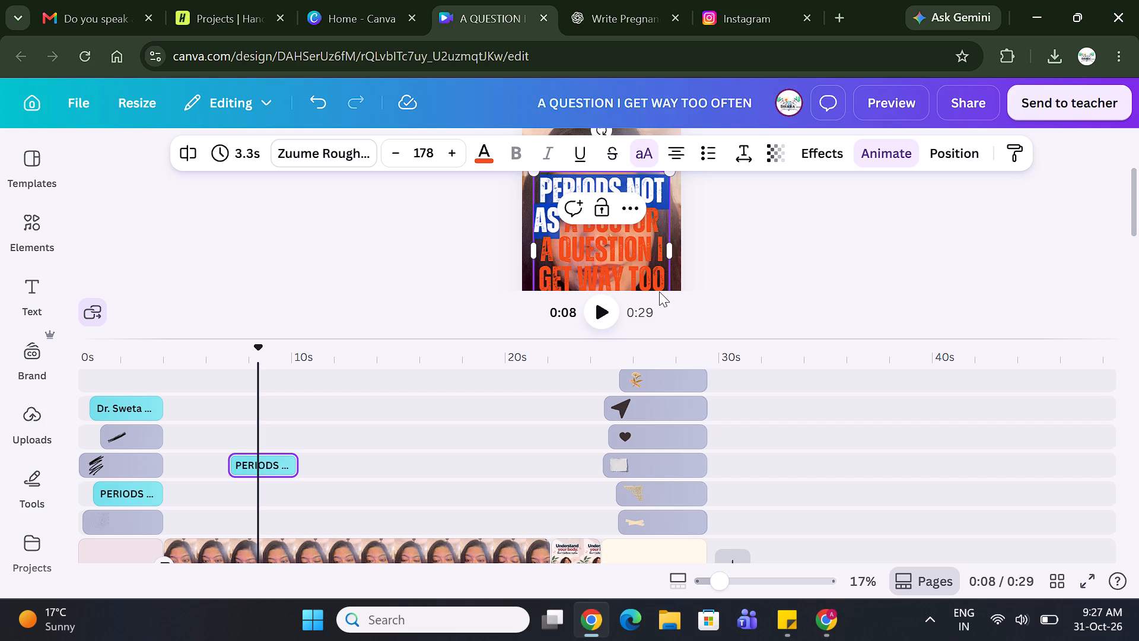
drag(659, 291, 666, 277)
scroll(666, 277, down, 1)
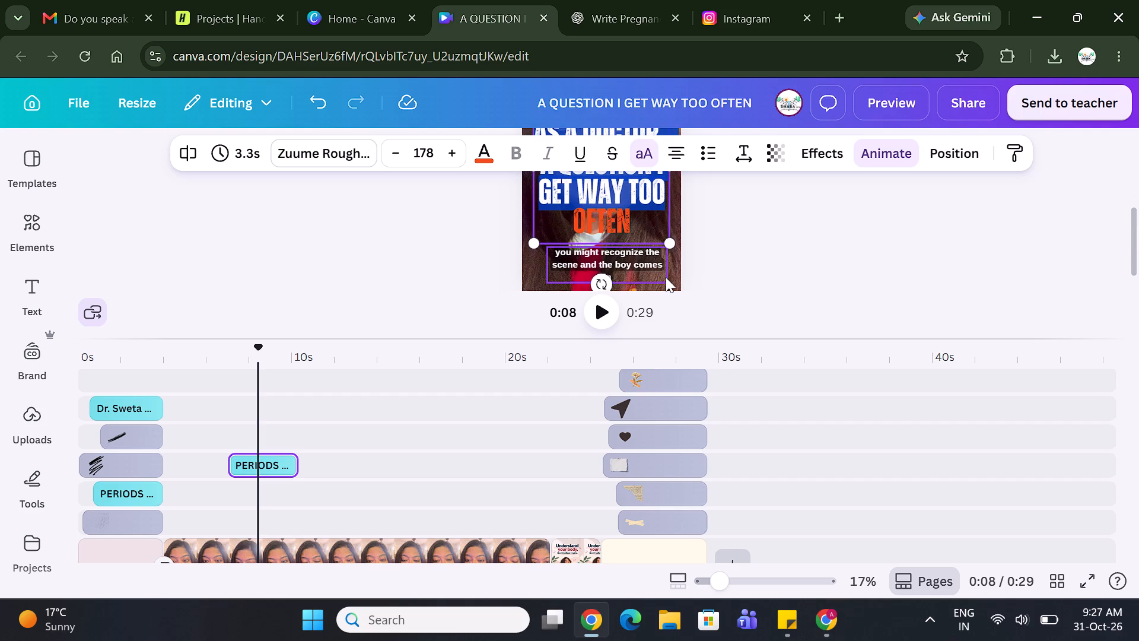
key(shift+Down)
key(ctrl+v)
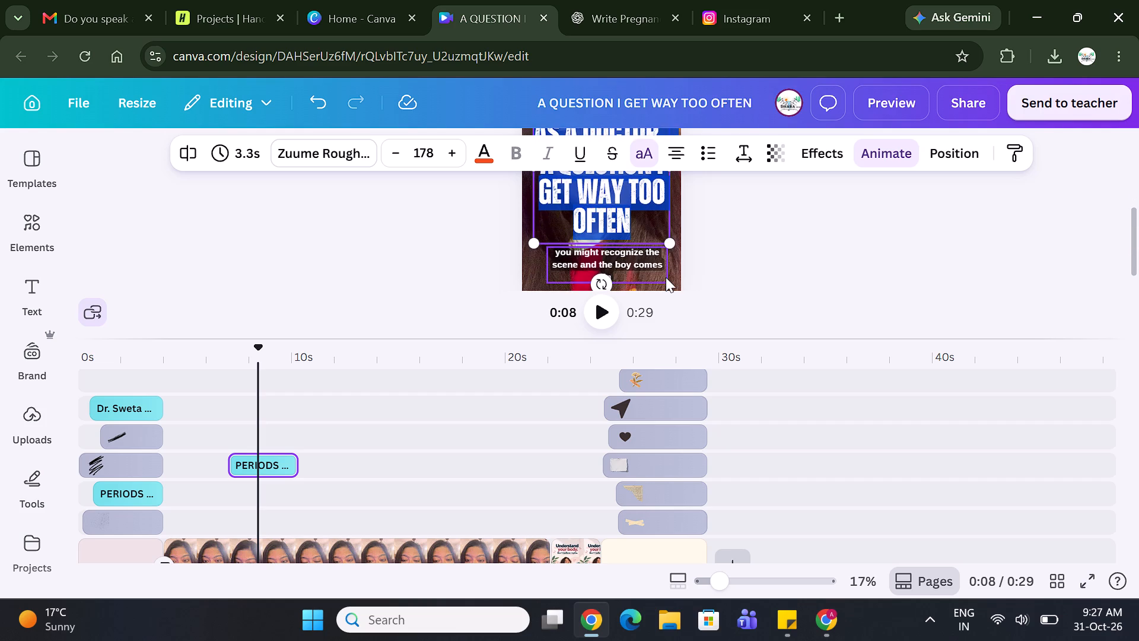
click(760, 256)
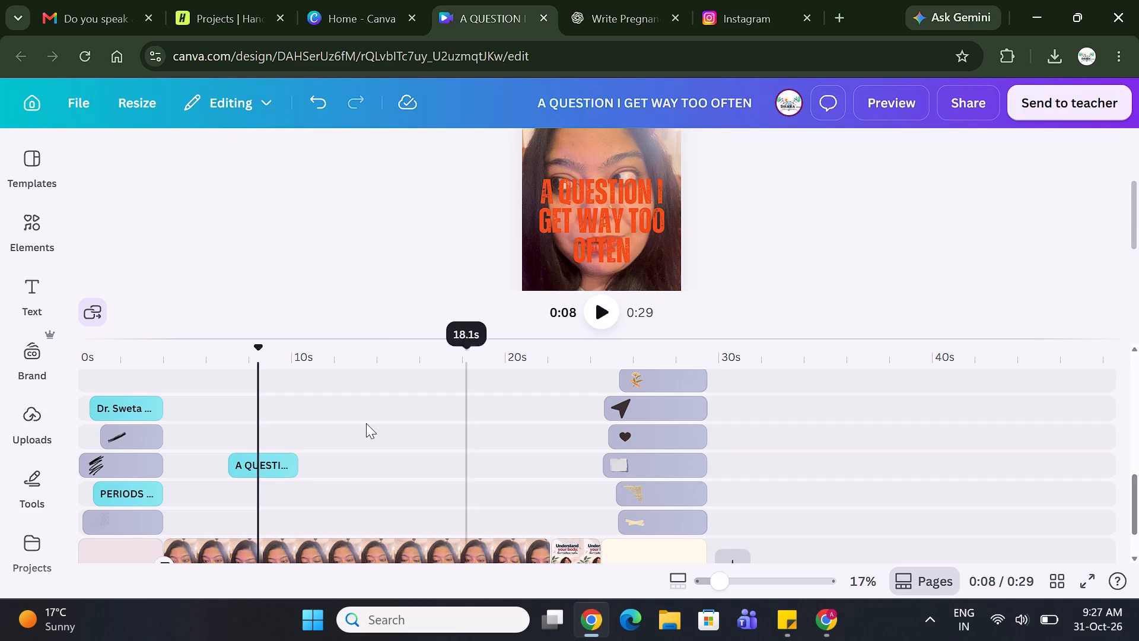
Move the reworded title copy on the timeline to the opening page and delete the old title beginning with PERIODS.
scroll(366, 423, down, 1)
drag(273, 405, 271, 406)
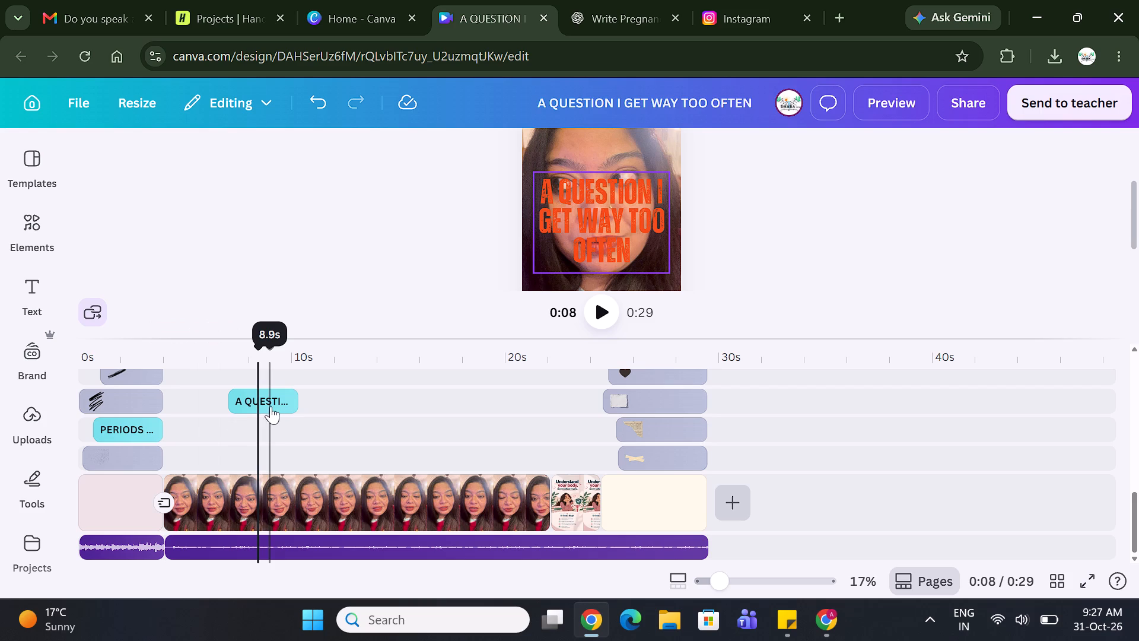
drag(271, 406, 136, 422)
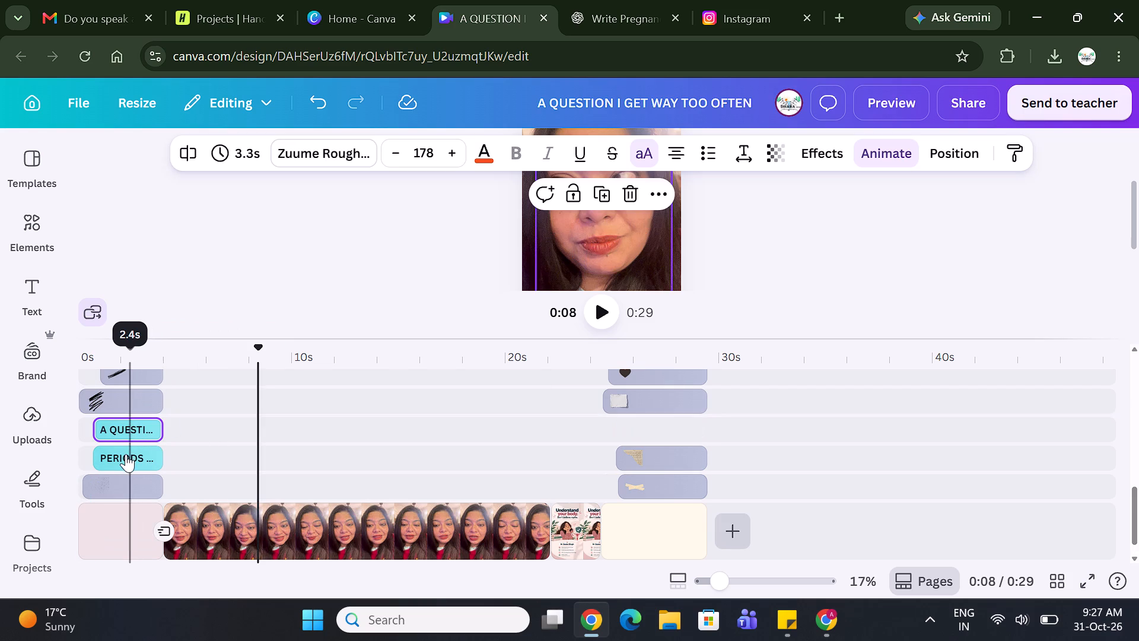
click(126, 454)
key(Delete)
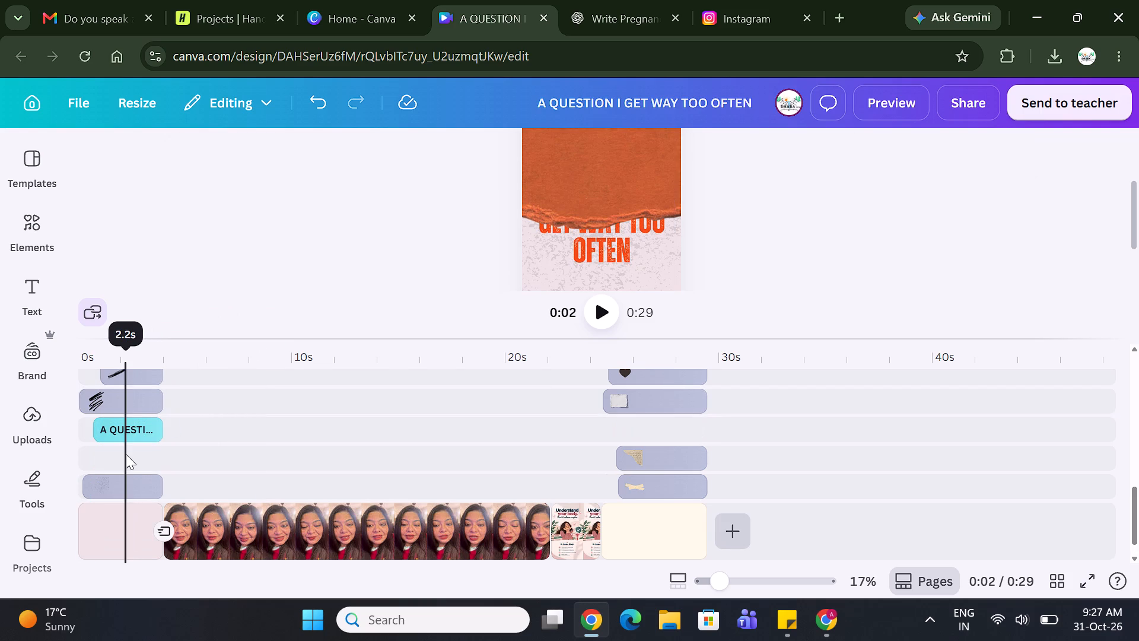
Lower the cover title on the opening page, keeping it centred just above the doctor's name.
scroll(584, 288, down, 1)
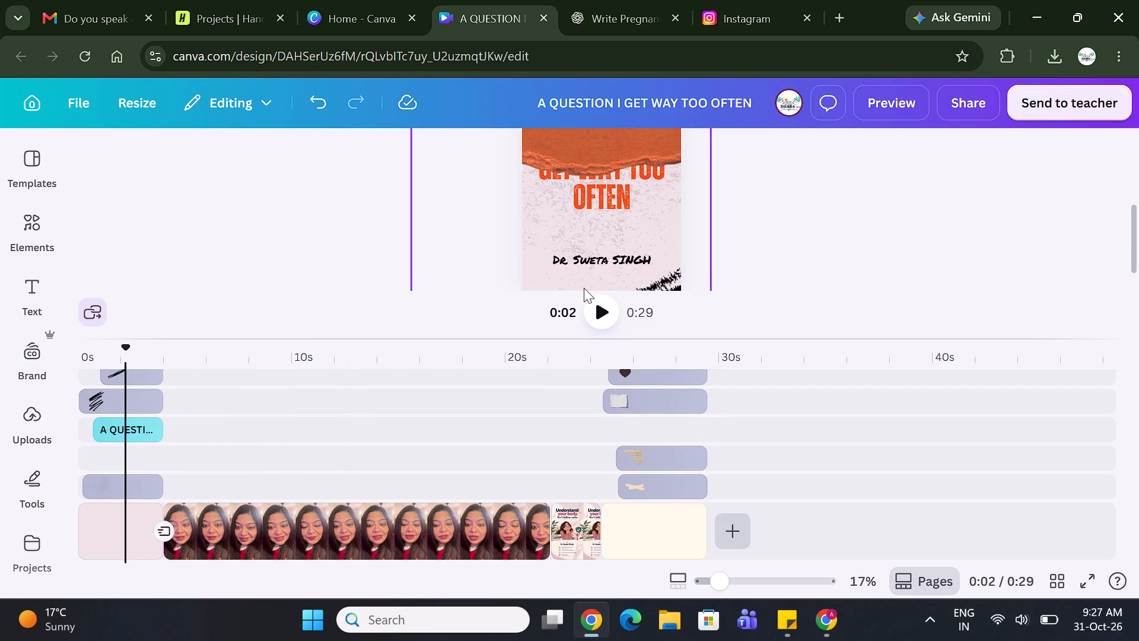
drag(604, 196, 606, 219)
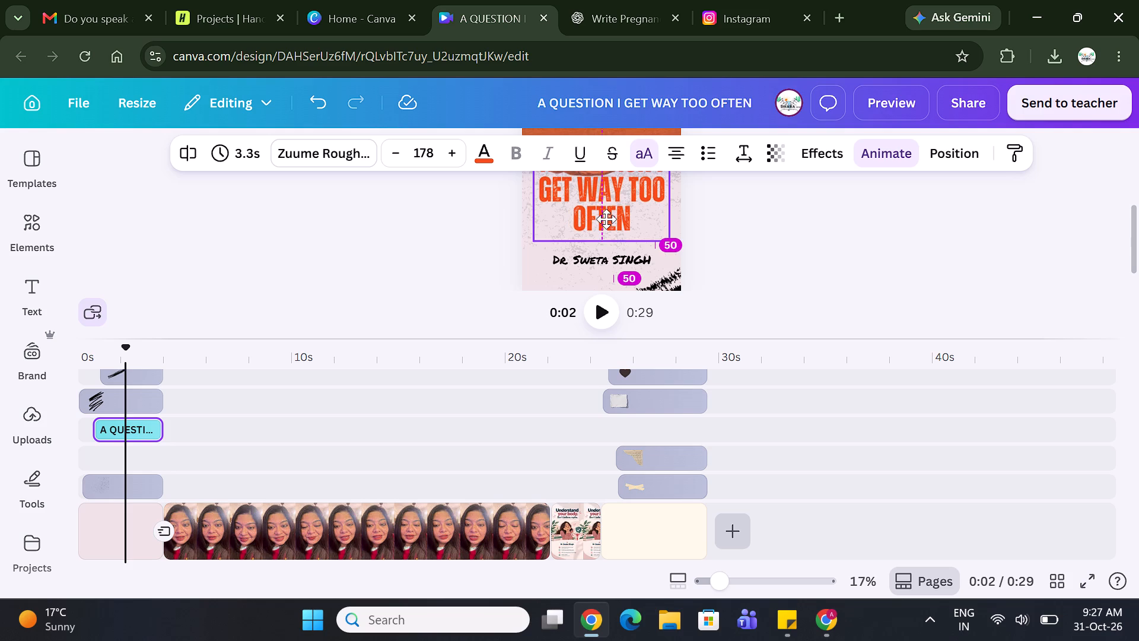
drag(606, 219, 604, 219)
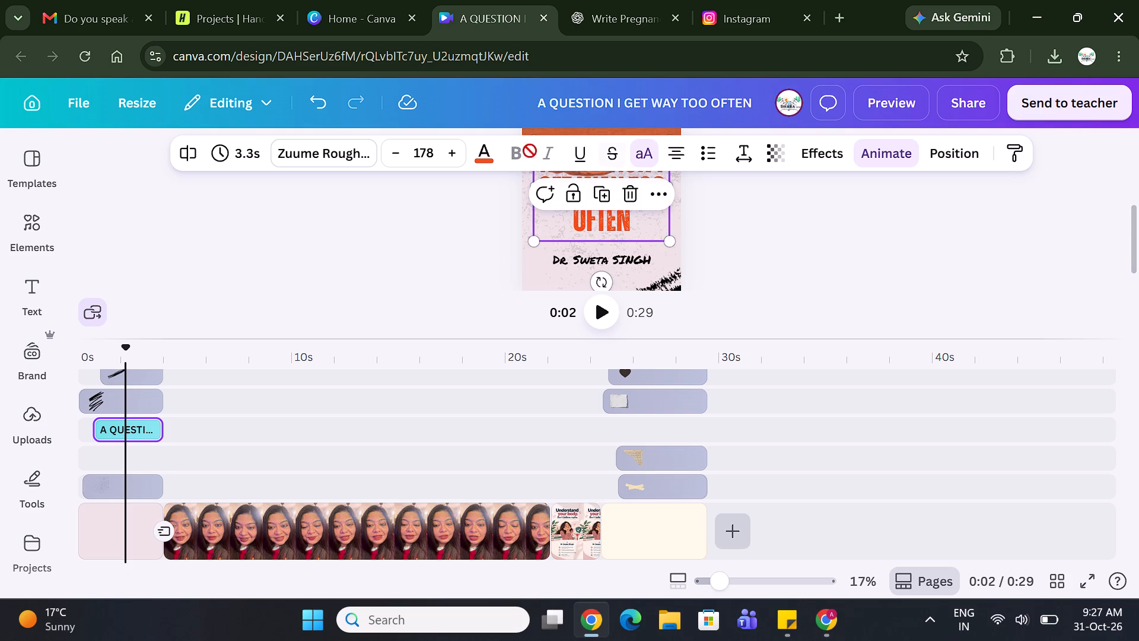
triple_click(447, 153)
triple_click(447, 153)
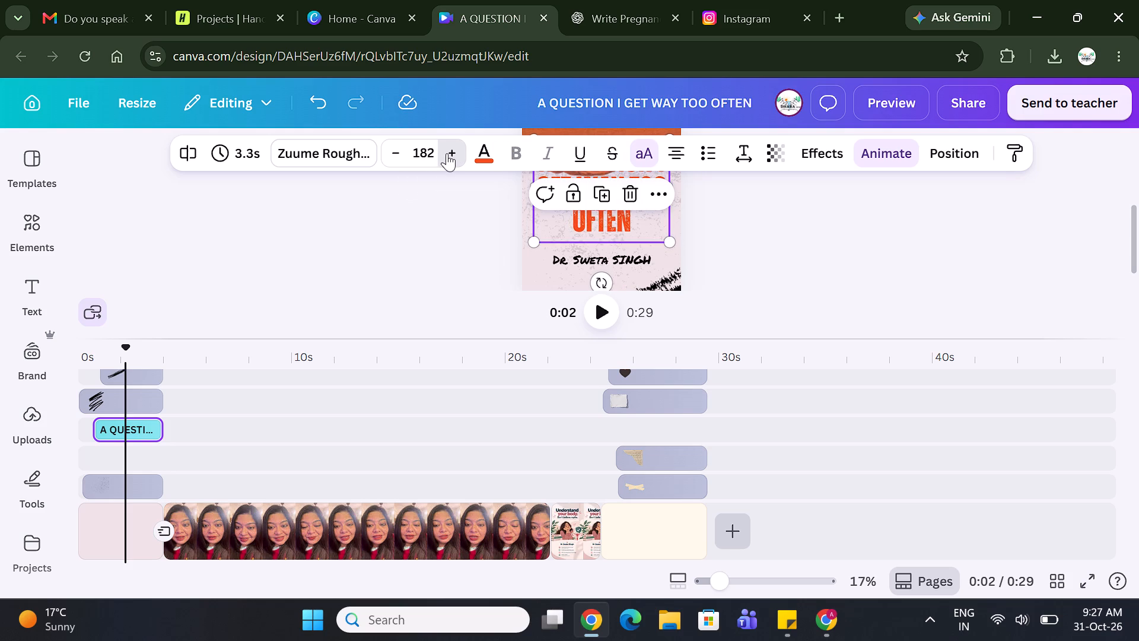
triple_click(447, 153)
triple_click(447, 153)
triple_click(447, 153)
triple_click(447, 153)
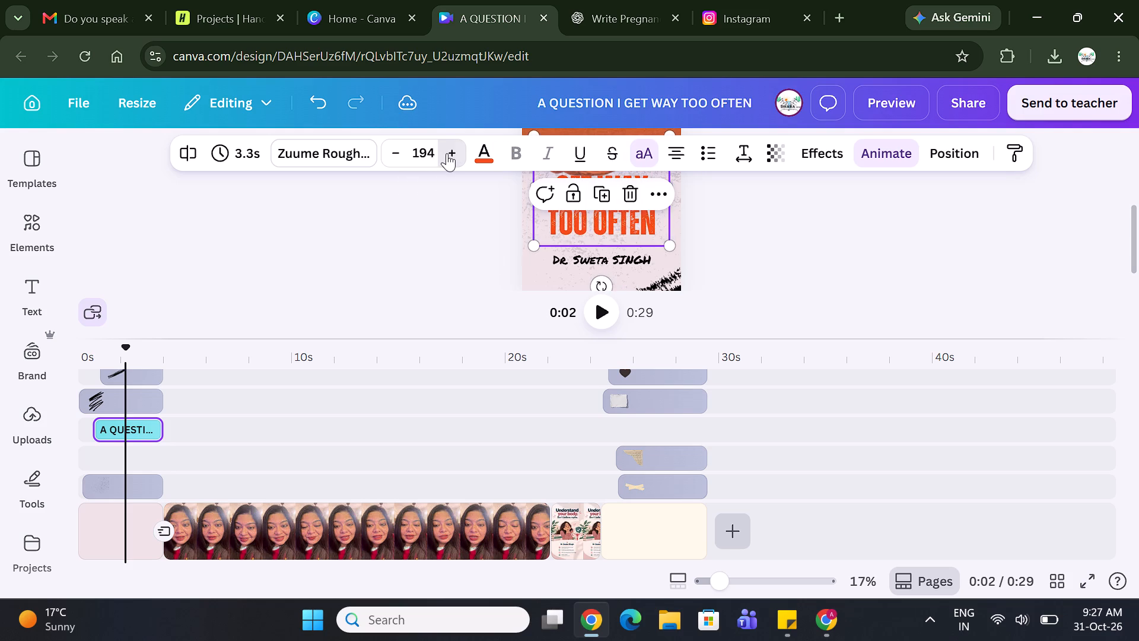
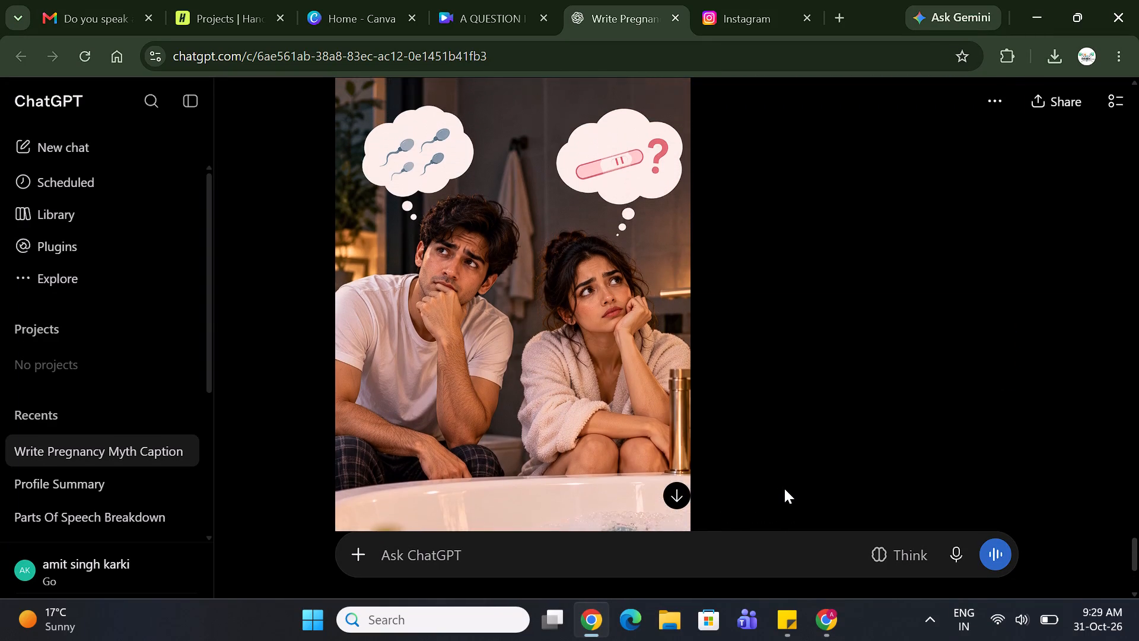
scroll(784, 488, up, 2)
scroll(784, 488, down, 4)
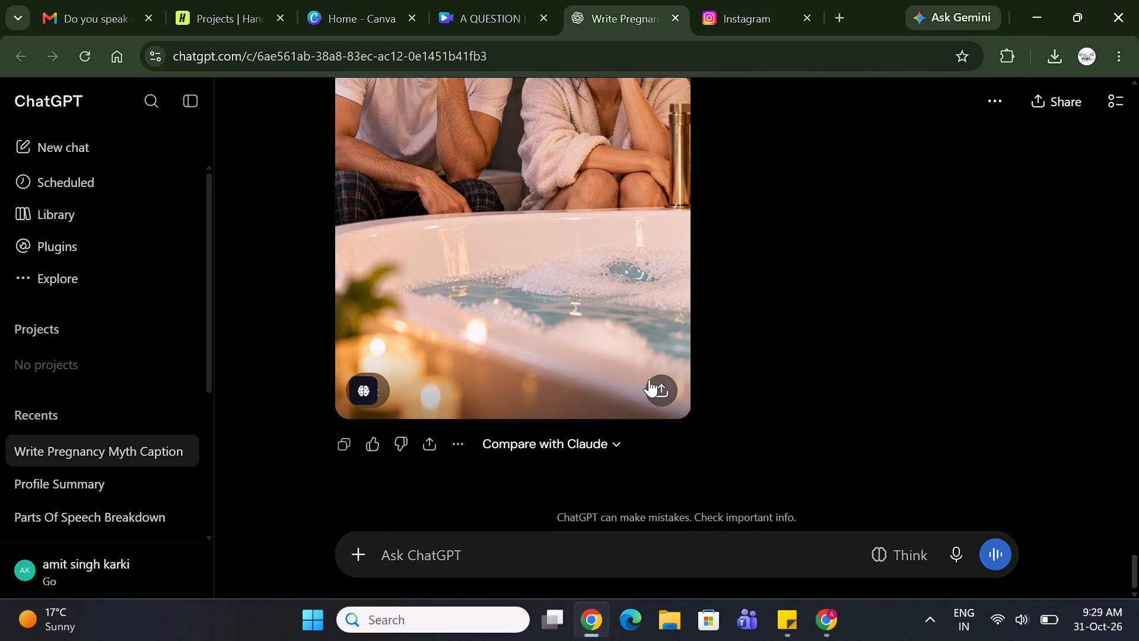
click(651, 380)
click(764, 512)
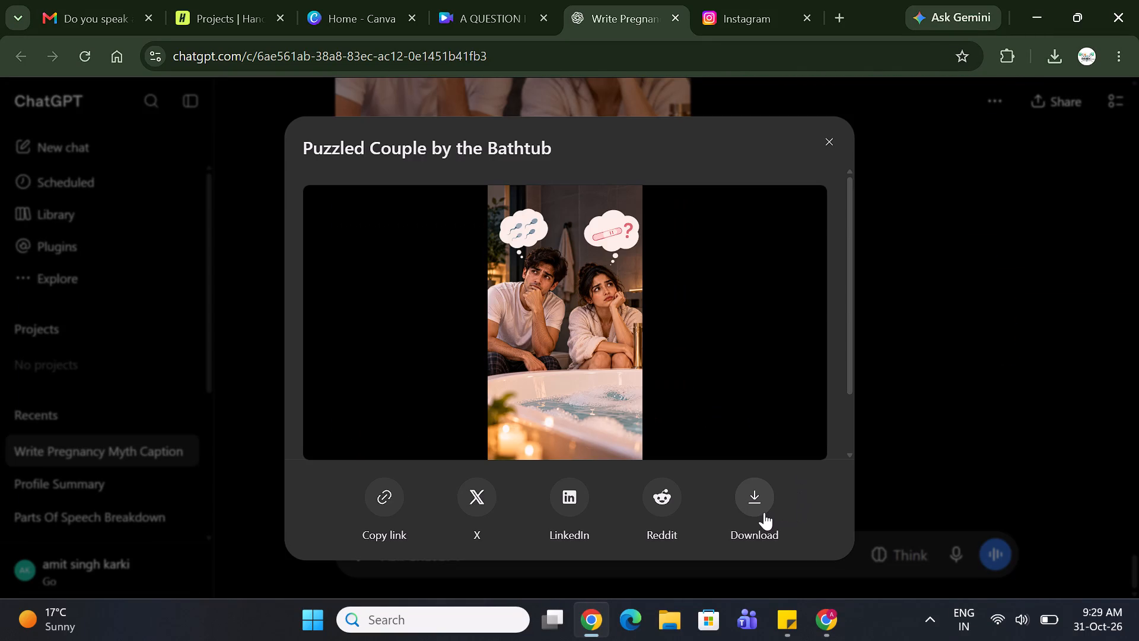
Switch to the Canva reel and upload the downloaded file Puzzled Couple by the Bathtub.png.
click(454, 0)
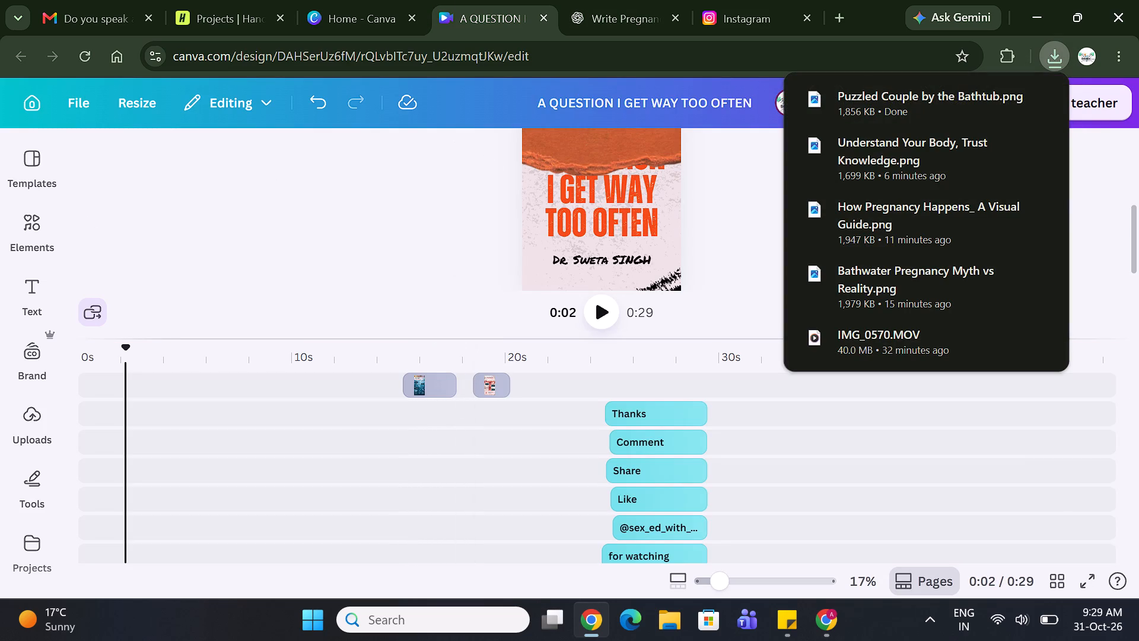
drag(899, 114, 459, 376)
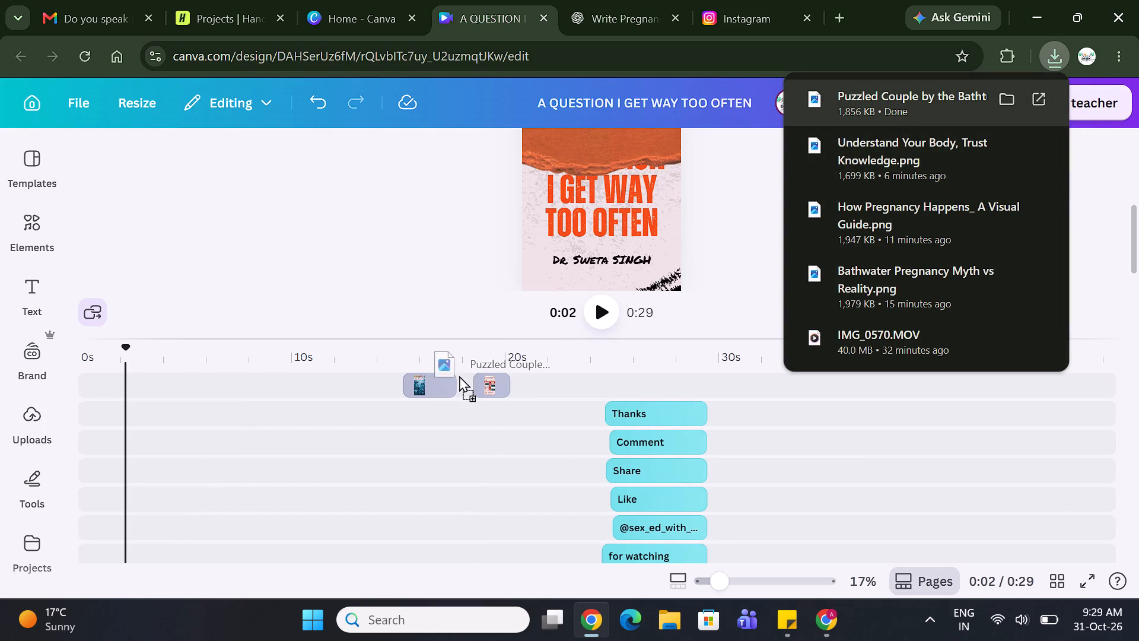
drag(459, 376, 265, 410)
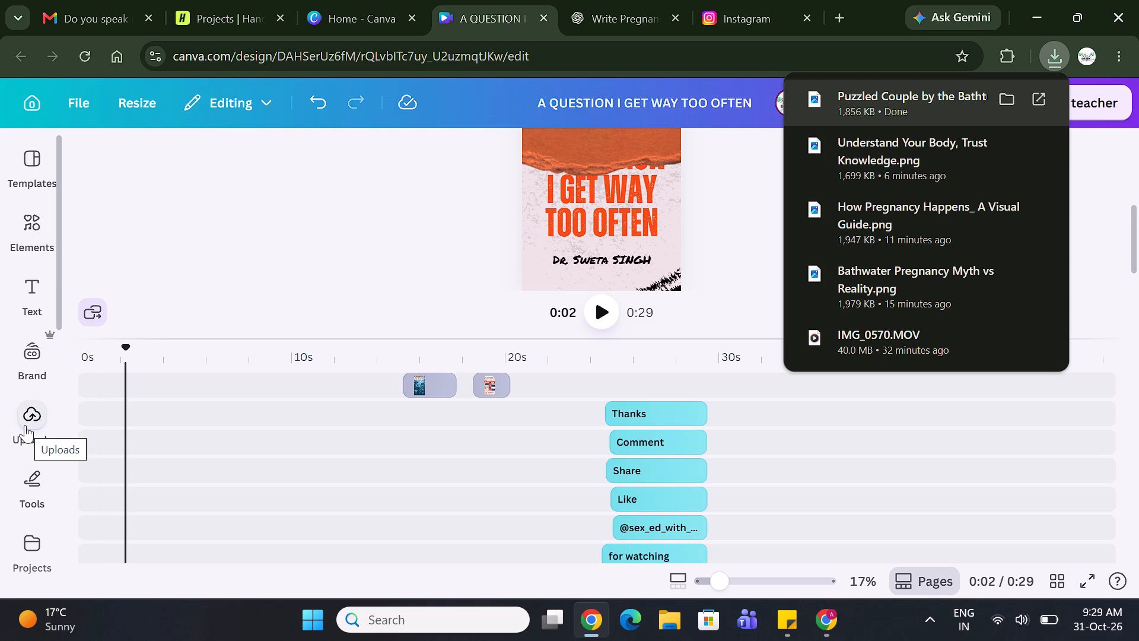
Place the uploaded bathtub couple image on the top timeline track, starting at about 5 s.
scroll(193, 478, up, 1)
scroll(193, 478, right, 3)
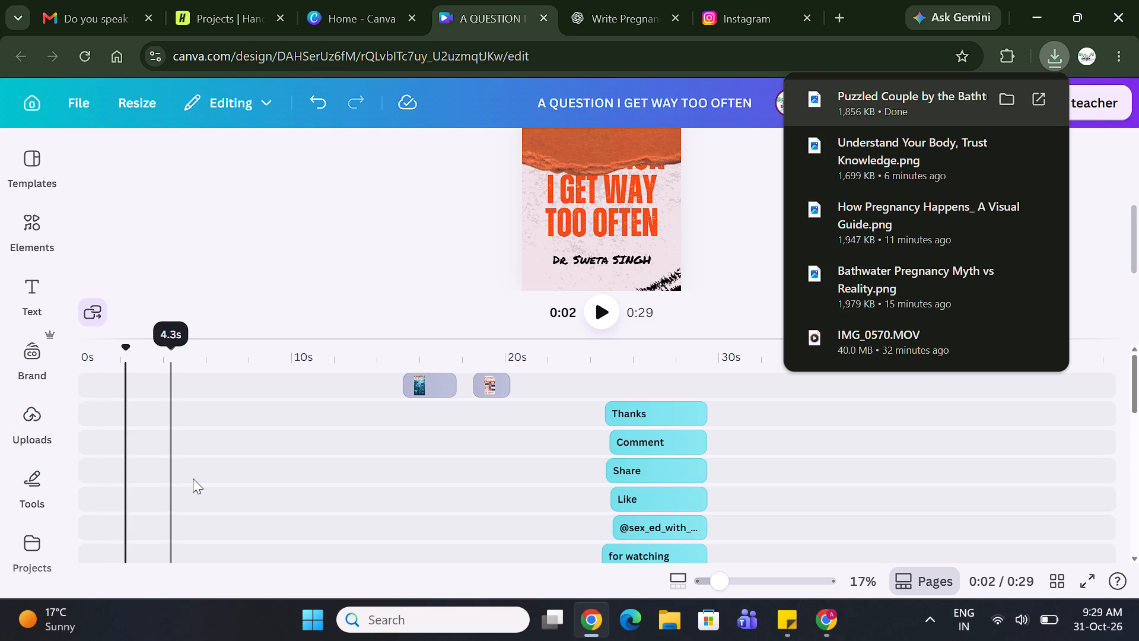
scroll(193, 478, down, 5)
scroll(193, 478, up, 2)
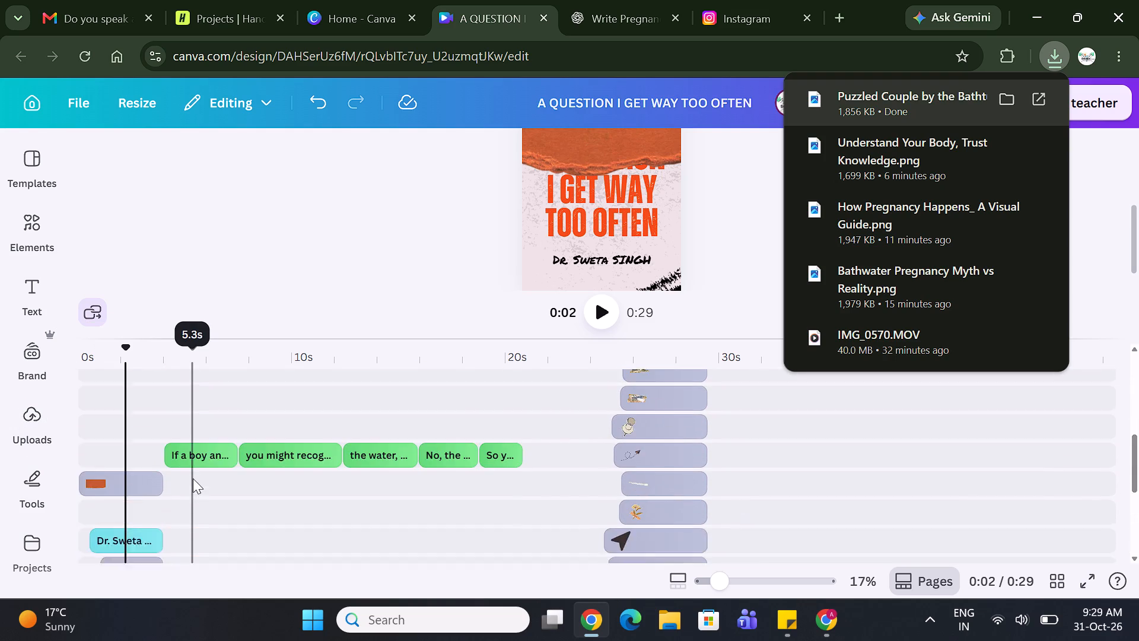
scroll(193, 478, up, 1)
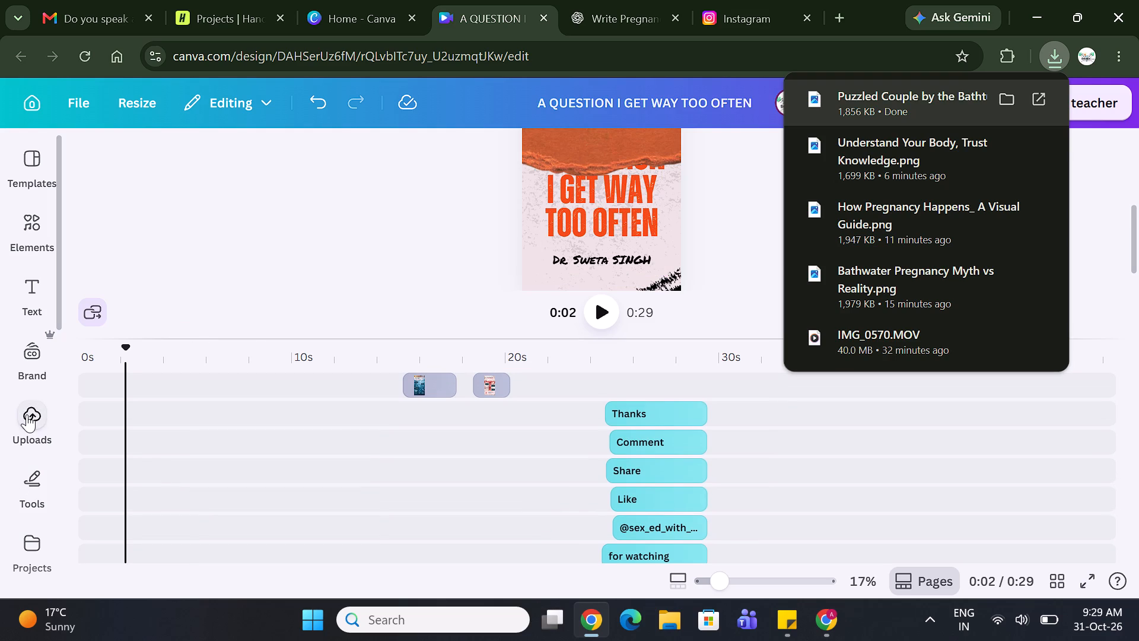
click(27, 414)
drag(108, 404, 260, 383)
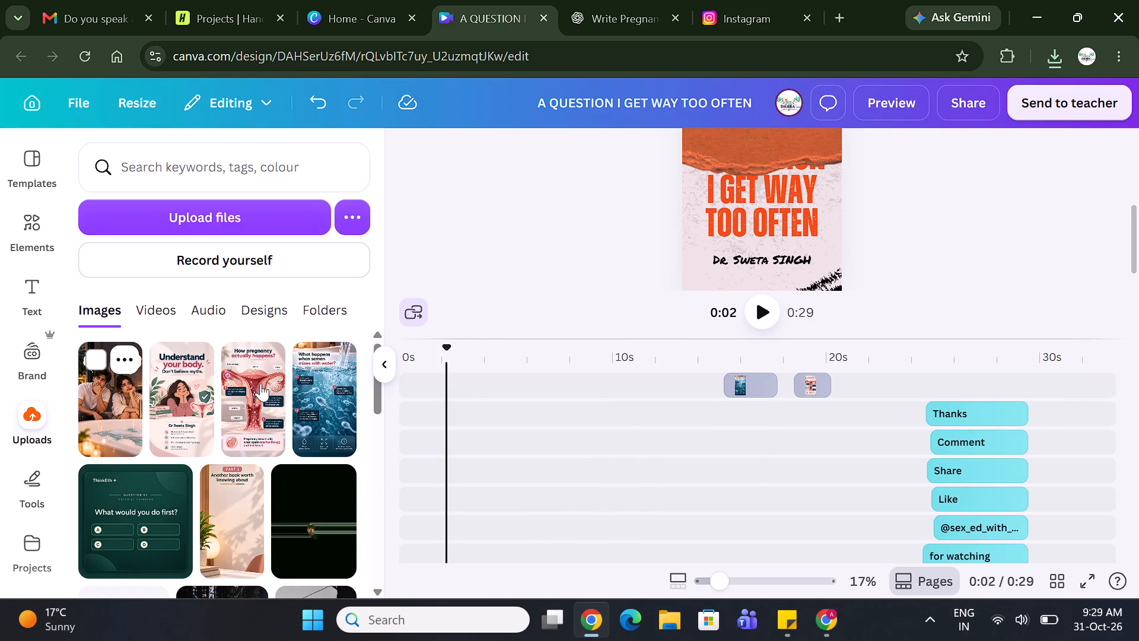
drag(260, 383, 545, 391)
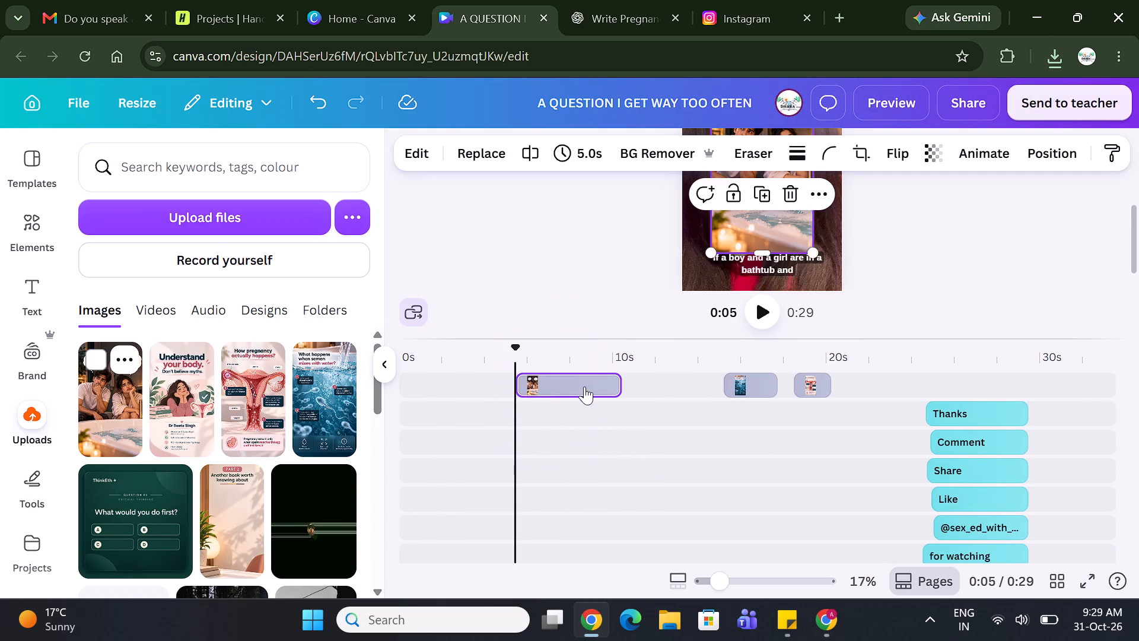
Trim the bathtub couple image to 2.5 s and shift it to start at about 6 s.
drag(616, 388, 602, 388)
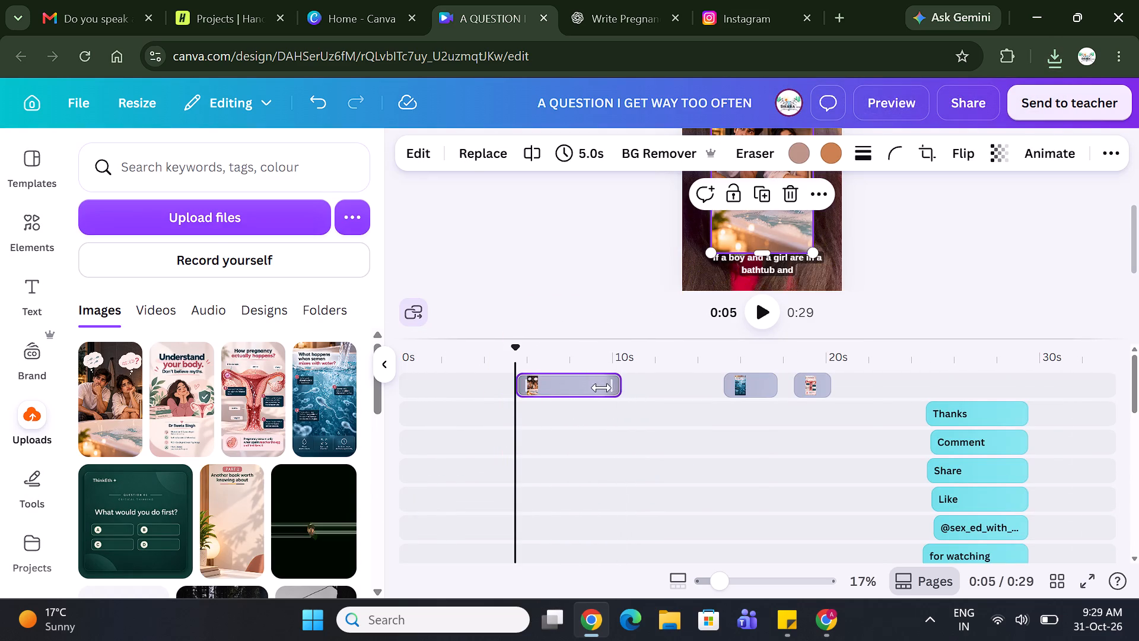
drag(602, 388, 565, 385)
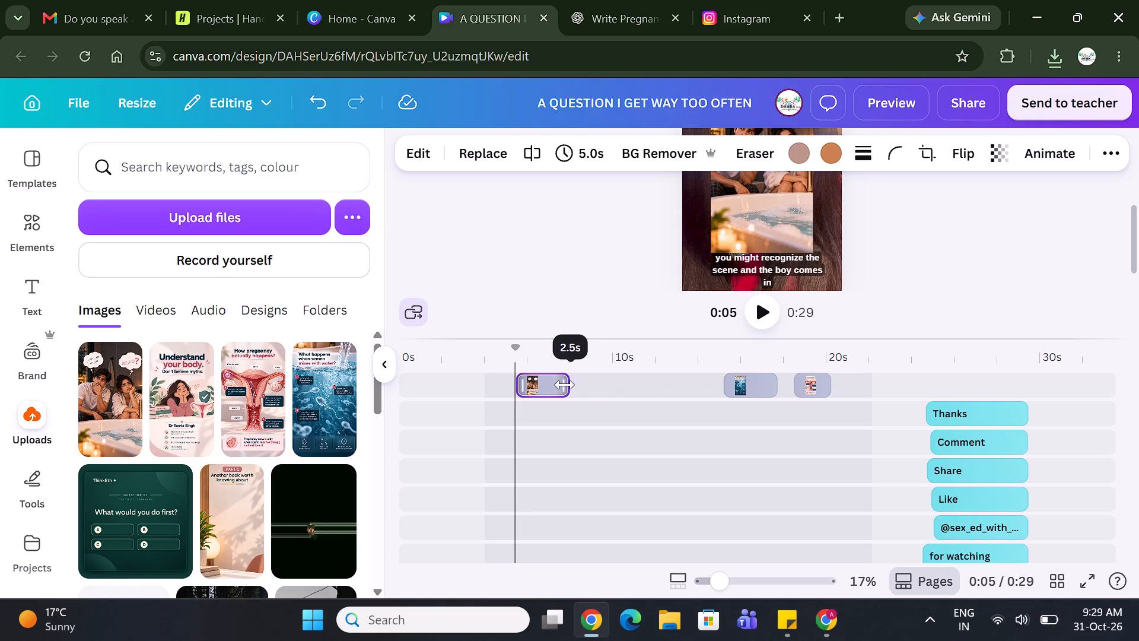
drag(547, 386, 563, 386)
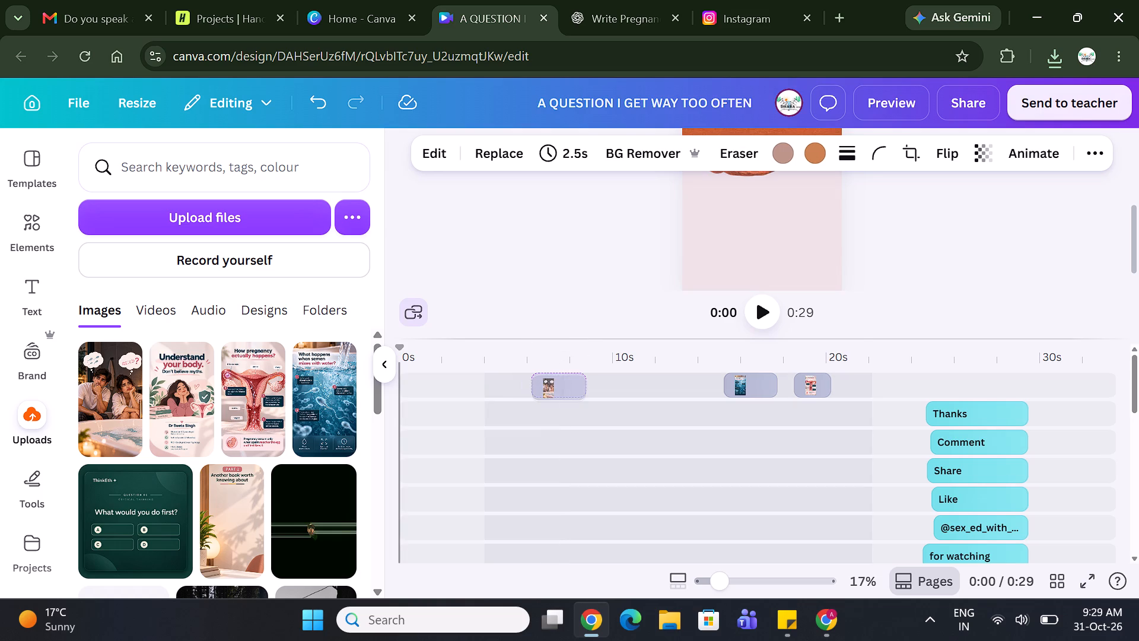
Enlarge the bathtub couple image from opposite corners until it fills the whole reel page.
click(555, 381)
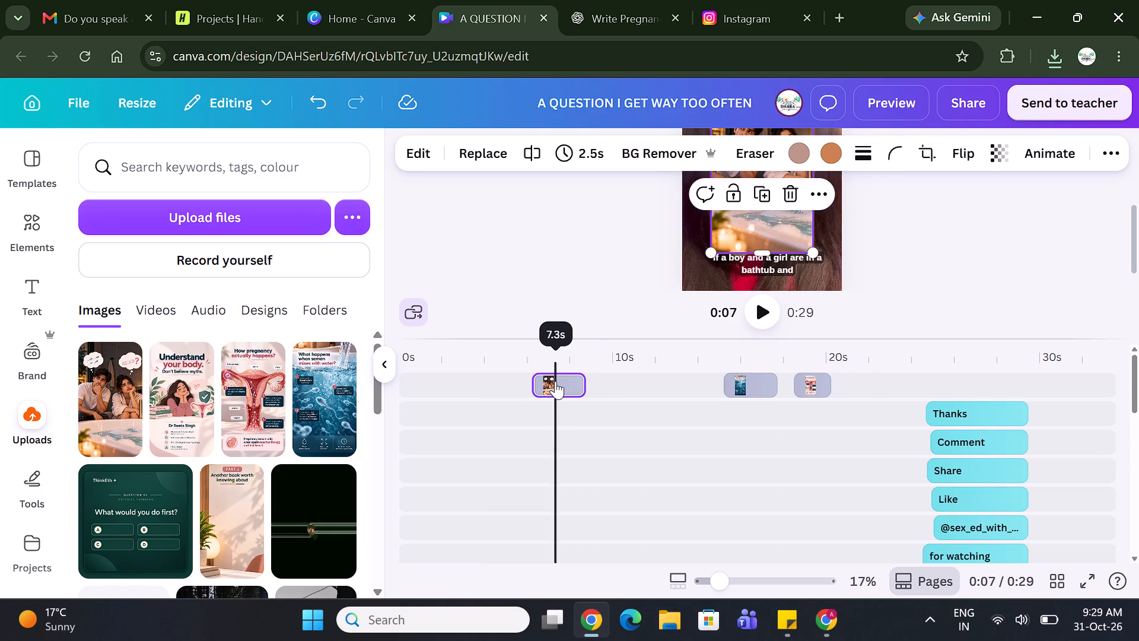
drag(810, 252, 841, 283)
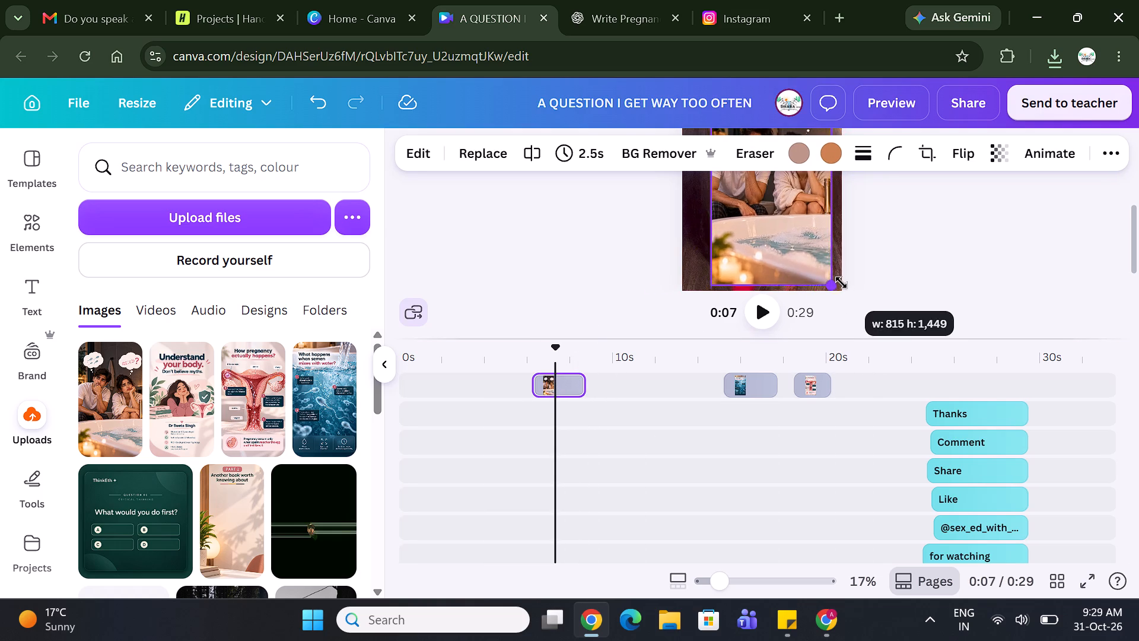
drag(841, 283, 852, 286)
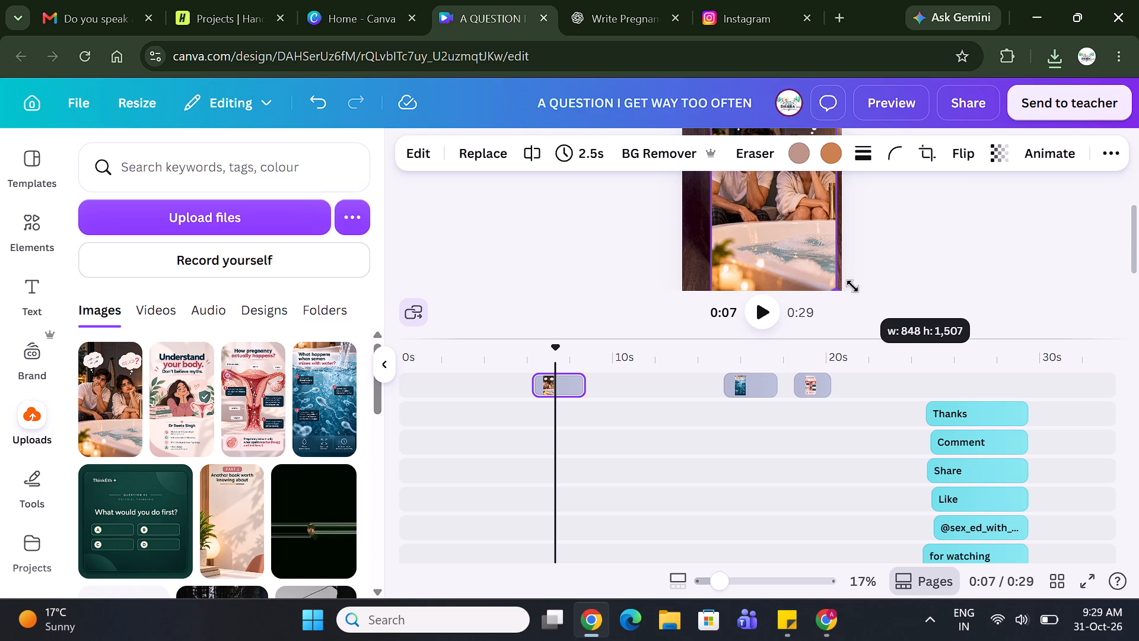
drag(852, 286, 858, 286)
scroll(858, 286, down, 1)
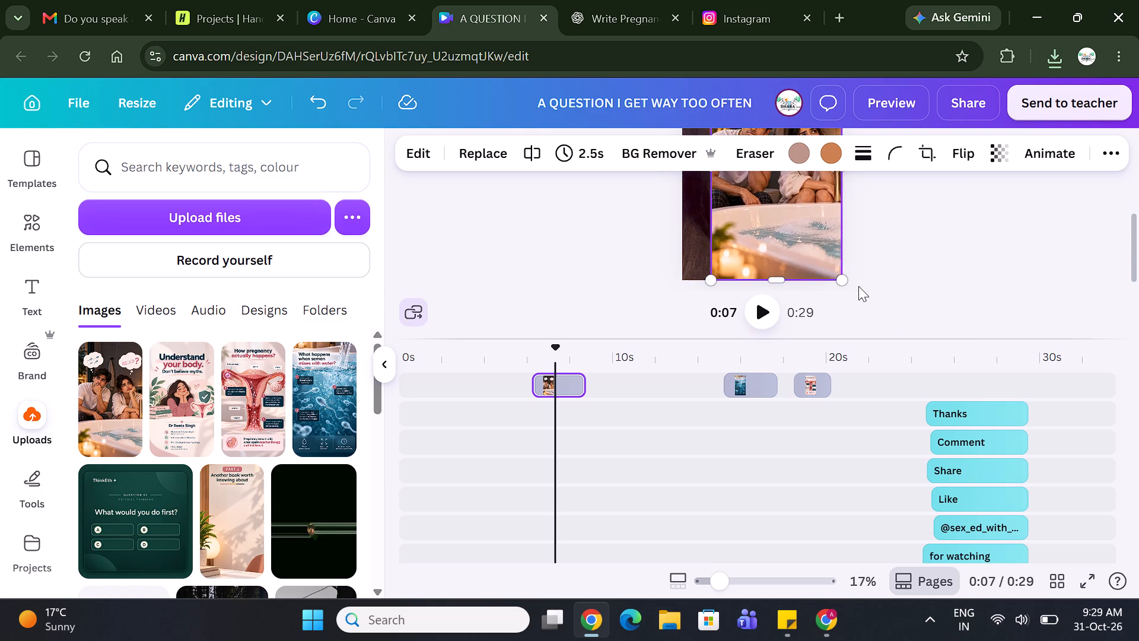
scroll(858, 286, down, 1)
scroll(858, 286, up, 2)
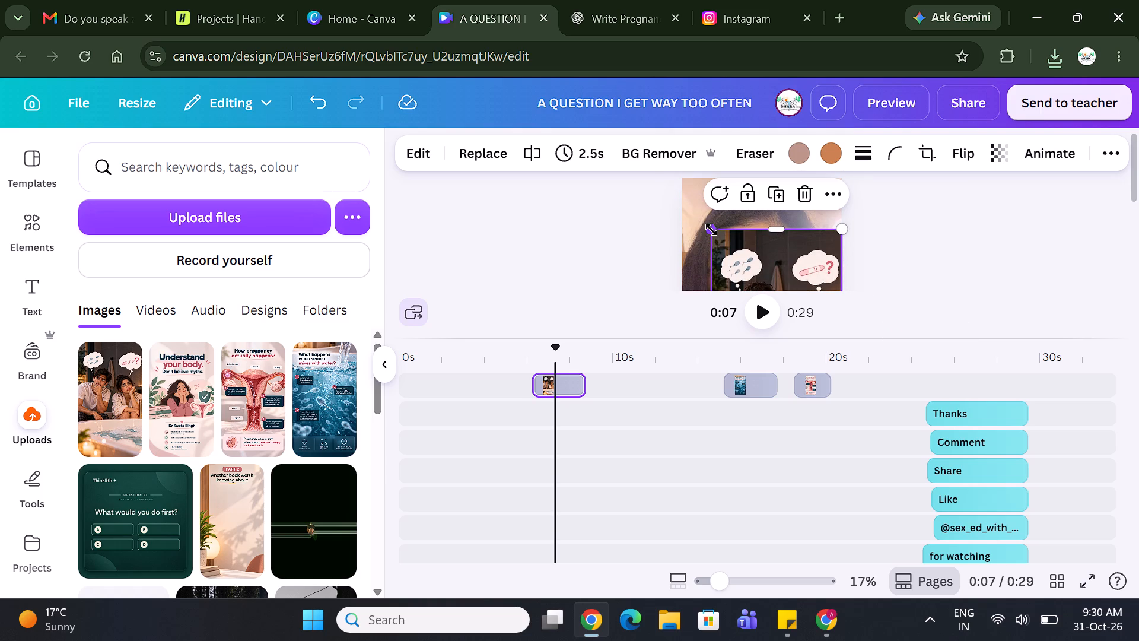
drag(711, 230, 678, 189)
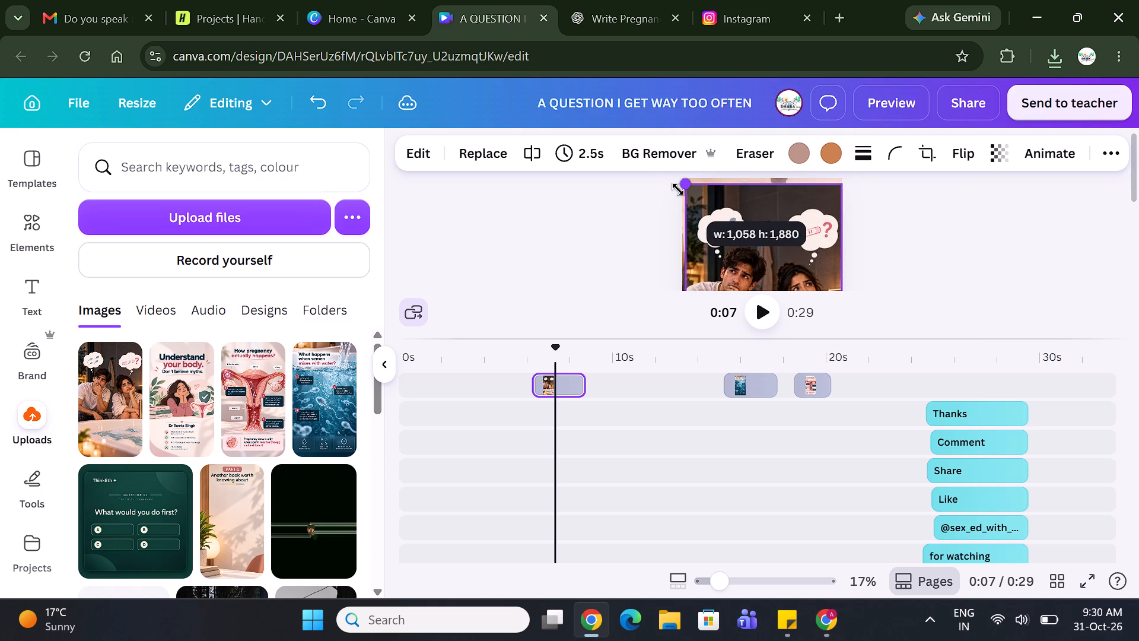
drag(678, 189, 676, 188)
click(612, 262)
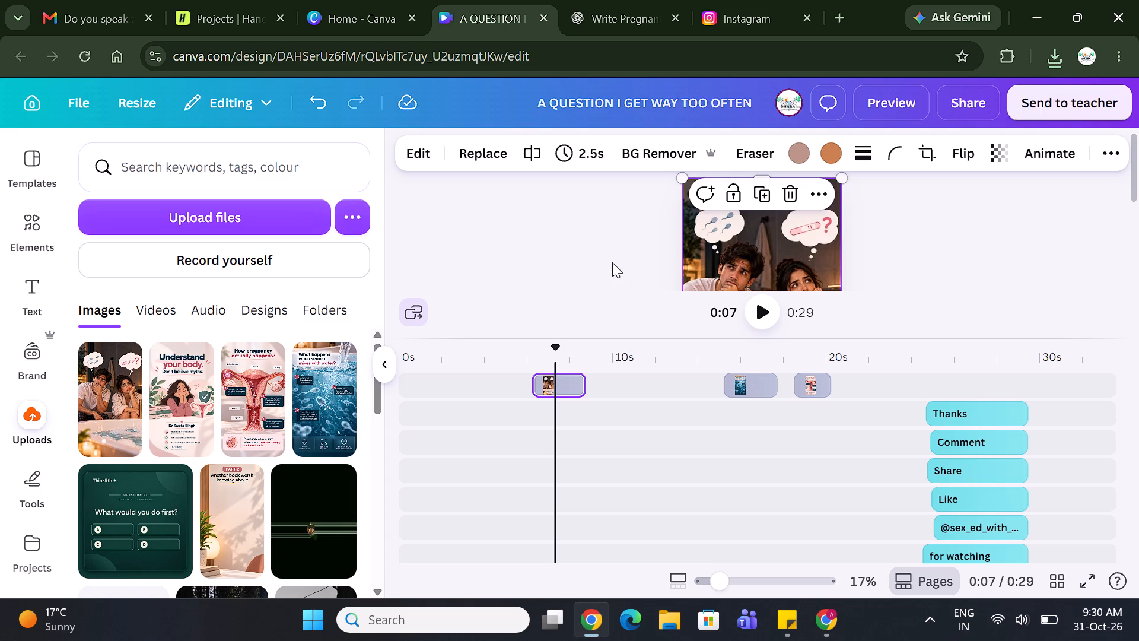
Apply the Breathe animation to the bathtub couple image.
scroll(612, 262, down, 2)
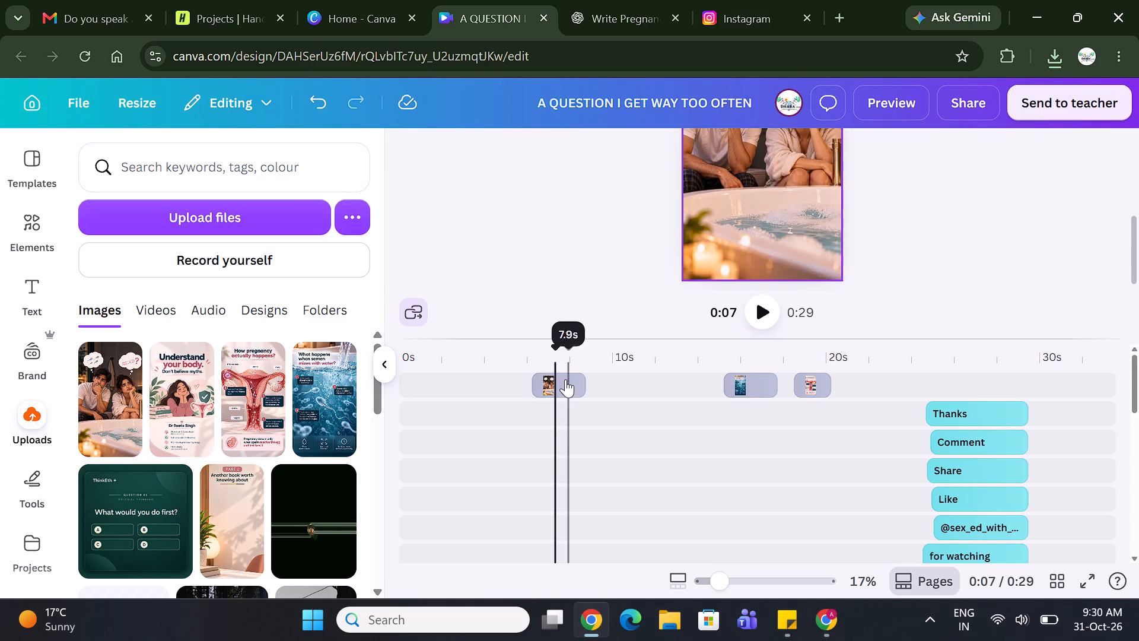
click(561, 386)
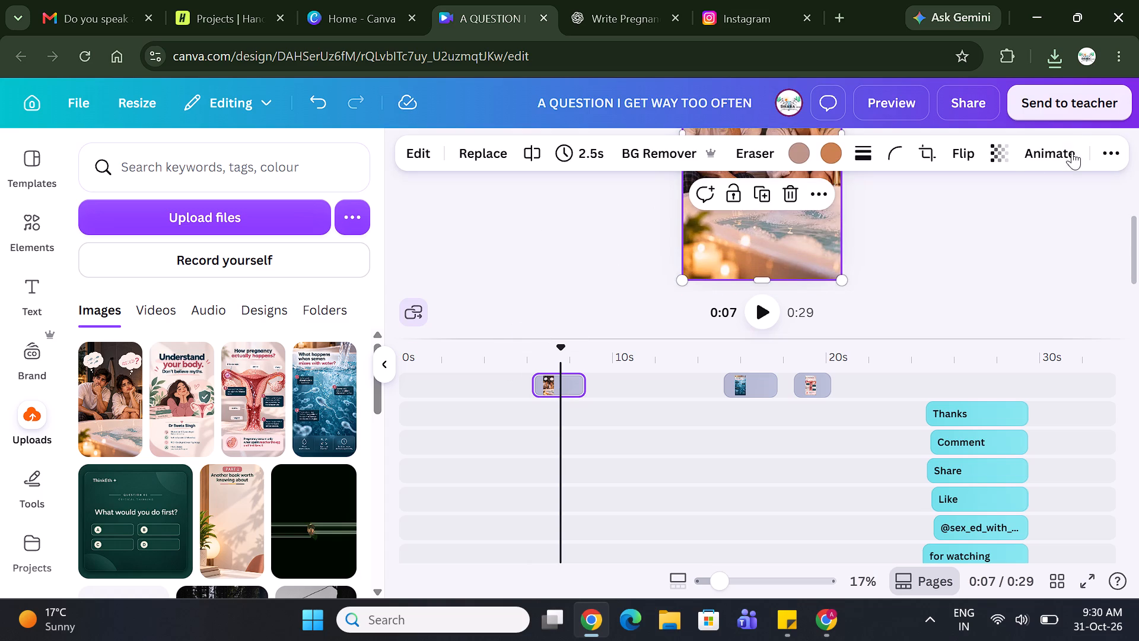
click(1052, 151)
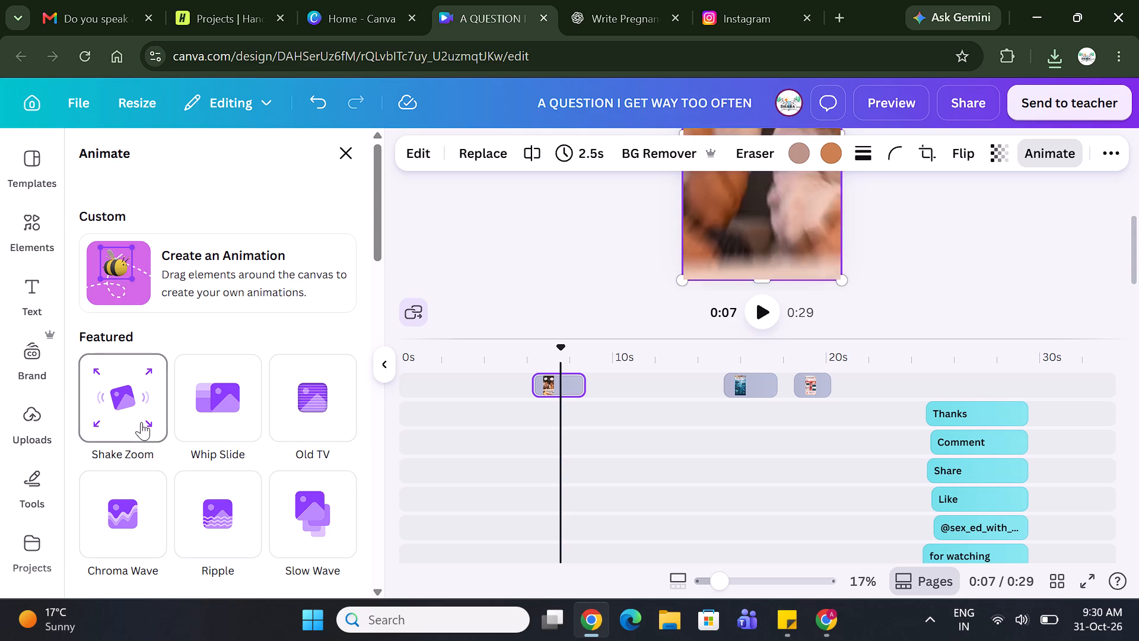
scroll(141, 422, down, 2)
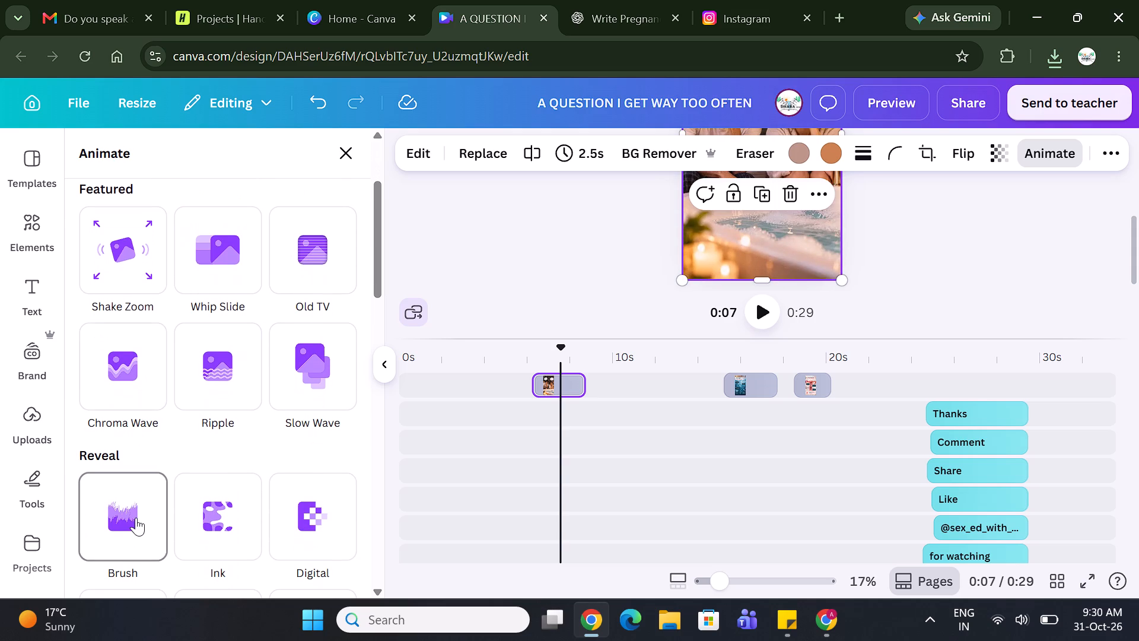
scroll(136, 518, down, 3)
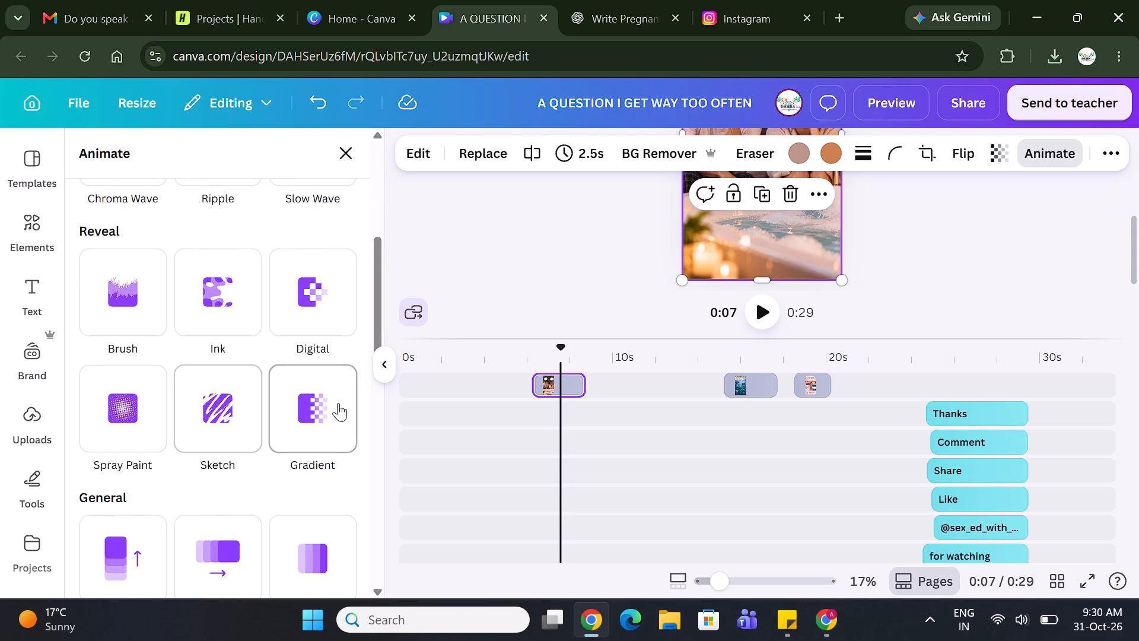
scroll(339, 403, down, 3)
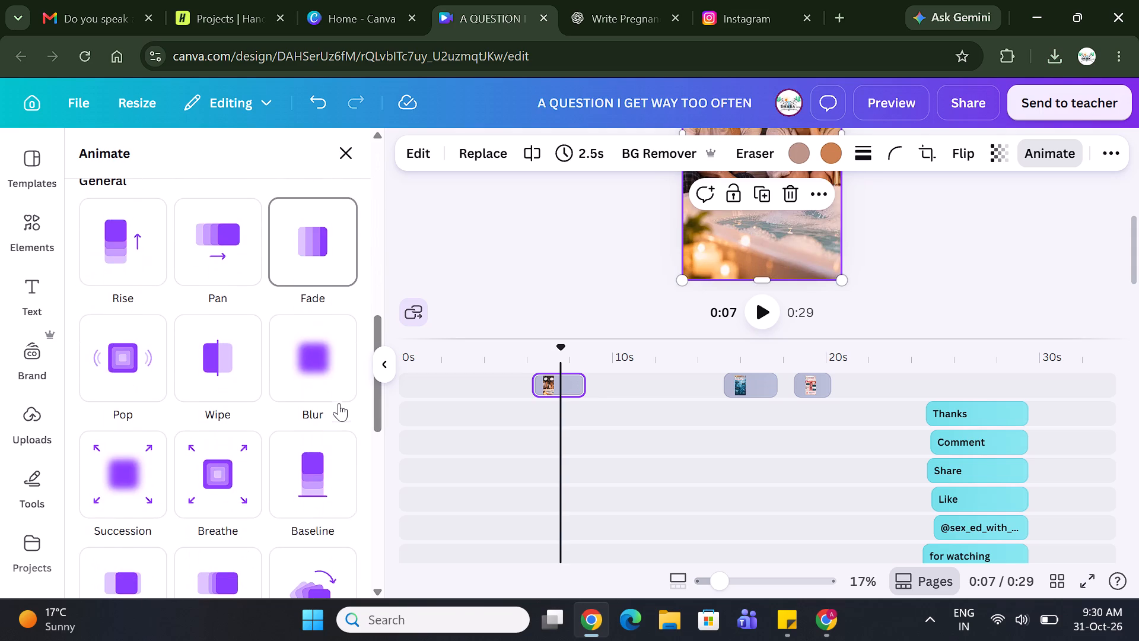
scroll(339, 403, down, 1)
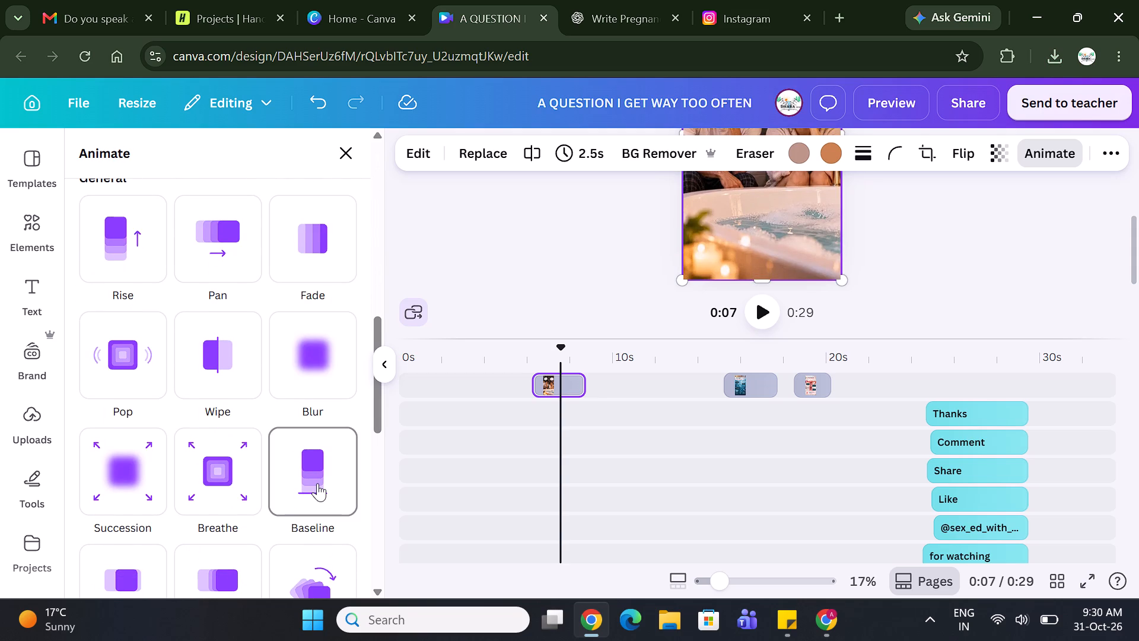
scroll(234, 486, down, 1)
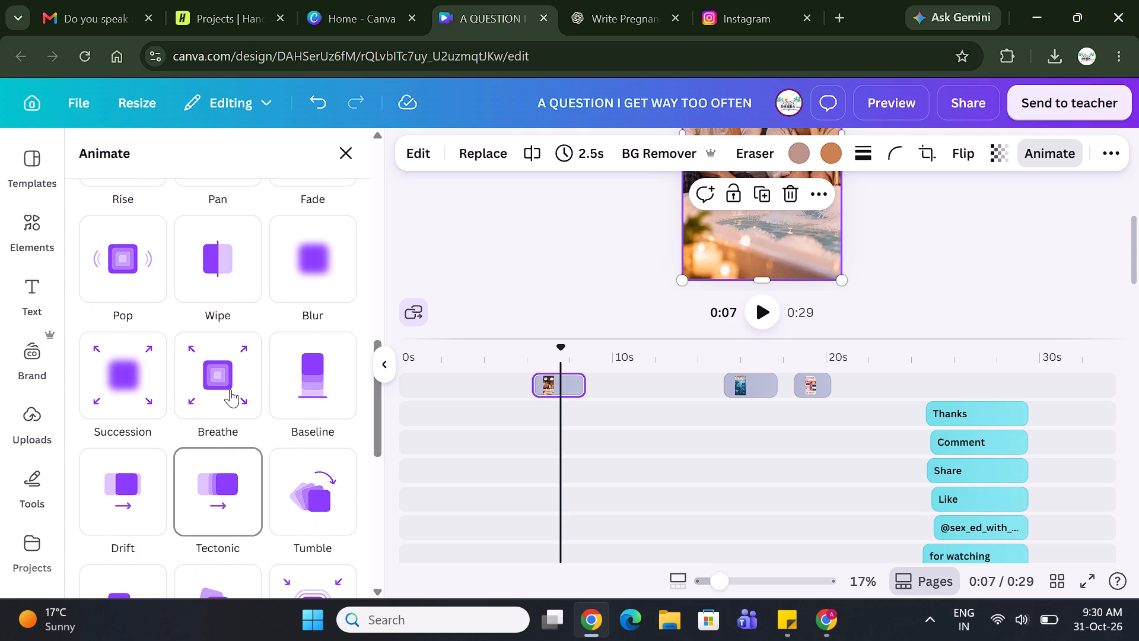
click(230, 389)
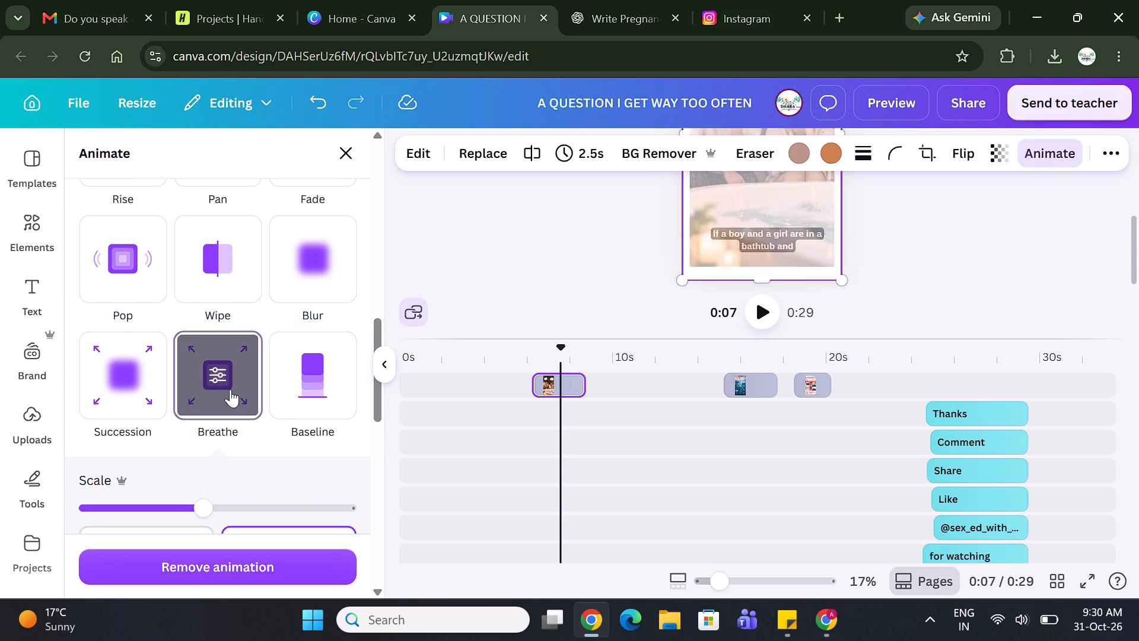
click(379, 365)
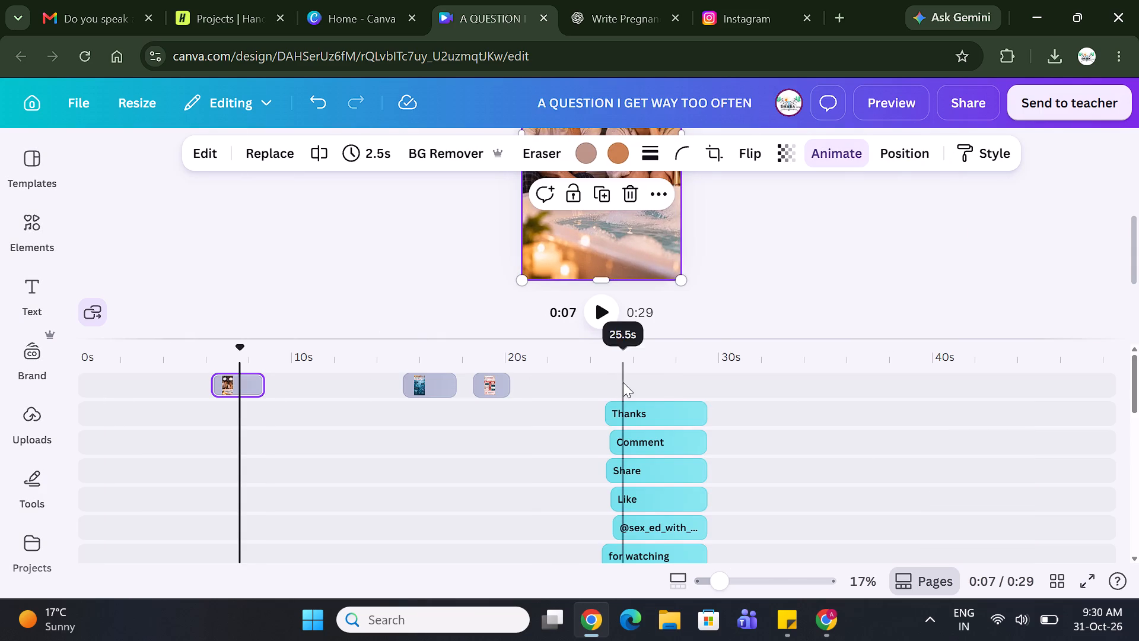
Play the reel in full screen to check the timing of the images against the speech and captions.
click(1093, 588)
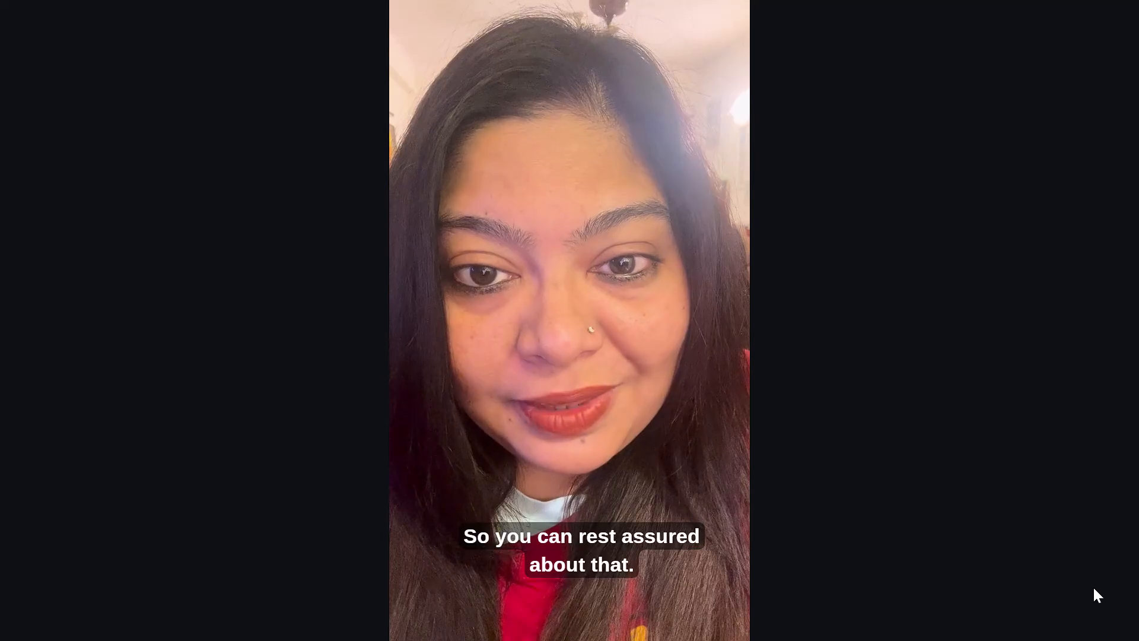
key(Escape)
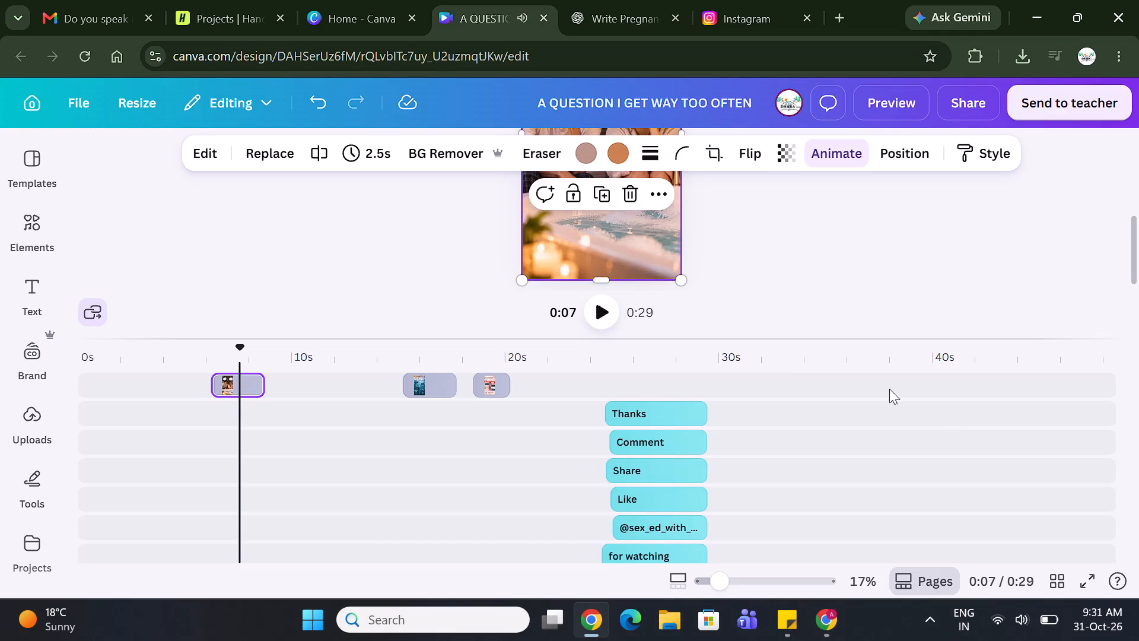
Move the image about semen mixing with water earlier on the timeline, starting at about 13.7 s.
scroll(571, 421, up, 1)
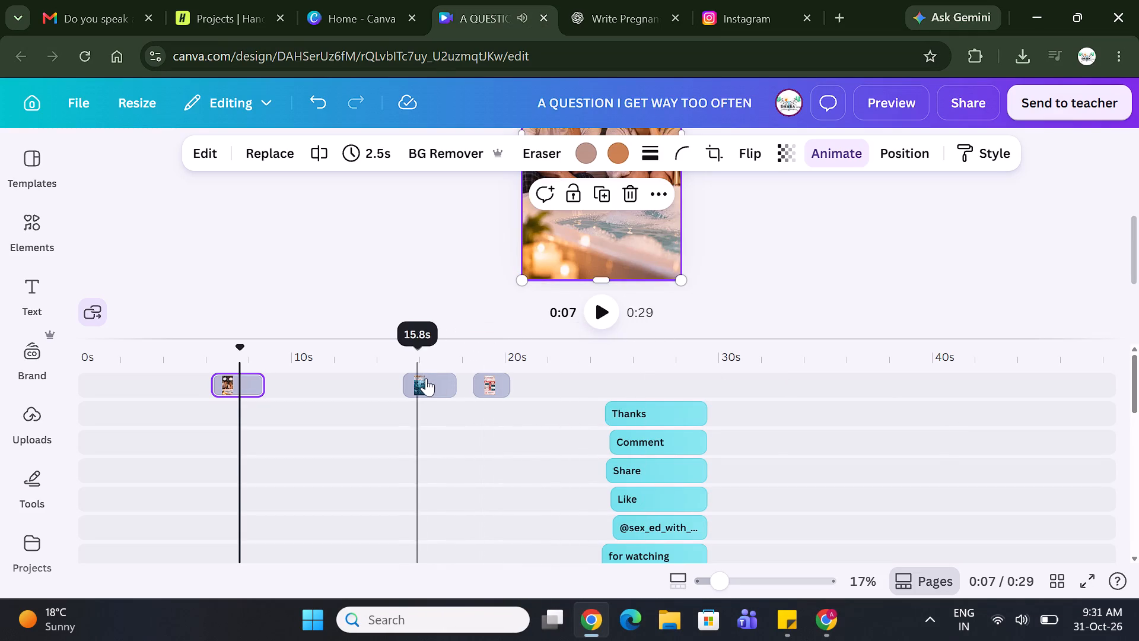
drag(427, 378, 396, 377)
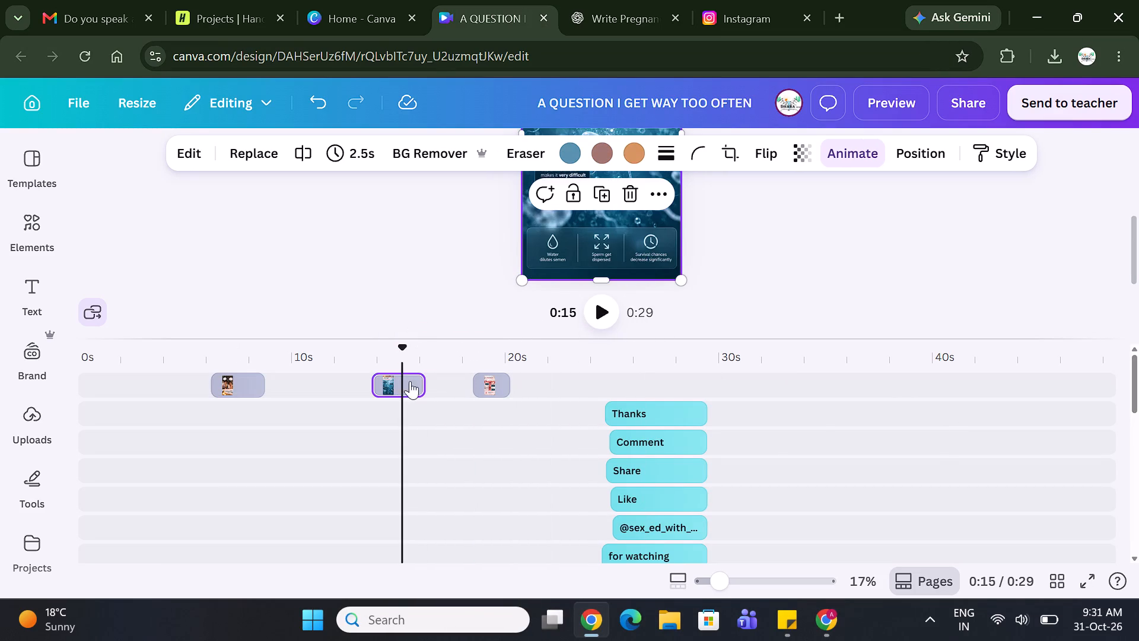
Extend the end of the image about semen mixing with water on the timeline to a duration of 3.2 s.
drag(417, 382, 427, 382)
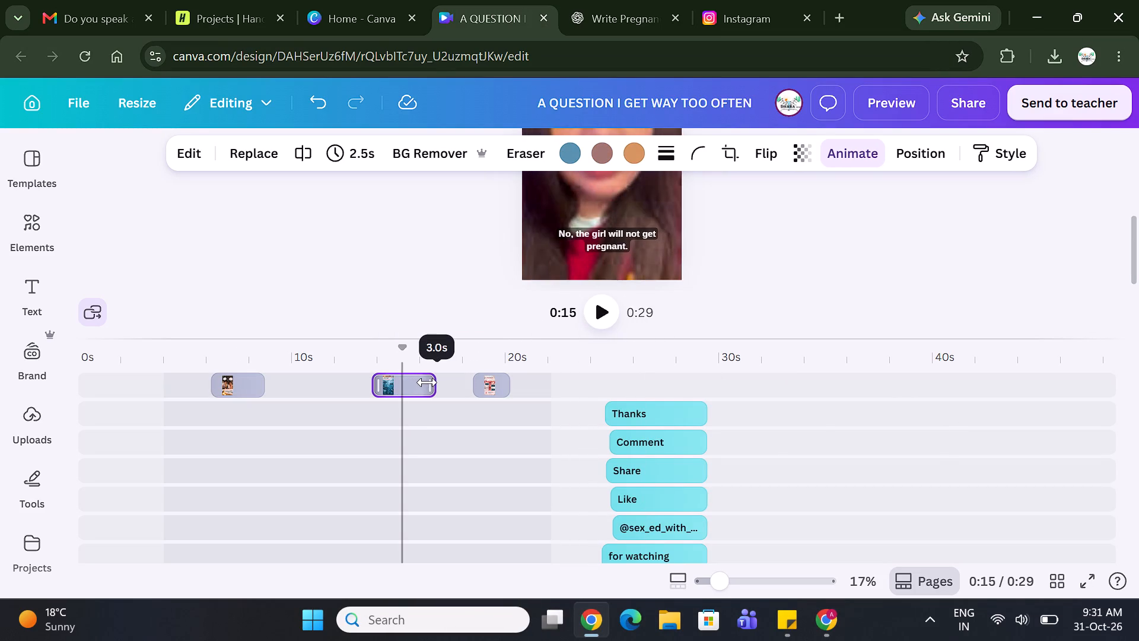
drag(427, 382, 431, 383)
Extend the end of the image explaining how pregnancy occurs on the timeline to a duration of 2.3 s.
click(484, 382)
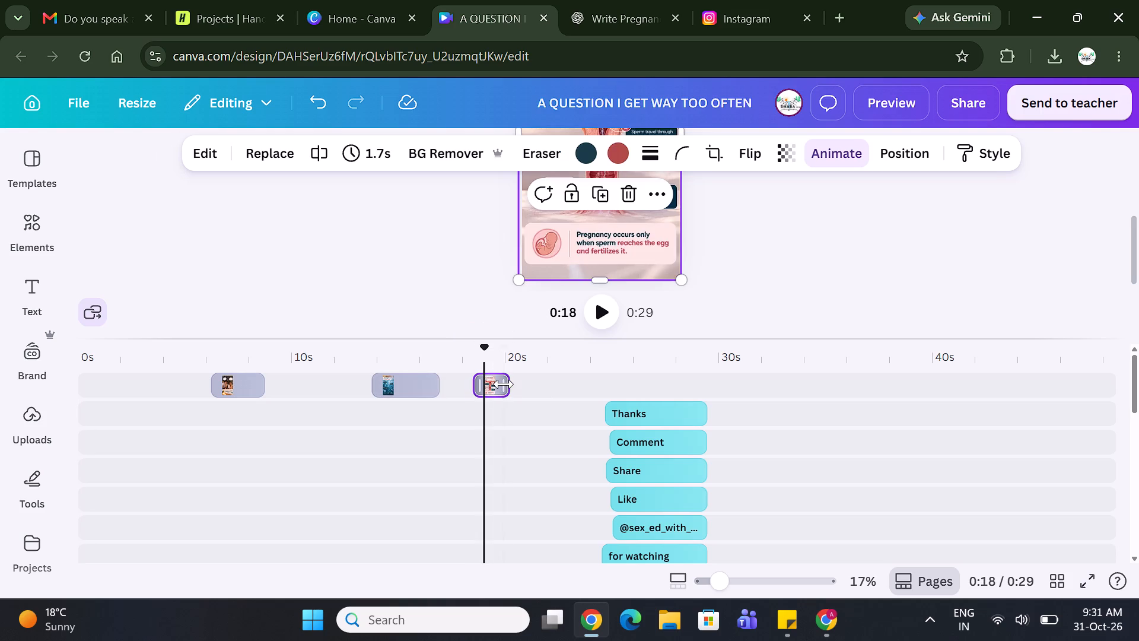
drag(504, 384, 516, 384)
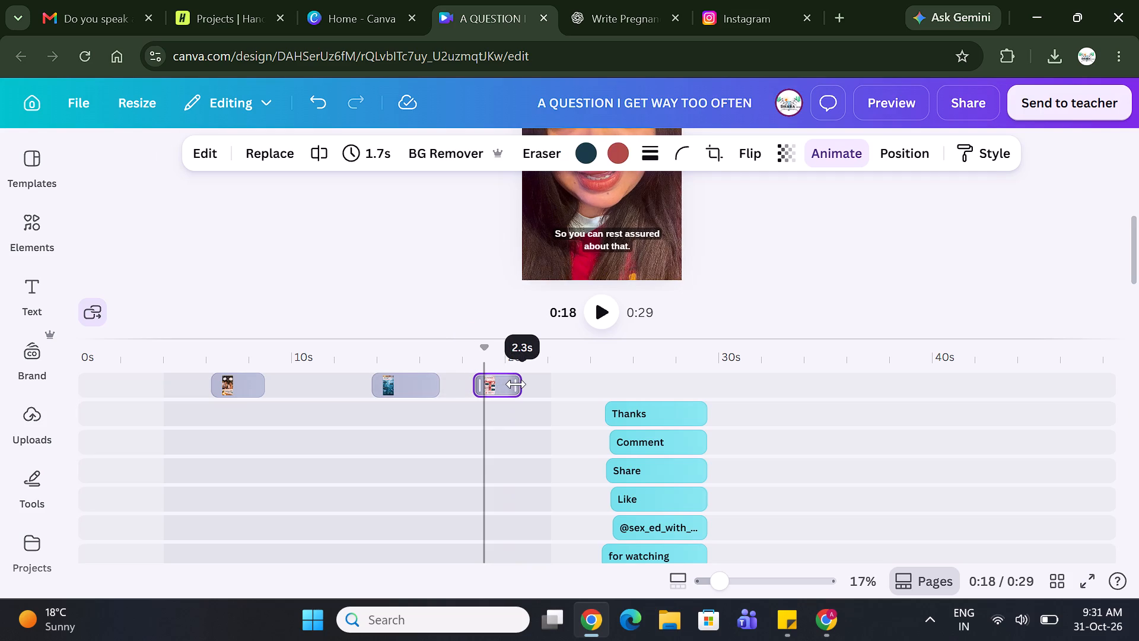
drag(516, 384, 517, 384)
Check the caption timing, and move the semen-in-water image earlier on the timeline, starting at about 13 s.
scroll(580, 446, down, 4)
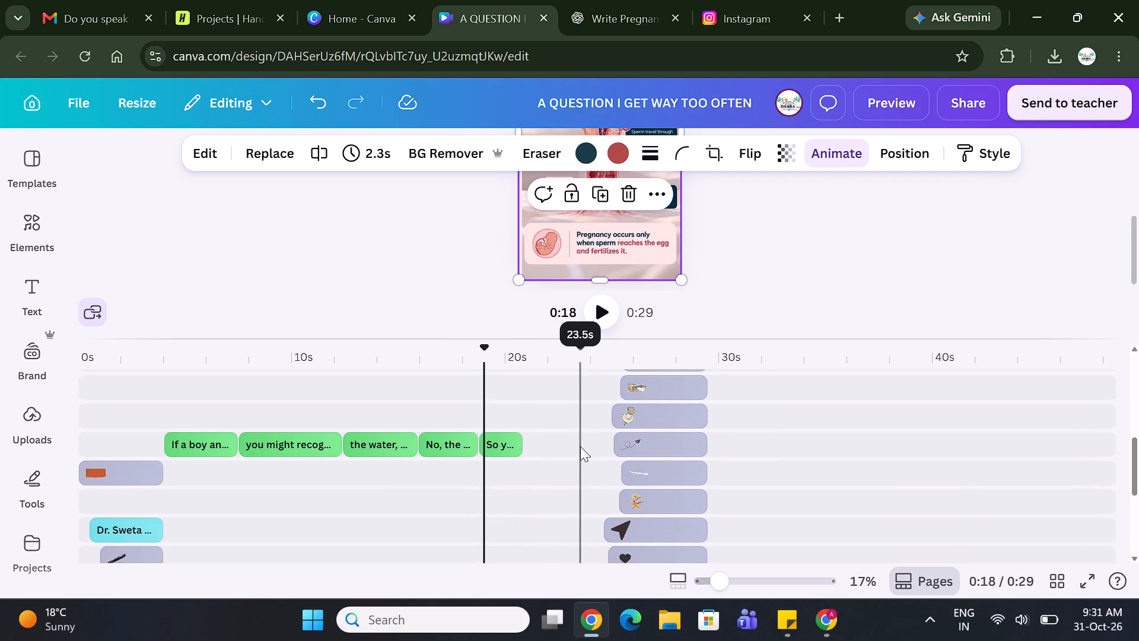
scroll(580, 446, down, 2)
scroll(580, 446, up, 5)
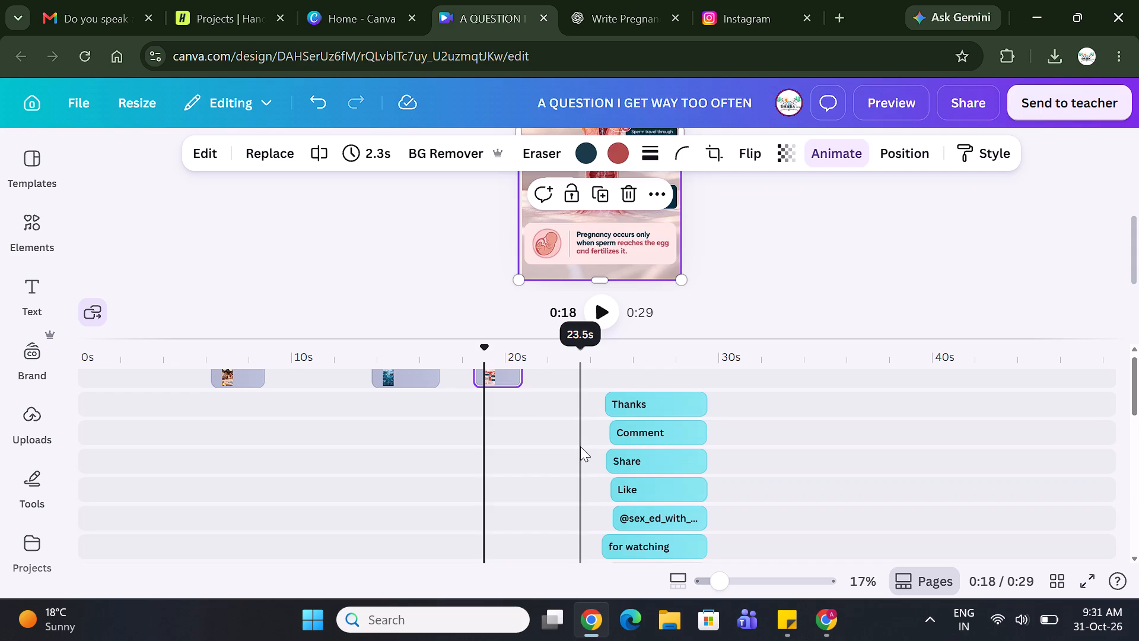
drag(400, 385, 387, 383)
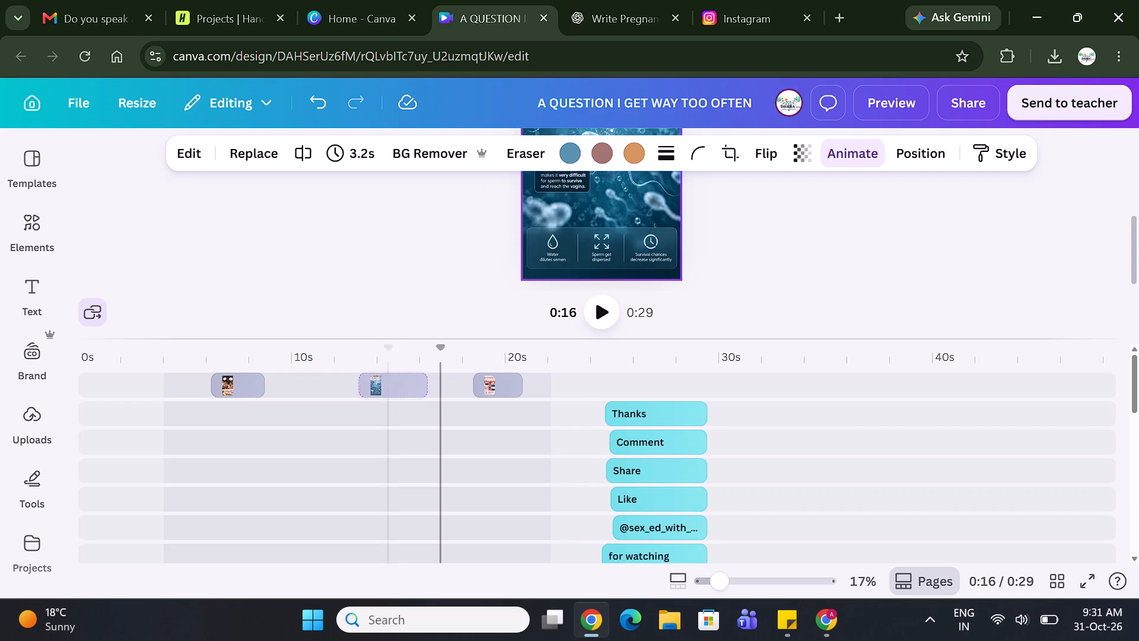
drag(387, 383, 386, 383)
Extend the start of the pregnancy explanation image to about 17.8 s, making it 3.0 s long.
click(488, 377)
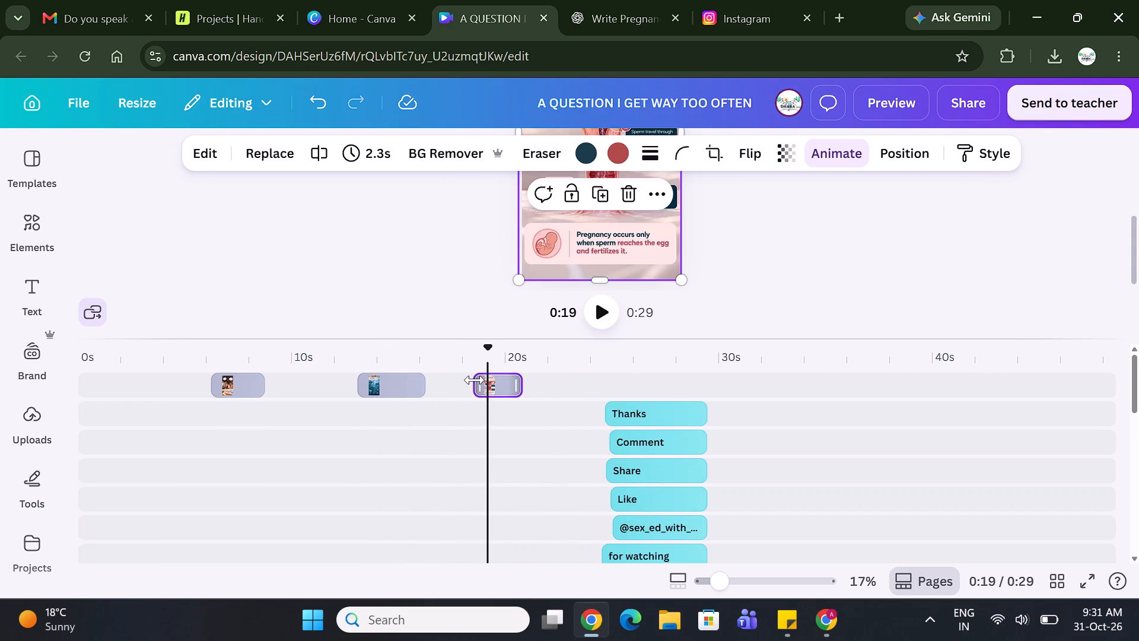
drag(475, 380, 459, 381)
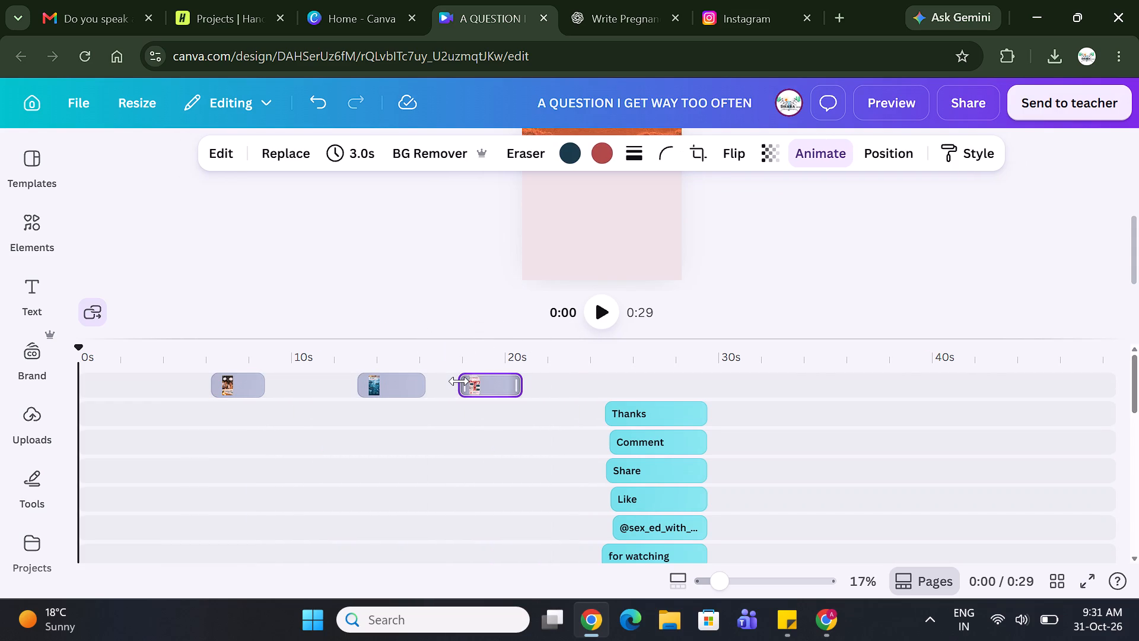
Move the cover title up and enlarge it to font size 238 so it spans the full page width.
scroll(456, 461, down, 3)
scroll(456, 461, up, 2)
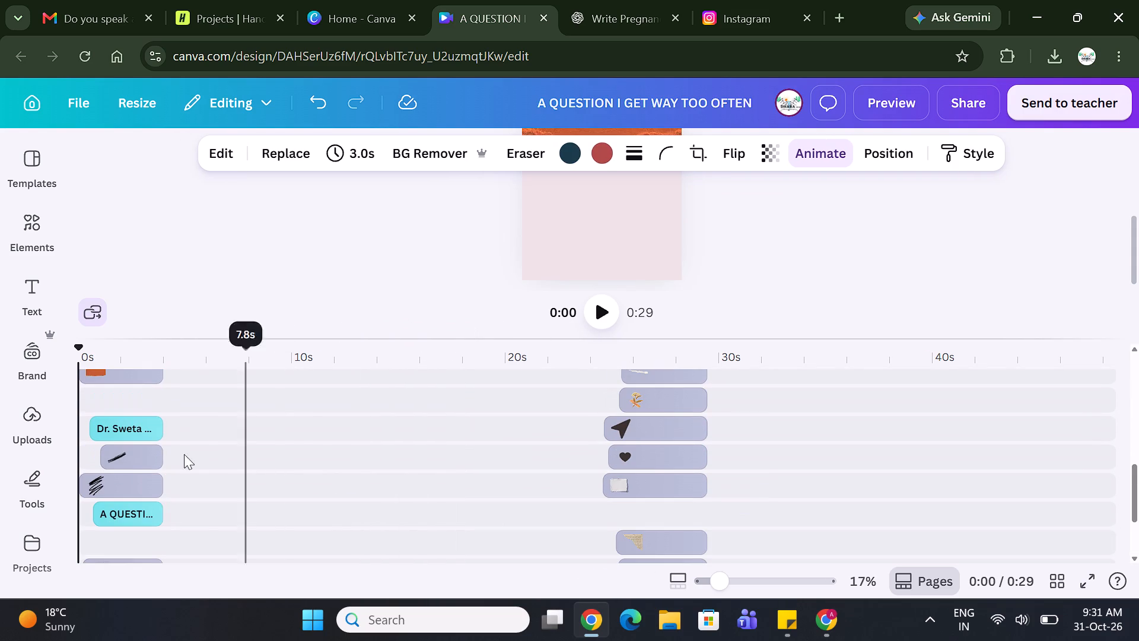
click(143, 504)
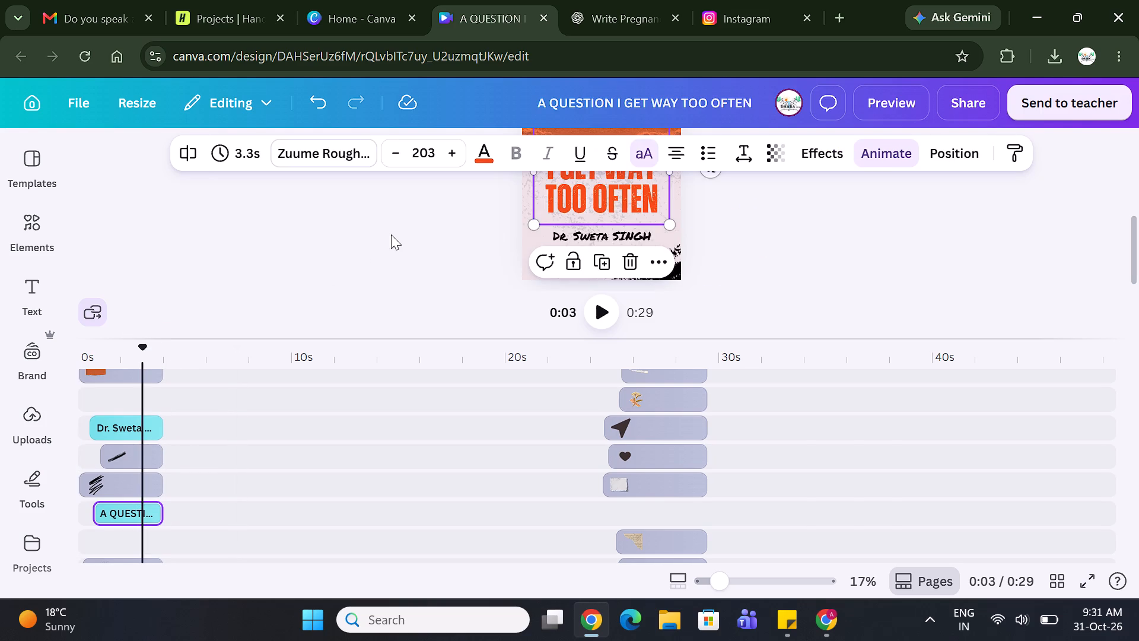
scroll(391, 234, up, 1)
drag(593, 252, 593, 247)
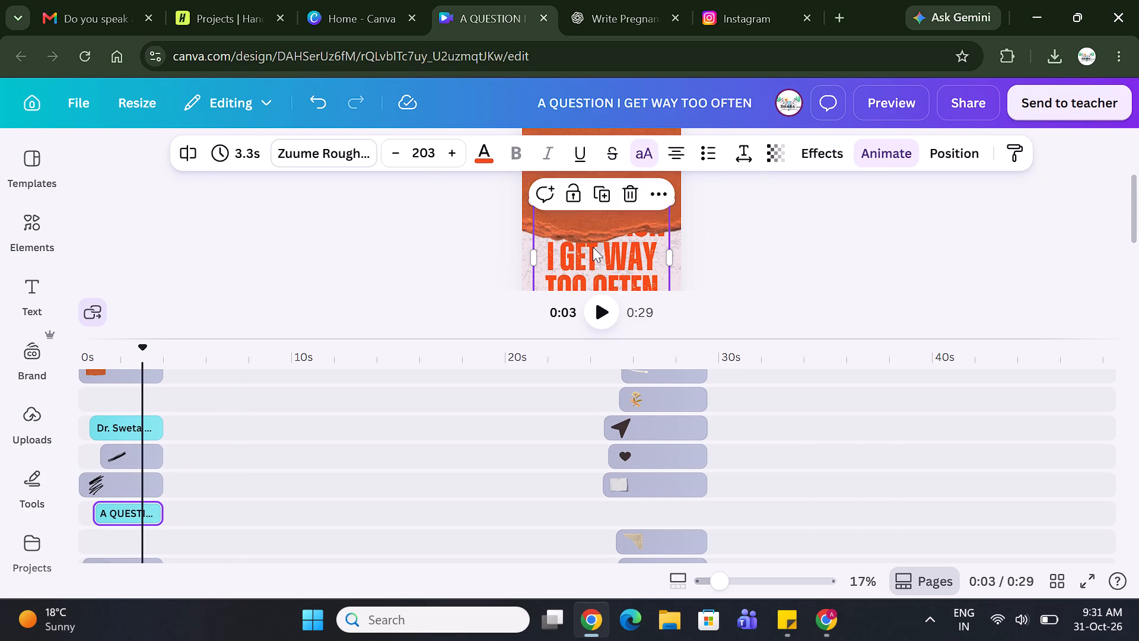
drag(593, 247, 593, 210)
drag(672, 273, 680, 283)
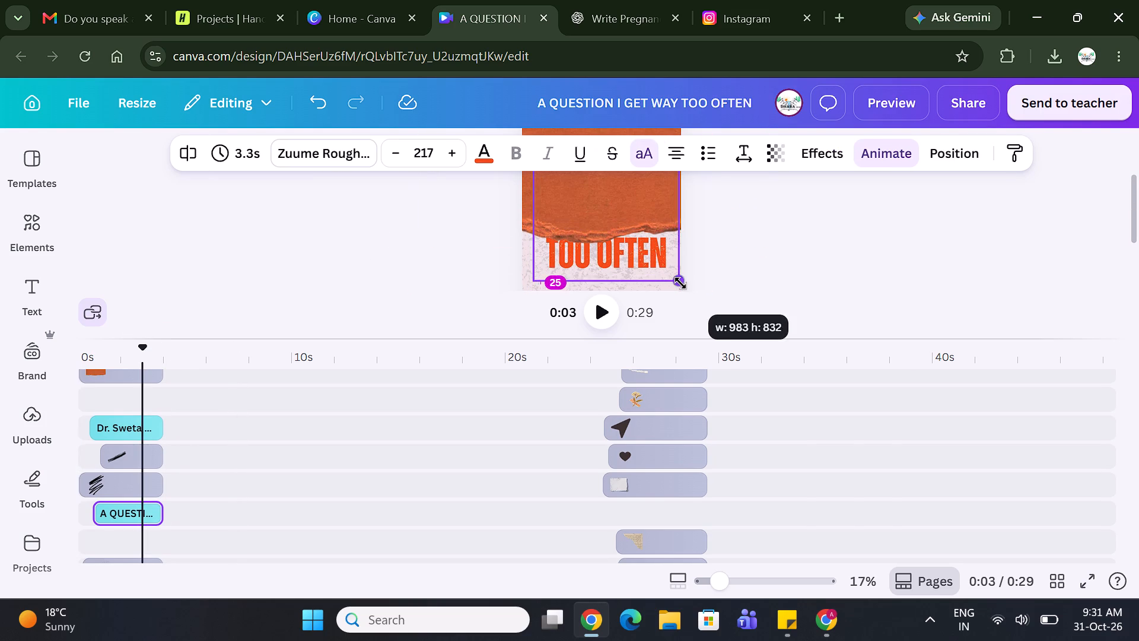
drag(680, 283, 682, 284)
scroll(628, 287, down, 1)
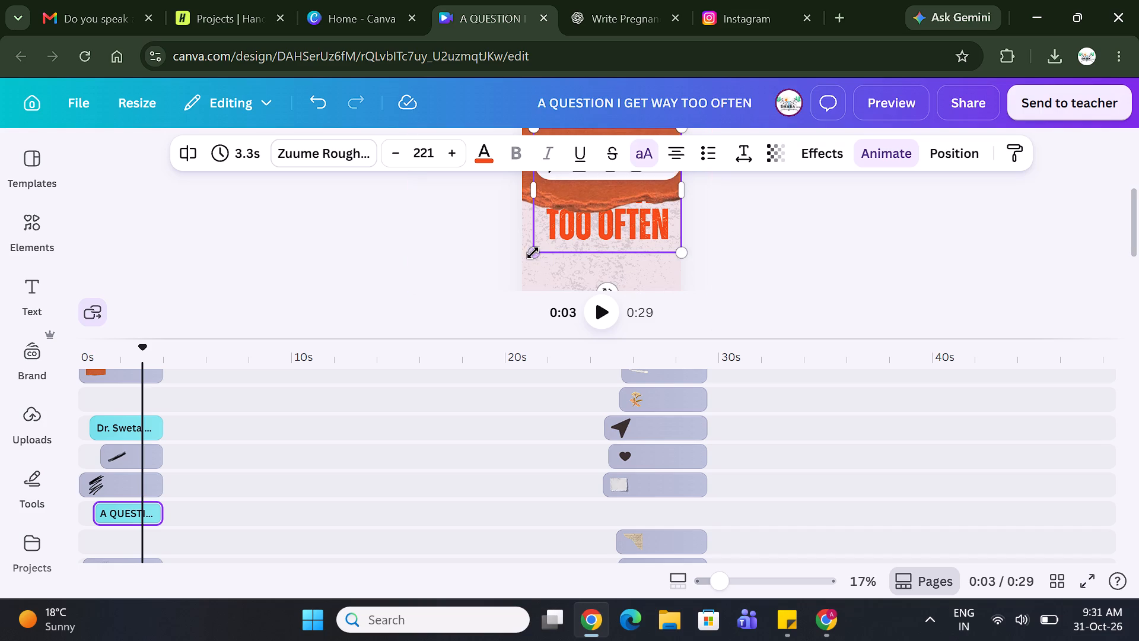
drag(531, 253, 518, 261)
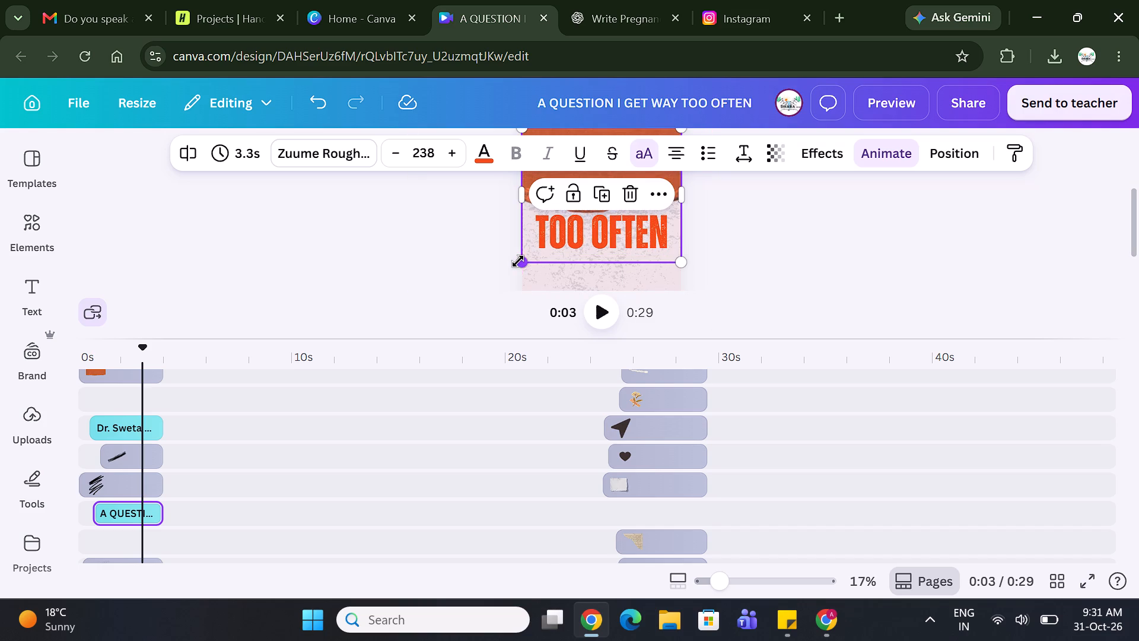
Move the enlarged cover title slightly higher on the cover page.
click(458, 252)
scroll(458, 252, up, 2)
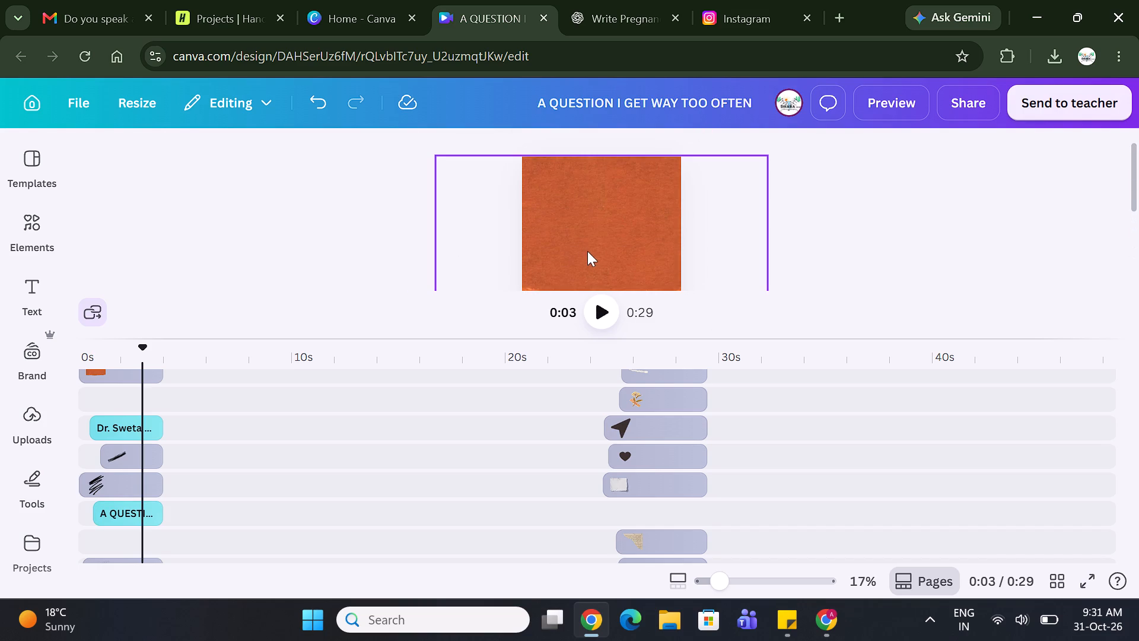
scroll(561, 268, down, 1)
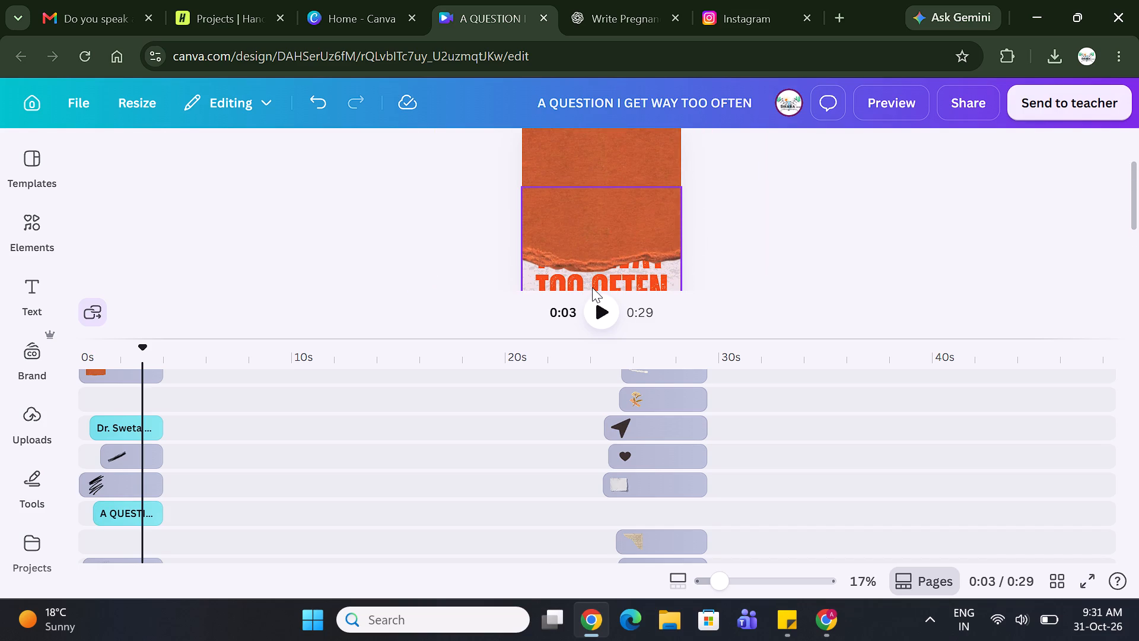
drag(592, 287, 593, 275)
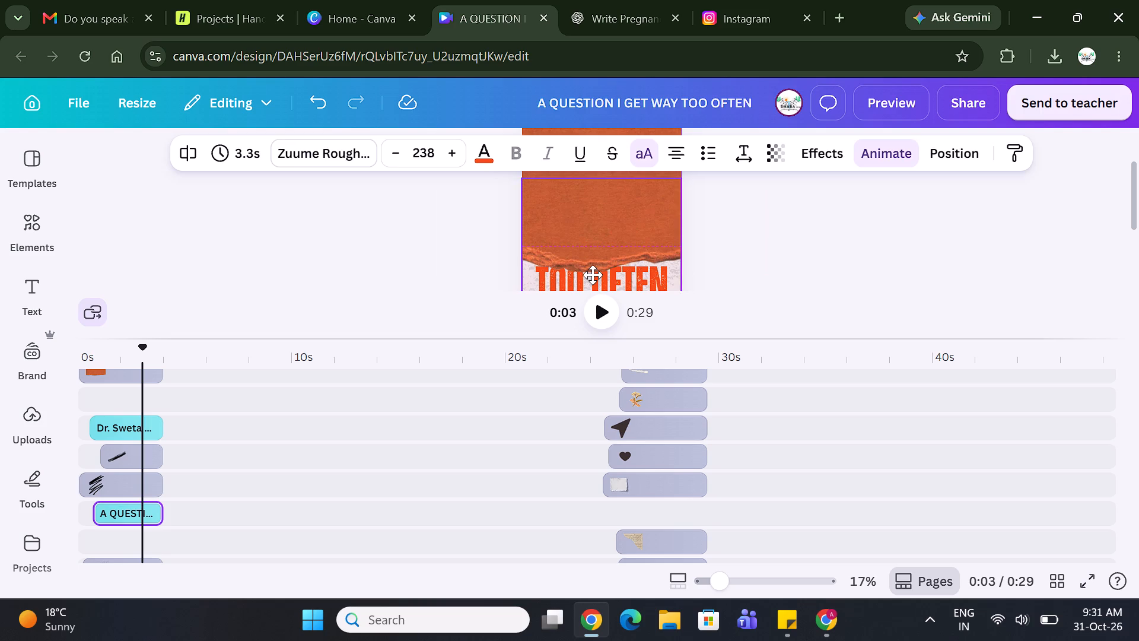
drag(593, 275, 593, 273)
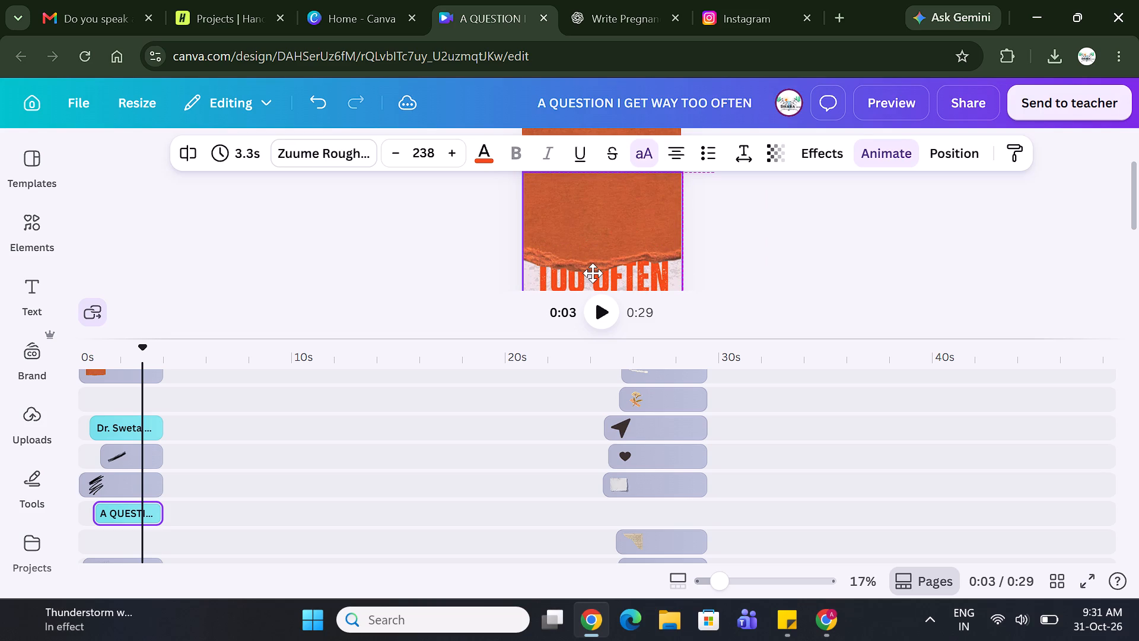
drag(593, 273, 593, 274)
scroll(747, 253, down, 2)
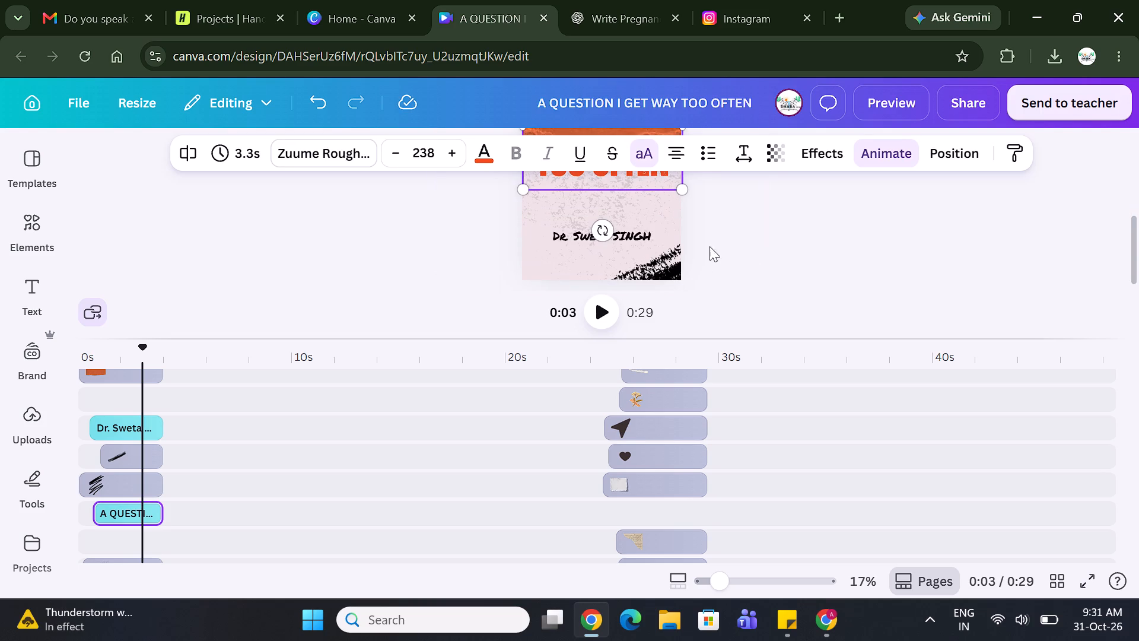
Move the doctor's name up so it sits just below the cover title.
drag(650, 239, 644, 205)
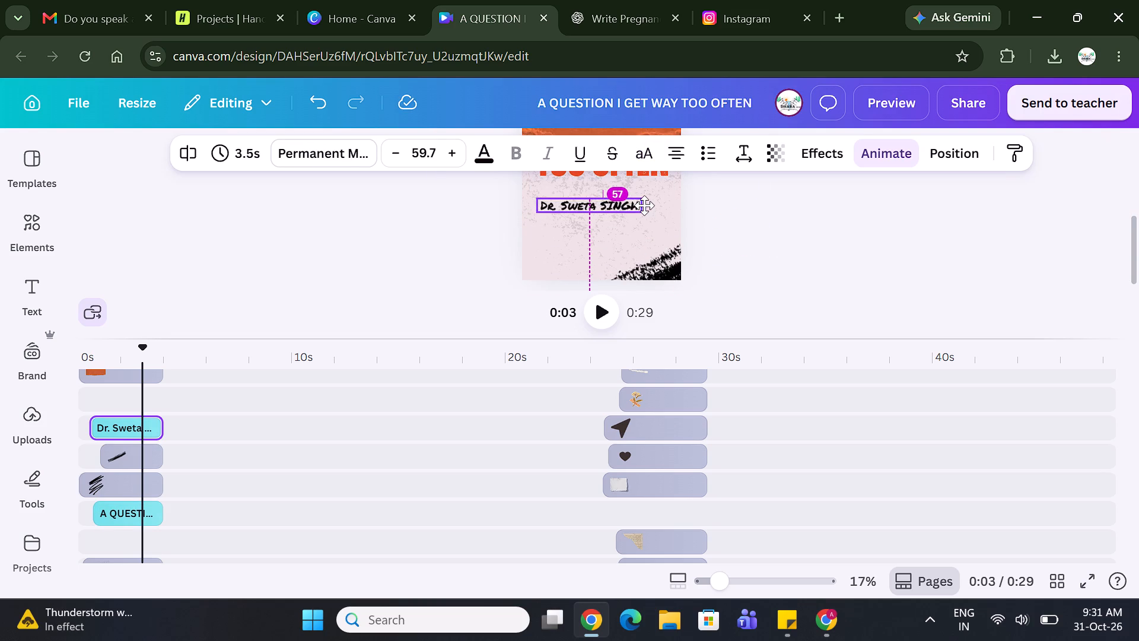
drag(644, 205, 647, 201)
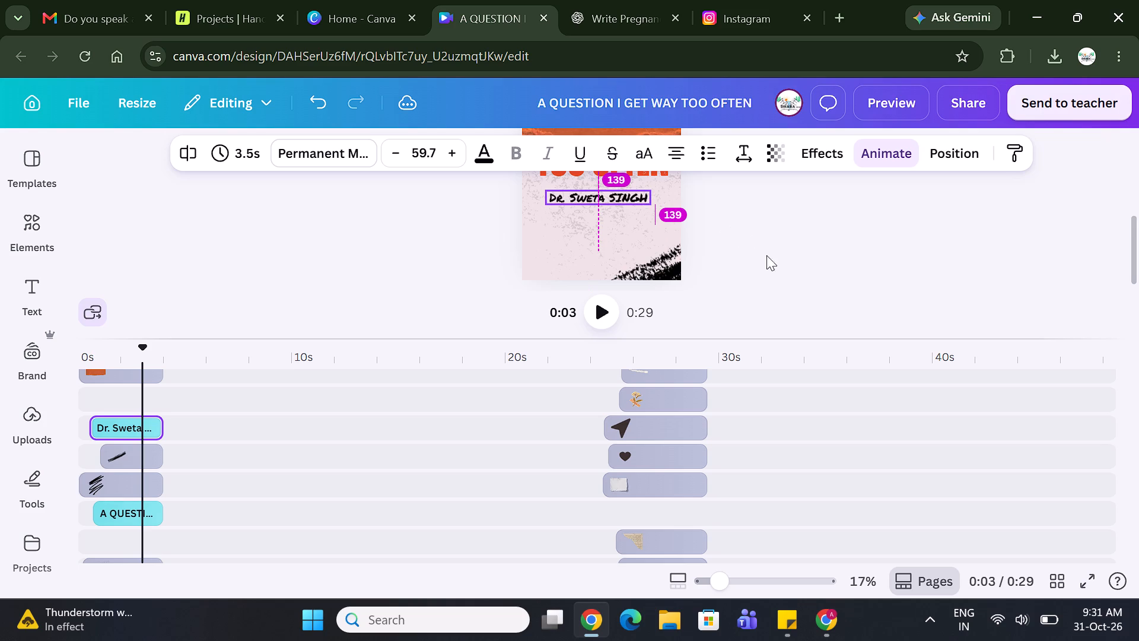
click(780, 263)
Play the reel in full screen to check the revised cover layout and the image timing.
scroll(780, 263, up, 3)
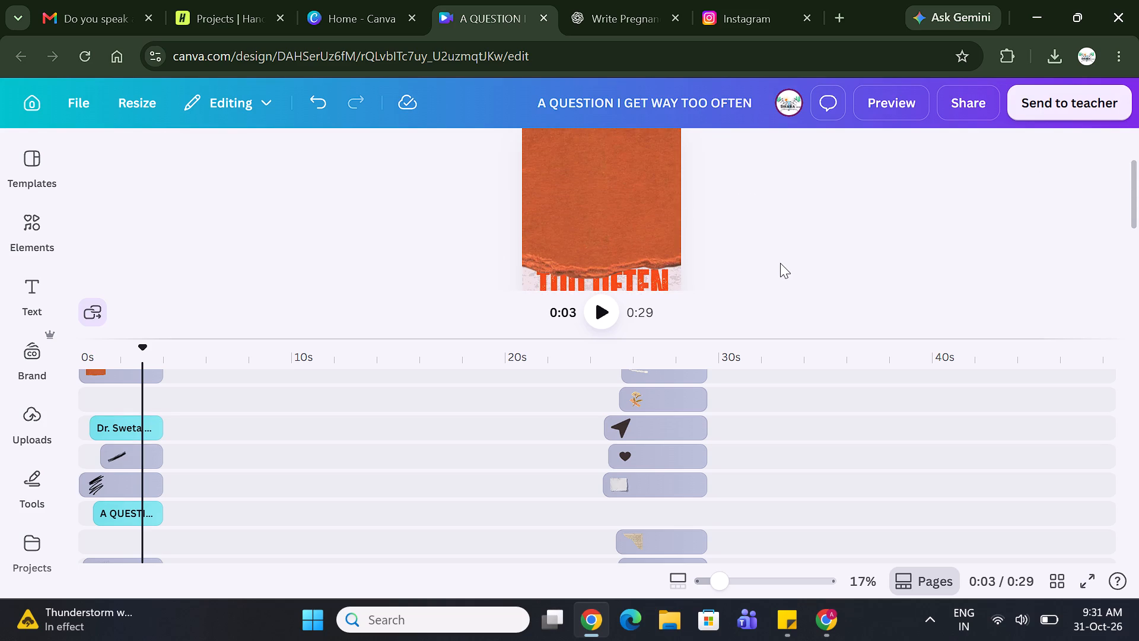
scroll(780, 263, up, 1)
scroll(612, 256, down, 2)
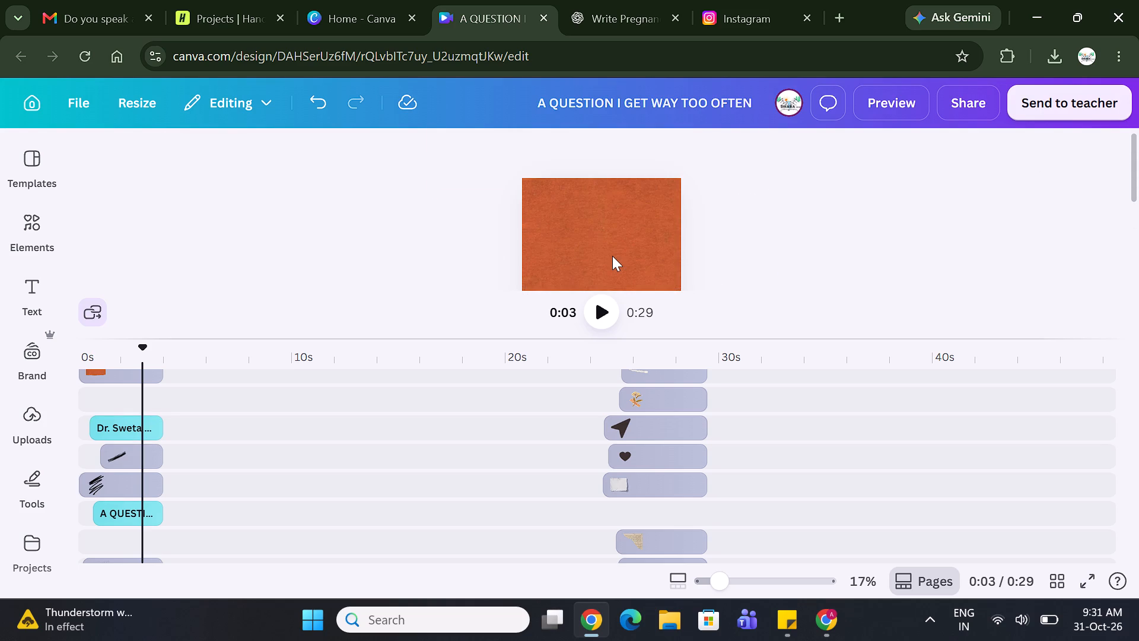
click(602, 239)
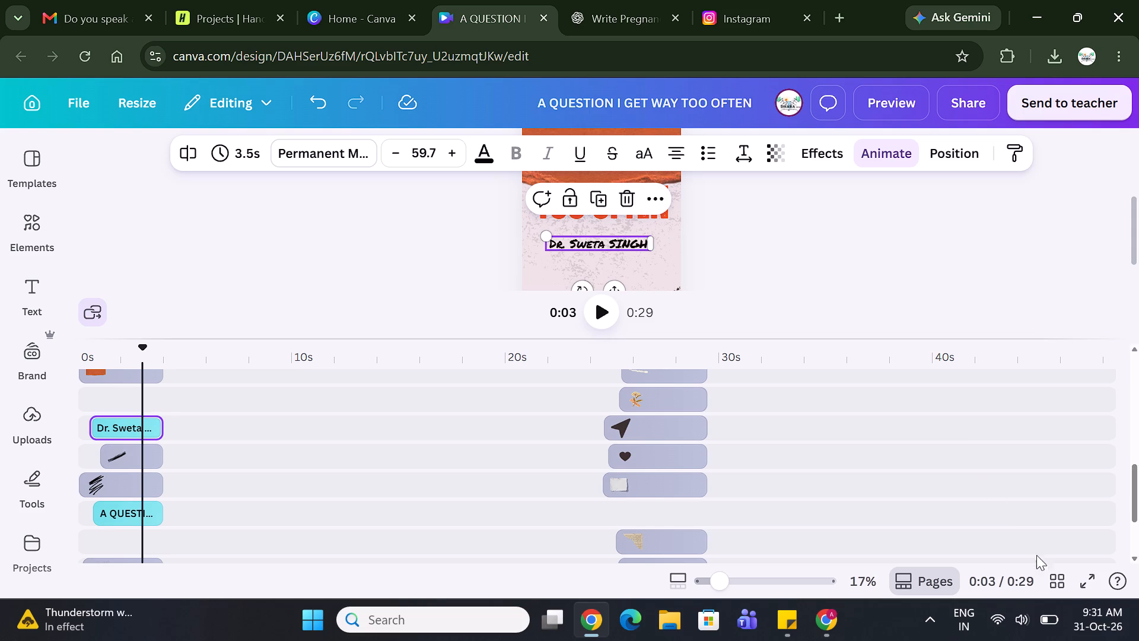
click(1086, 570)
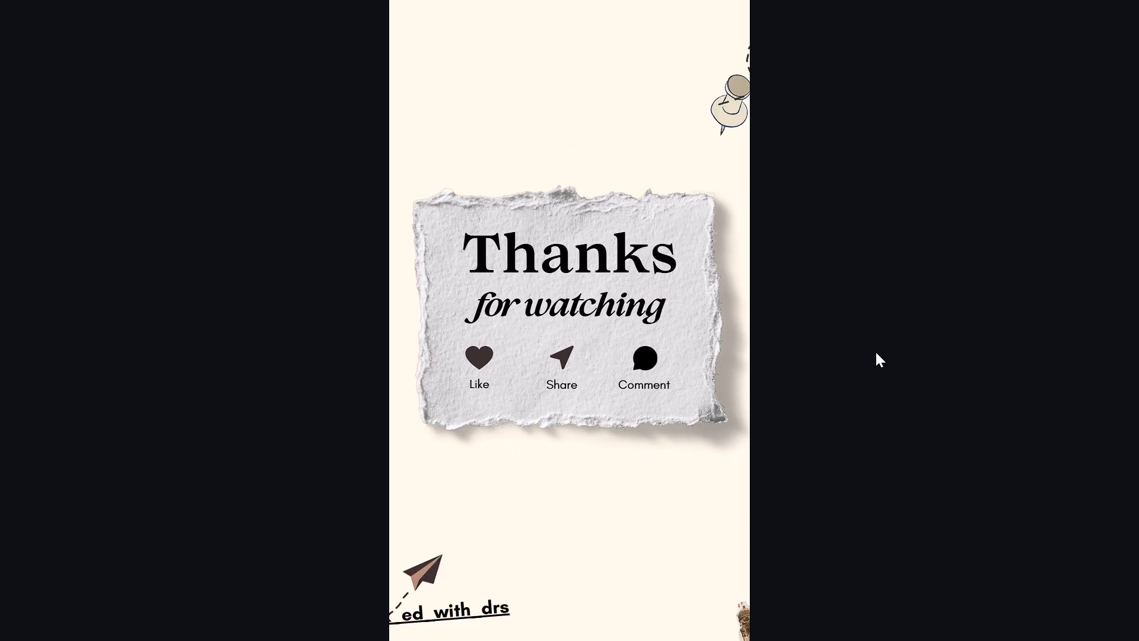
key(Escape)
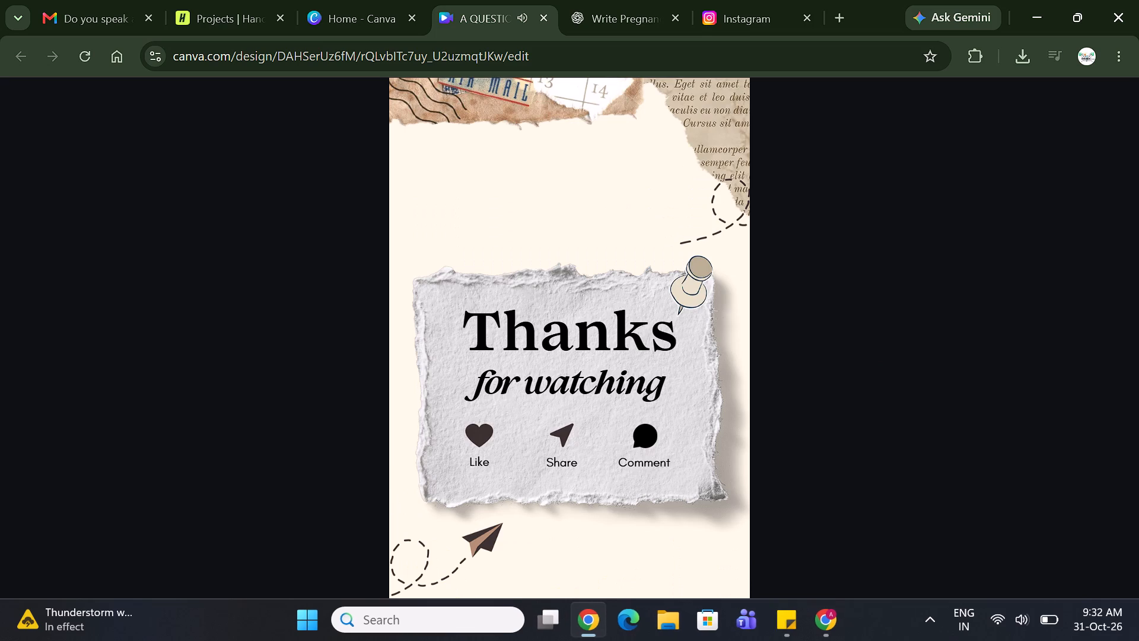
Replace the Slow Wave animation on the pregnancy anatomy image, around 19 s, with the Stomp animation.
scroll(547, 448, up, 3)
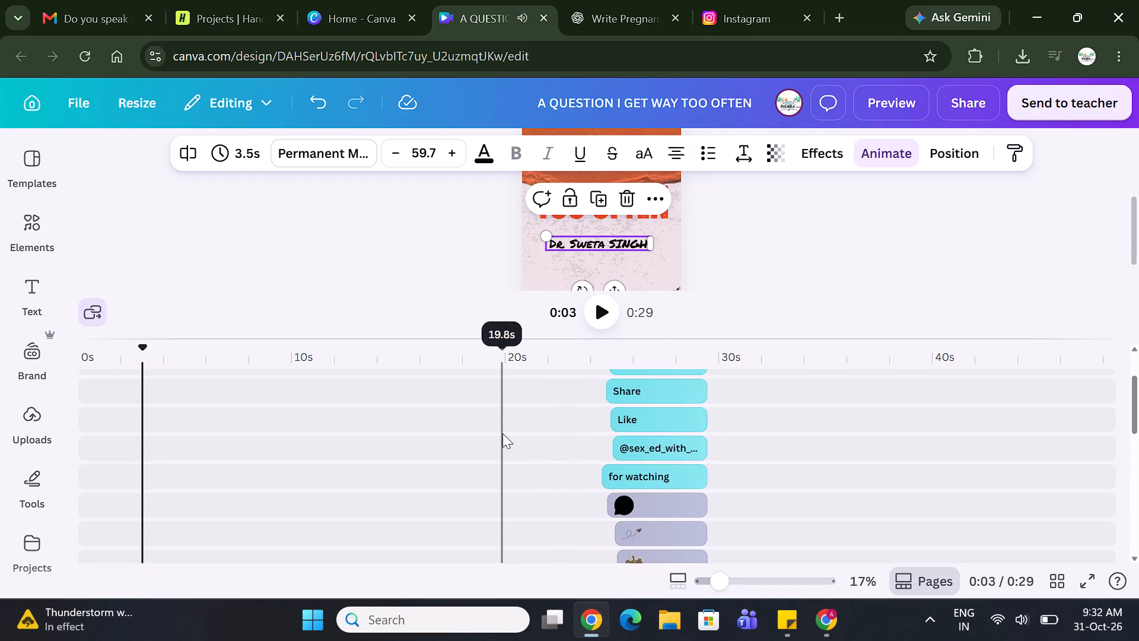
scroll(502, 433, up, 2)
click(494, 390)
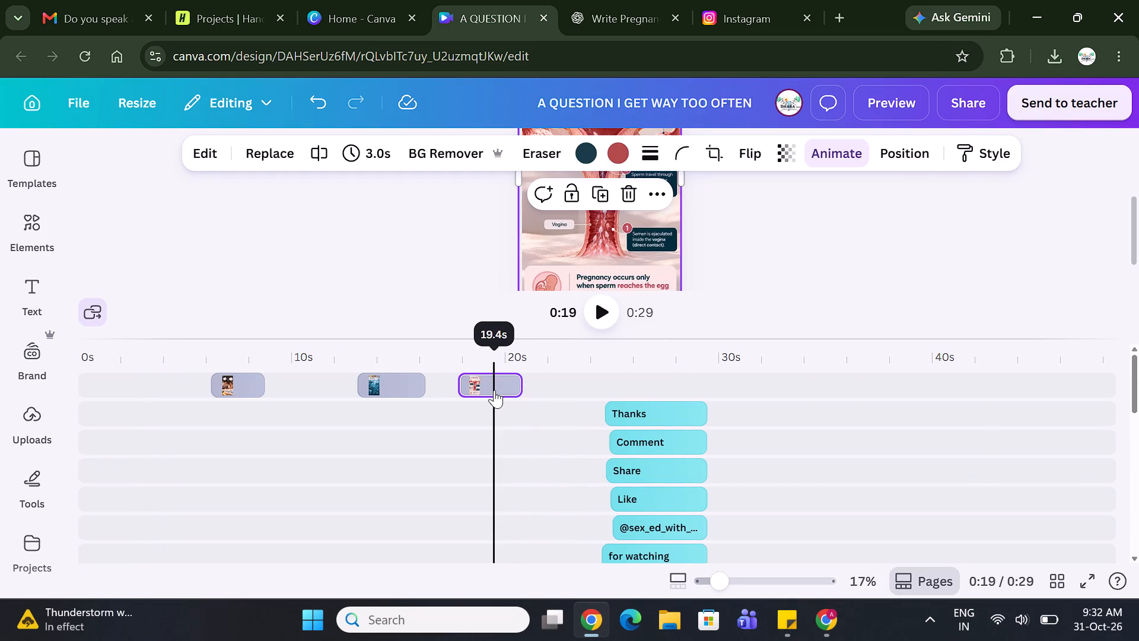
click(835, 147)
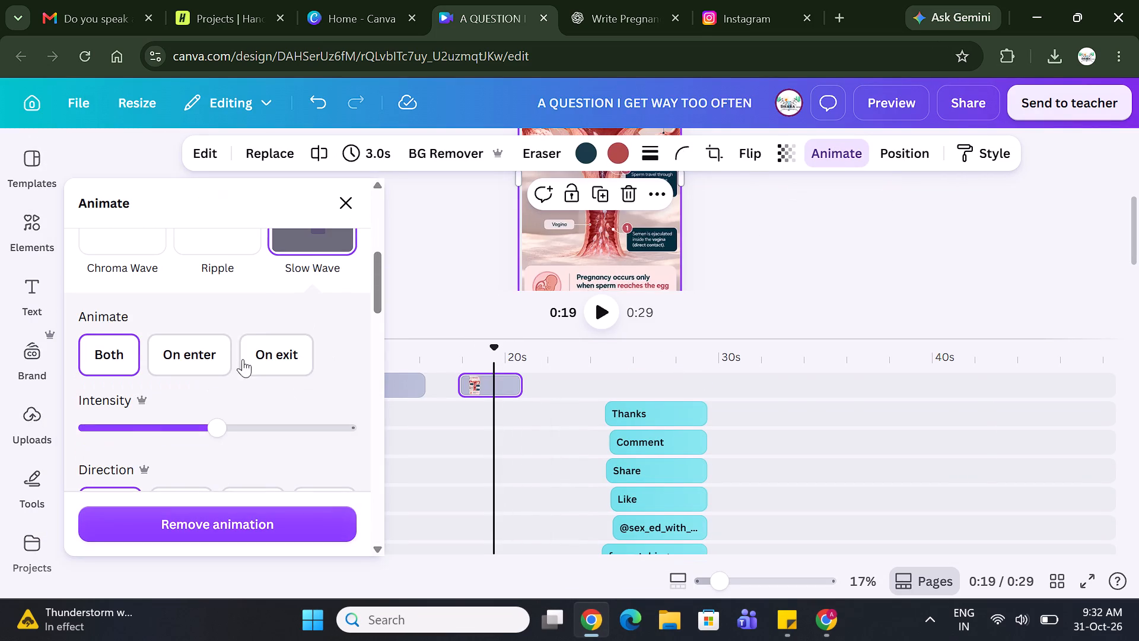
scroll(243, 339, up, 3)
scroll(243, 339, down, 1)
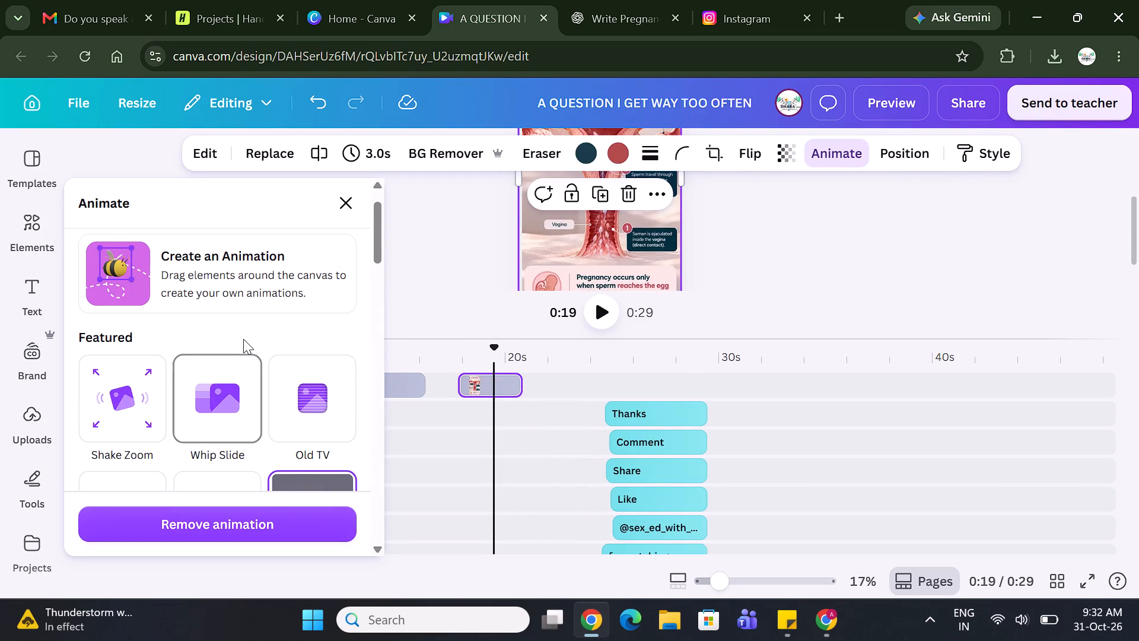
scroll(243, 339, down, 1)
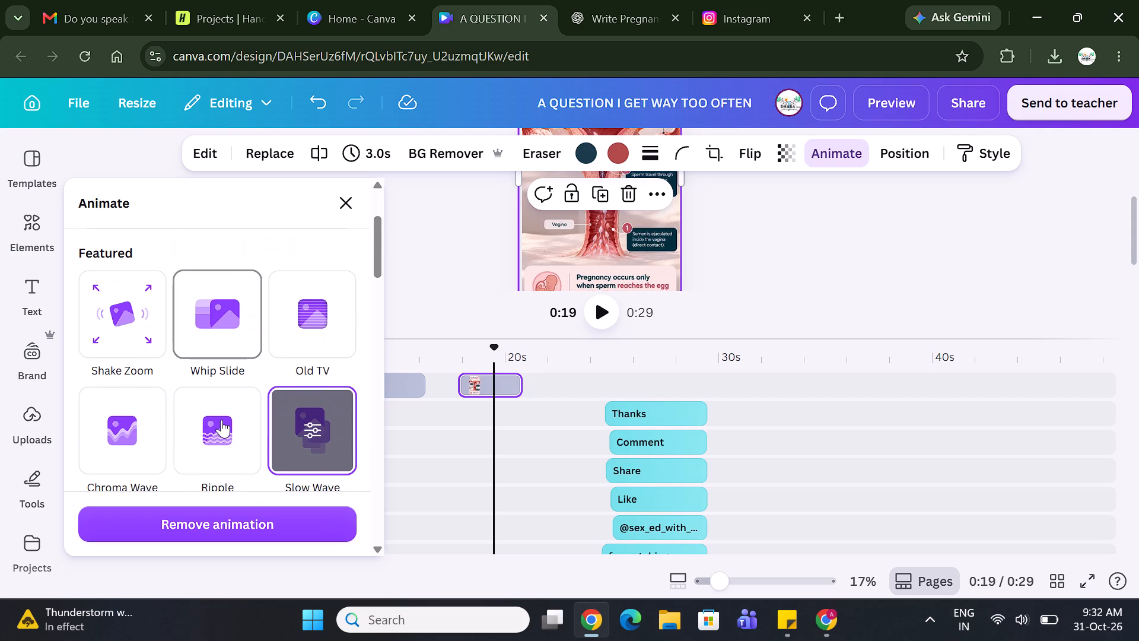
scroll(249, 347, up, 2)
scroll(249, 347, down, 4)
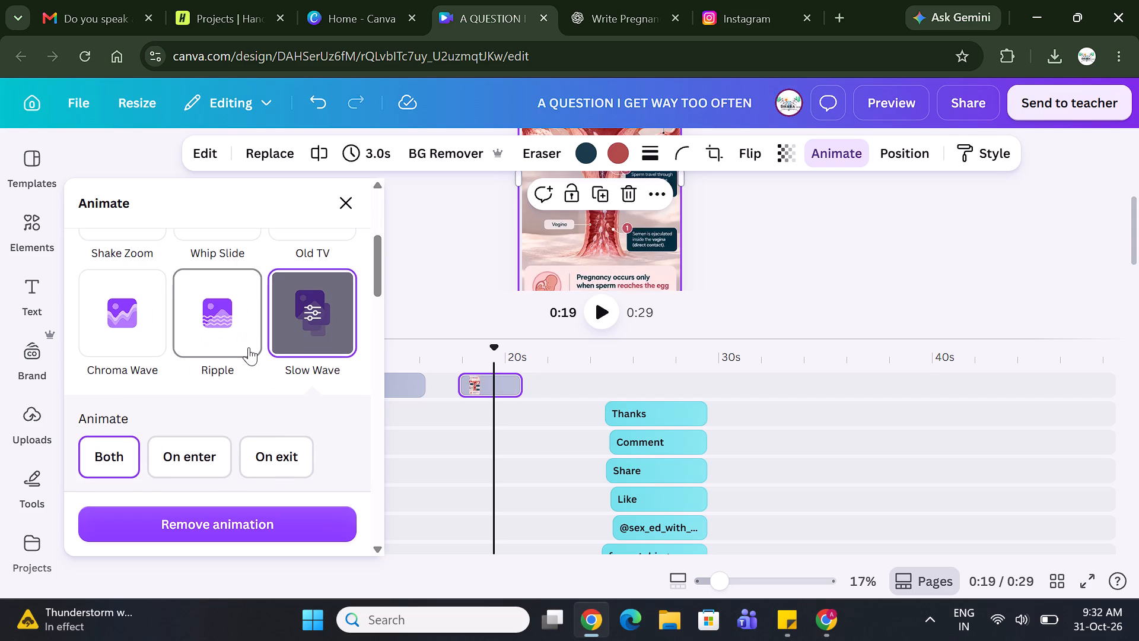
scroll(249, 347, down, 2)
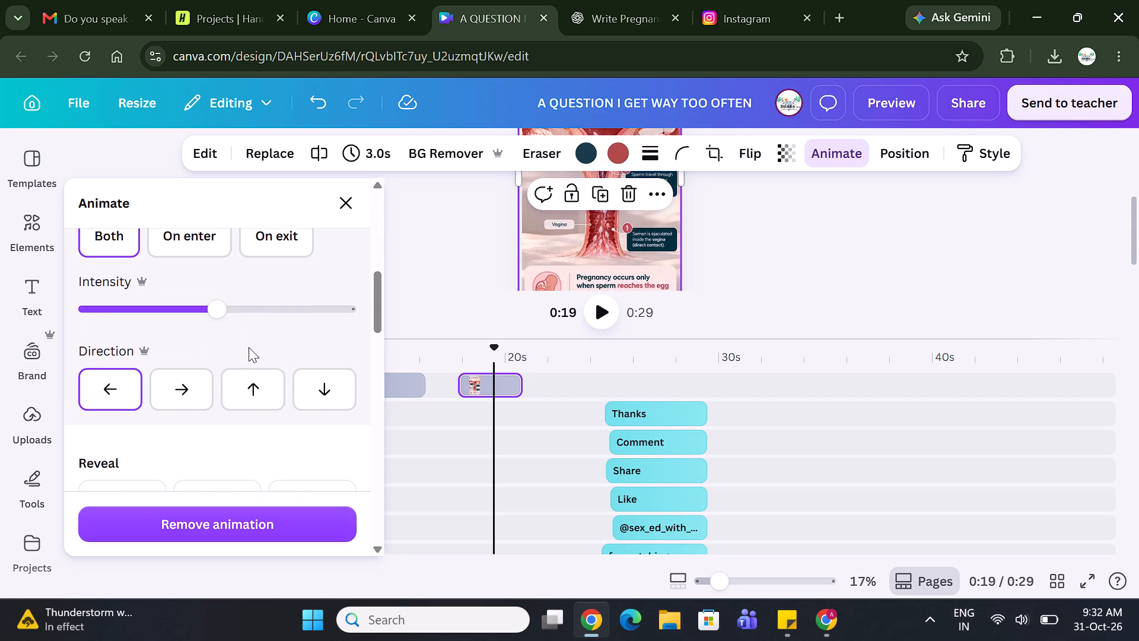
scroll(249, 347, down, 6)
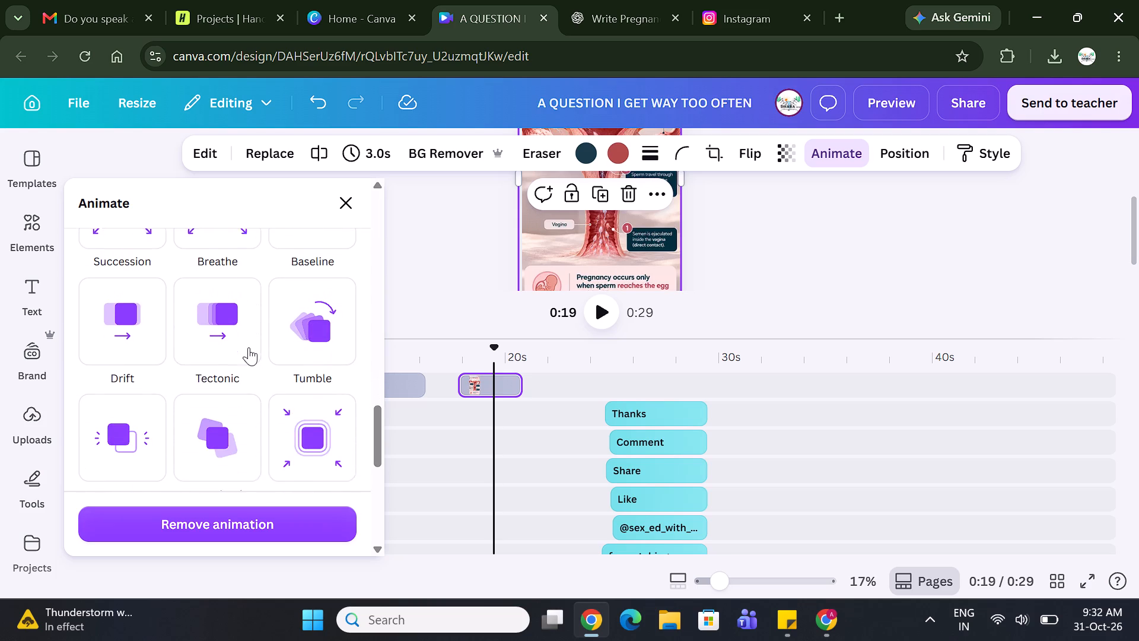
scroll(249, 347, down, 1)
scroll(249, 347, up, 1)
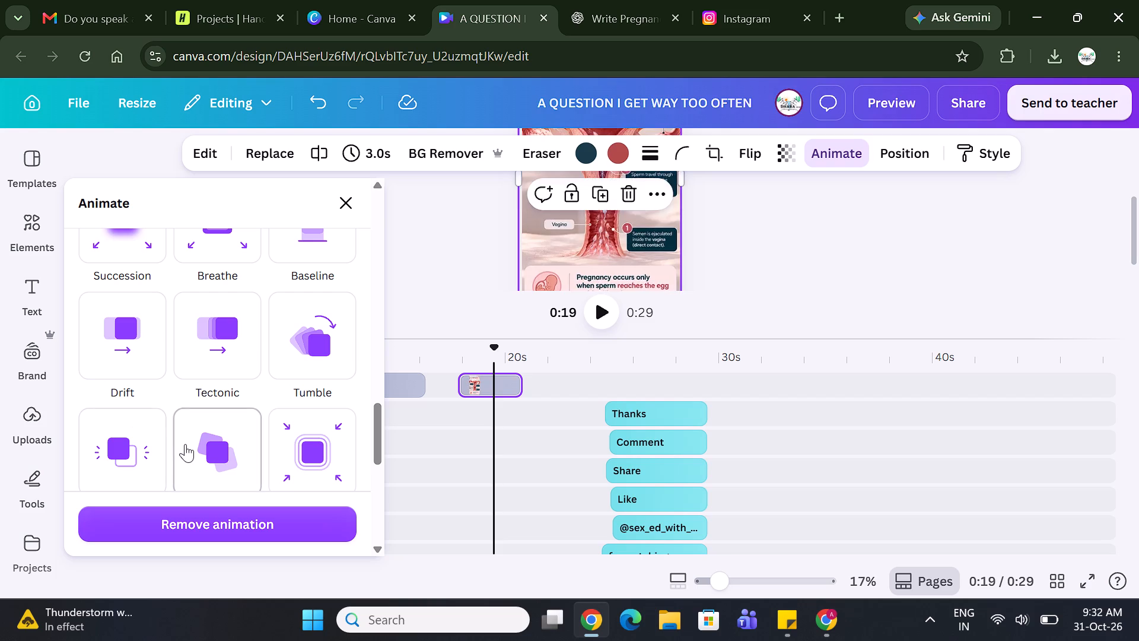
scroll(186, 444, down, 2)
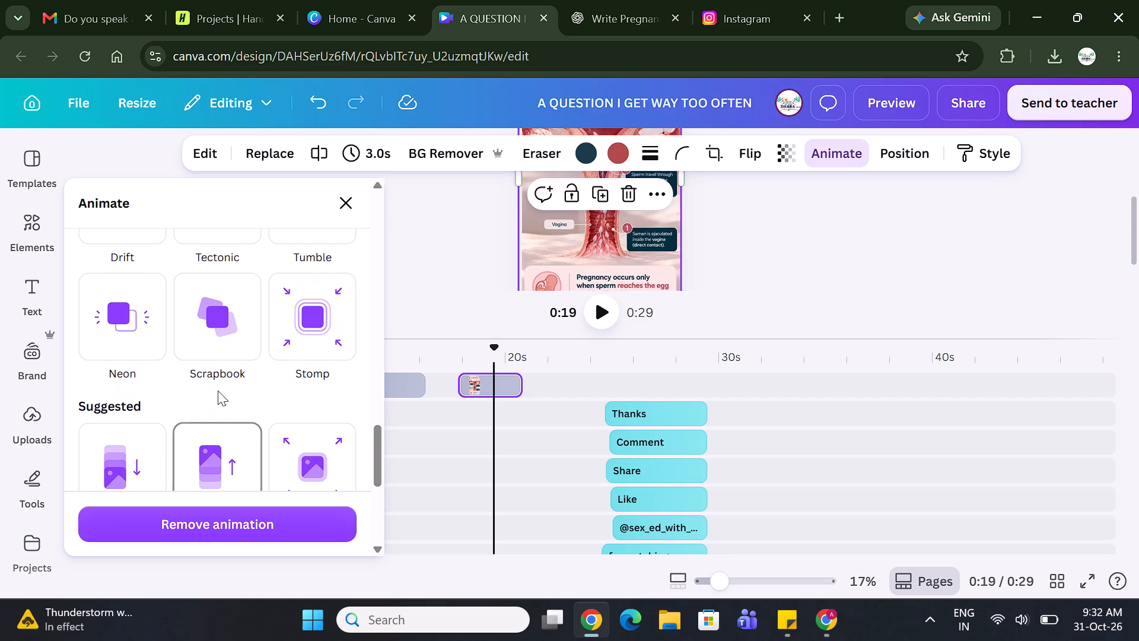
click(292, 338)
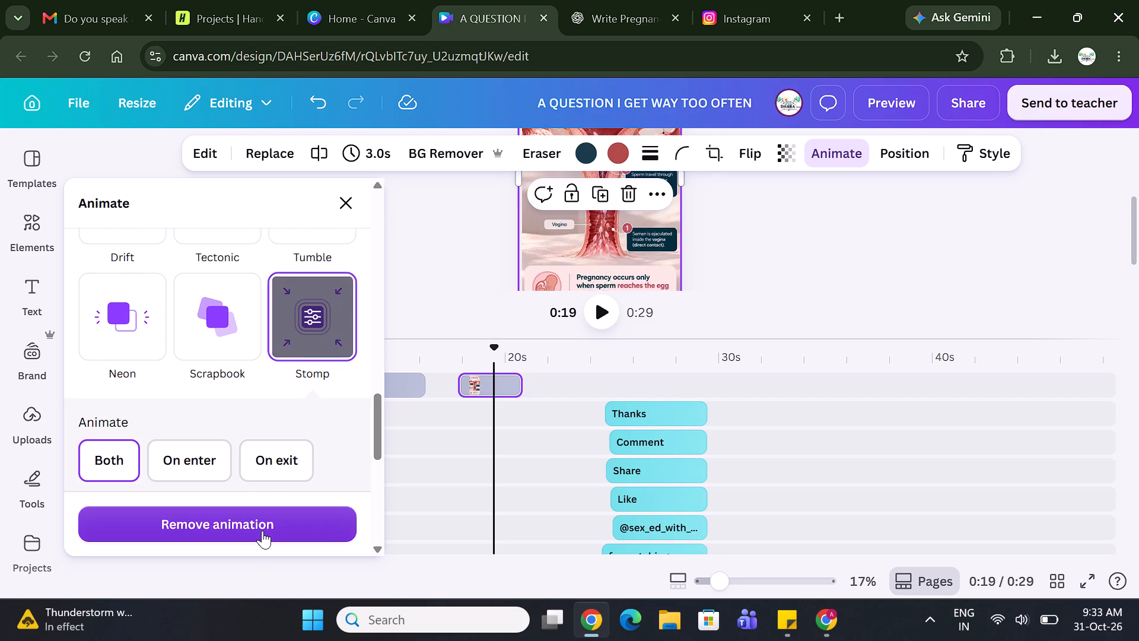
Apply the Stomp animation to the blue underwater sperm image, around 14 s on the timeline.
scroll(234, 386, up, 3)
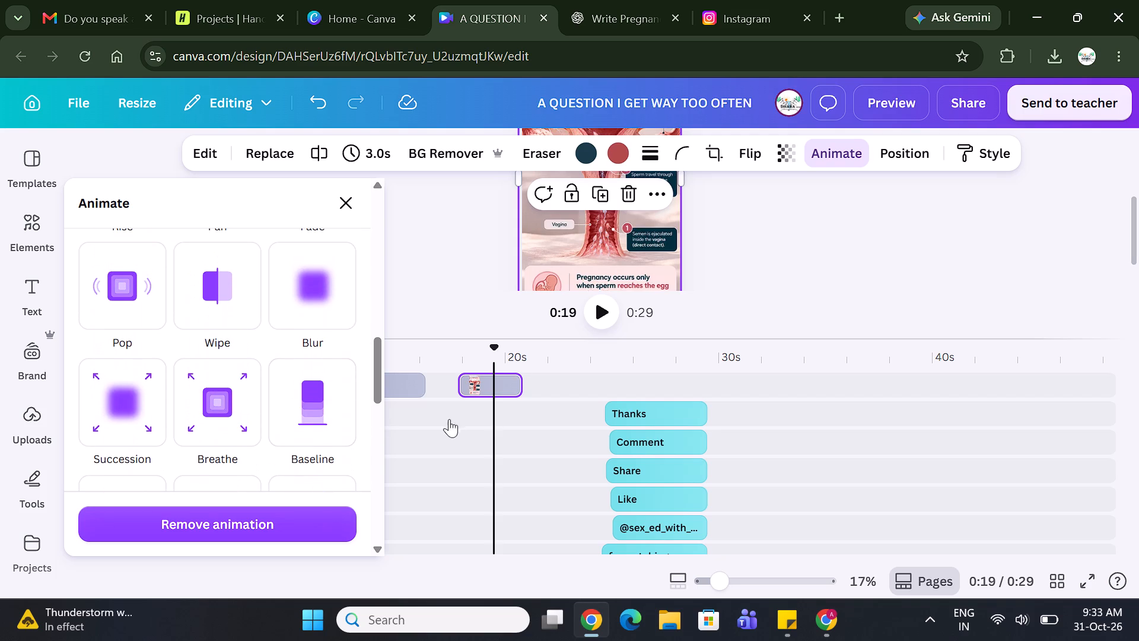
scroll(450, 420, right, 2)
click(533, 379)
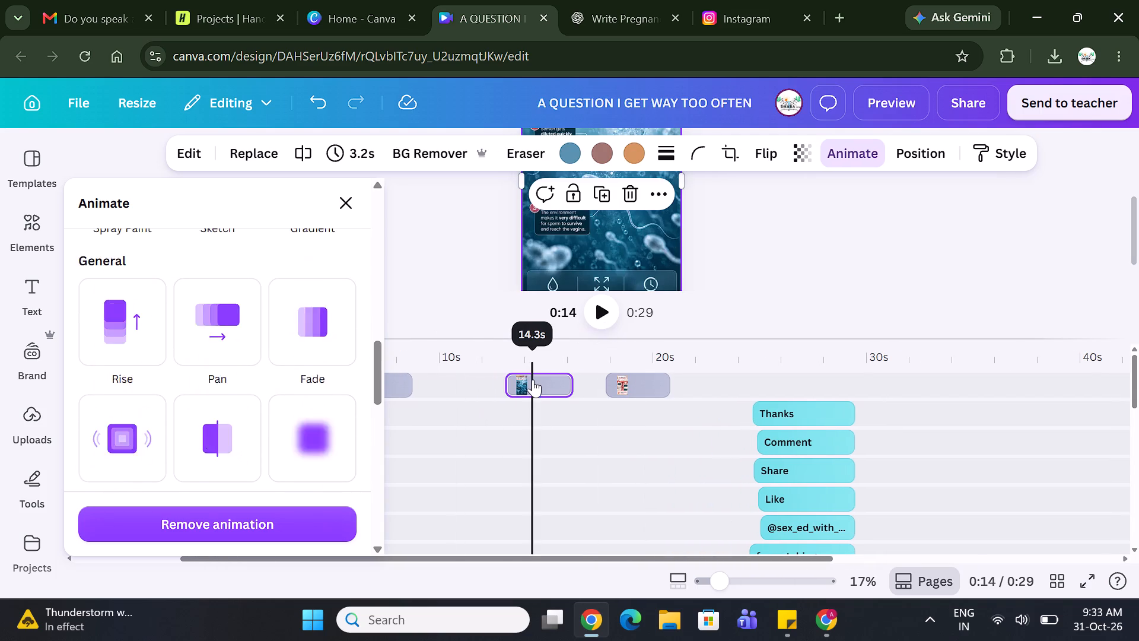
scroll(300, 382, down, 7)
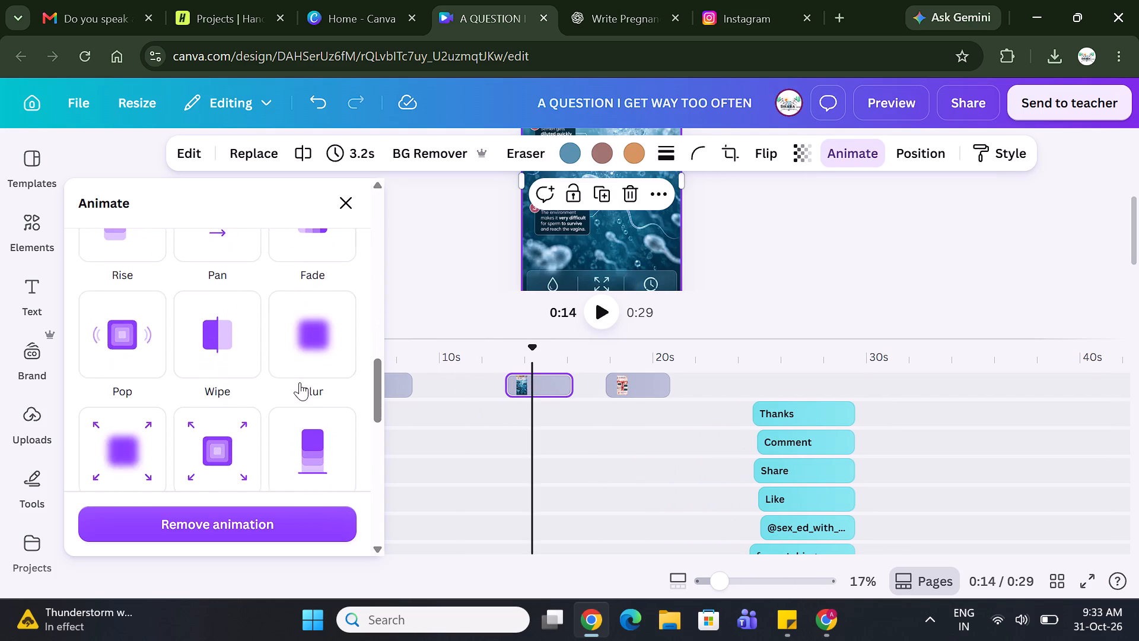
scroll(300, 382, down, 1)
click(313, 319)
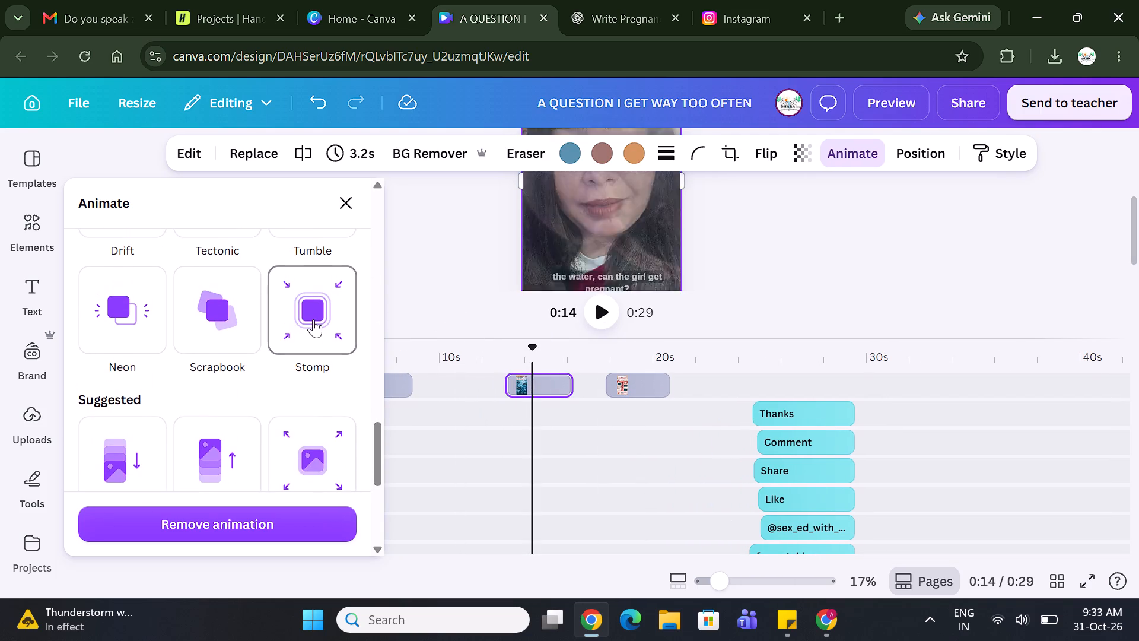
Apply the Stomp animation to the image of the couple by the hot tub, around 7 s, and deselect it.
scroll(294, 398, up, 1)
scroll(438, 424, right, 1)
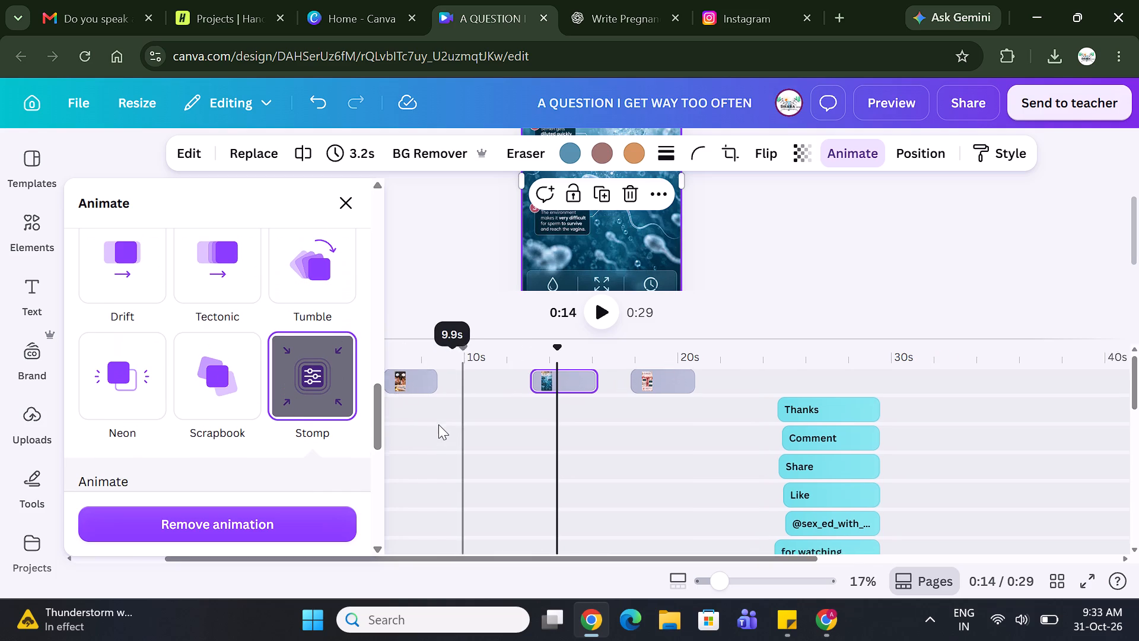
scroll(438, 424, right, 1)
click(466, 385)
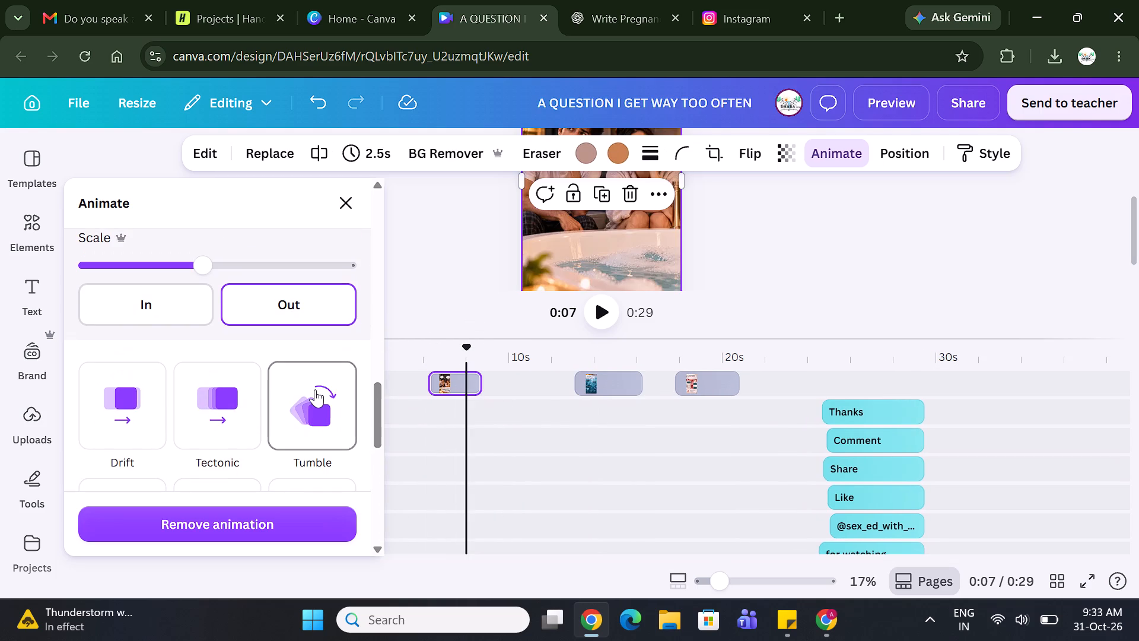
scroll(315, 389, down, 6)
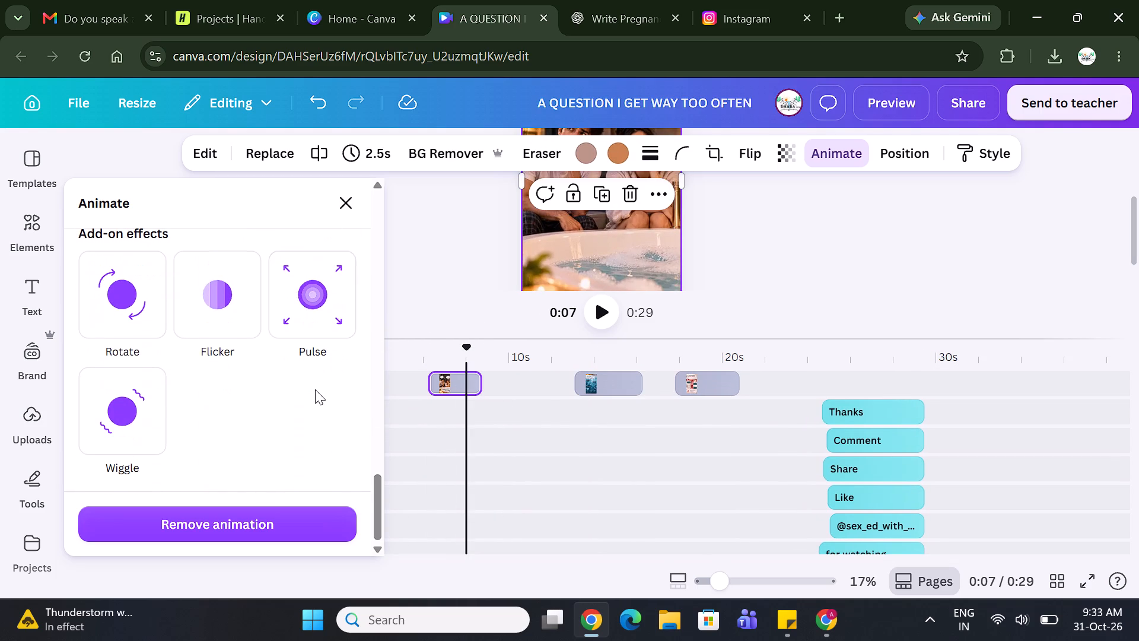
scroll(315, 389, up, 3)
click(313, 328)
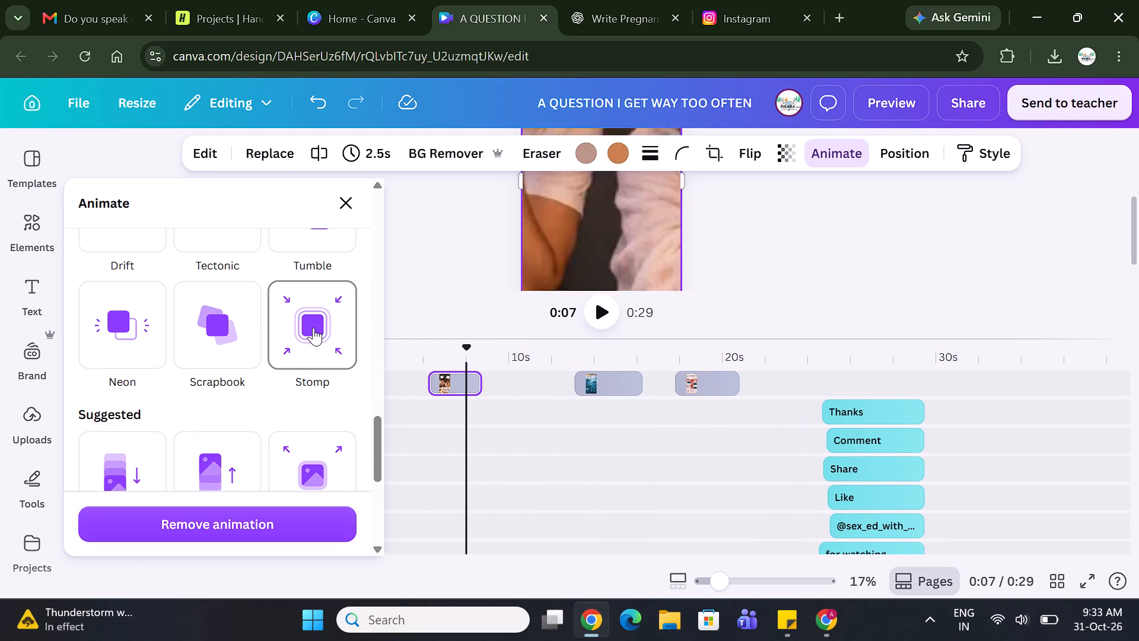
click(427, 294)
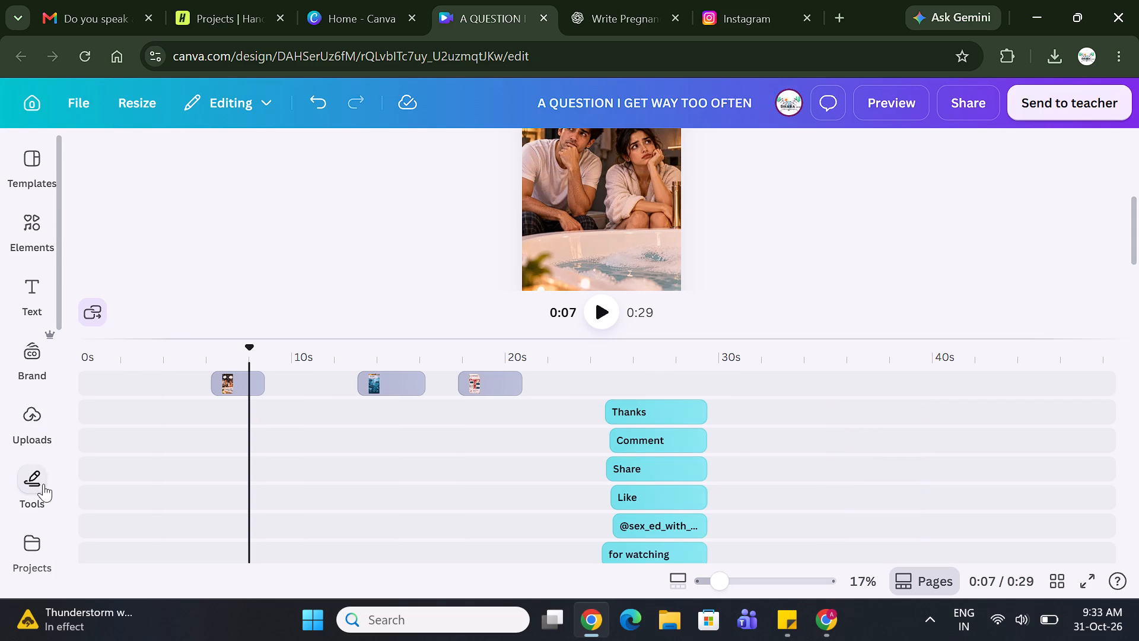
Search the audio library for "stomp" and preview the two-second Stomp sound effect.
scroll(43, 484, down, 4)
click(27, 326)
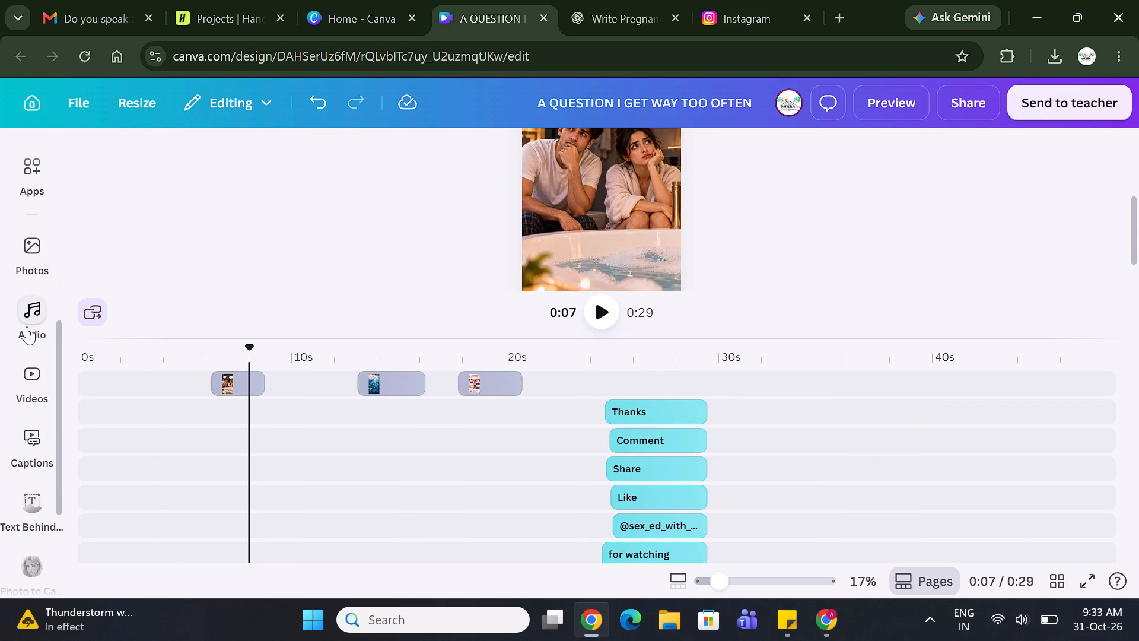
triple_click(205, 161)
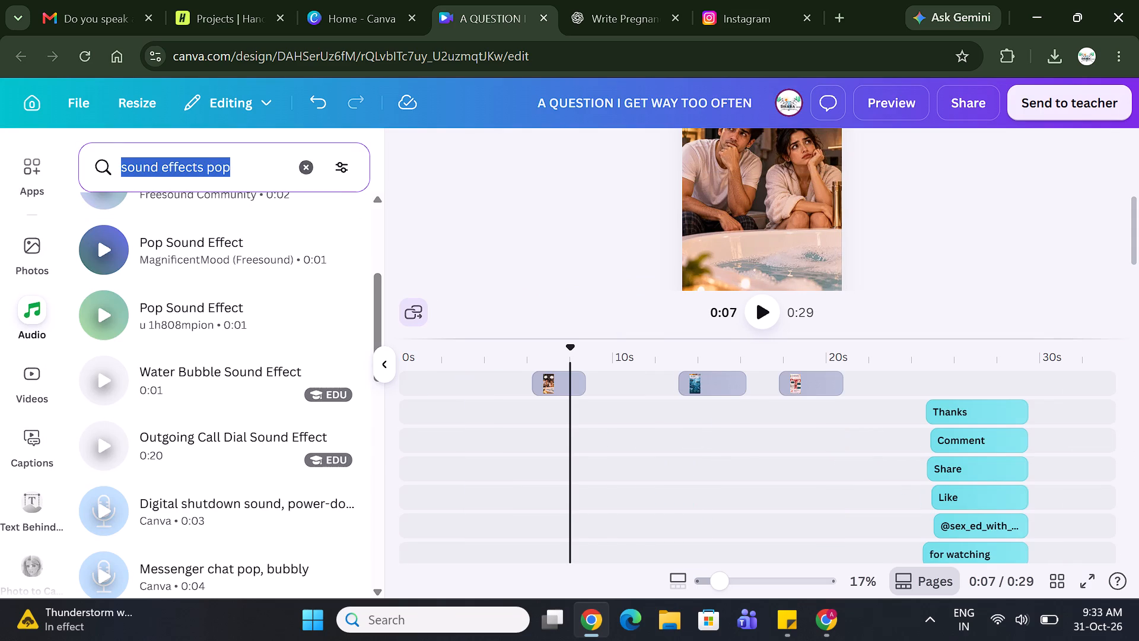
text(ti)
key(BackSpace)
key(o)
key(BackSpace)
key(BackSpace)
text(stomp)
key(Return)
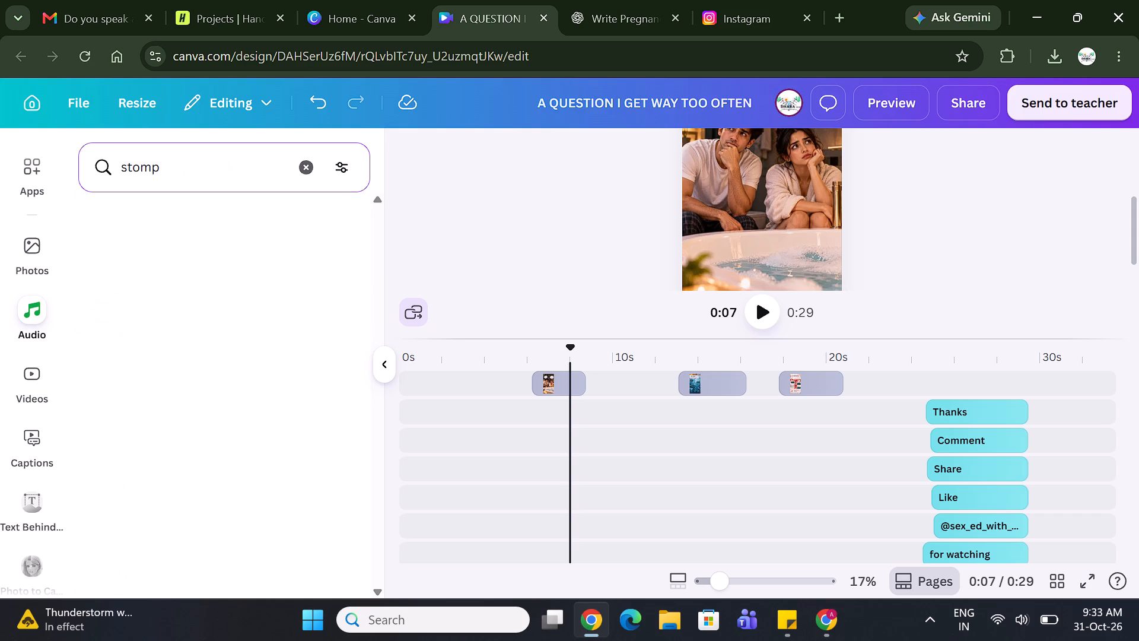
click(110, 300)
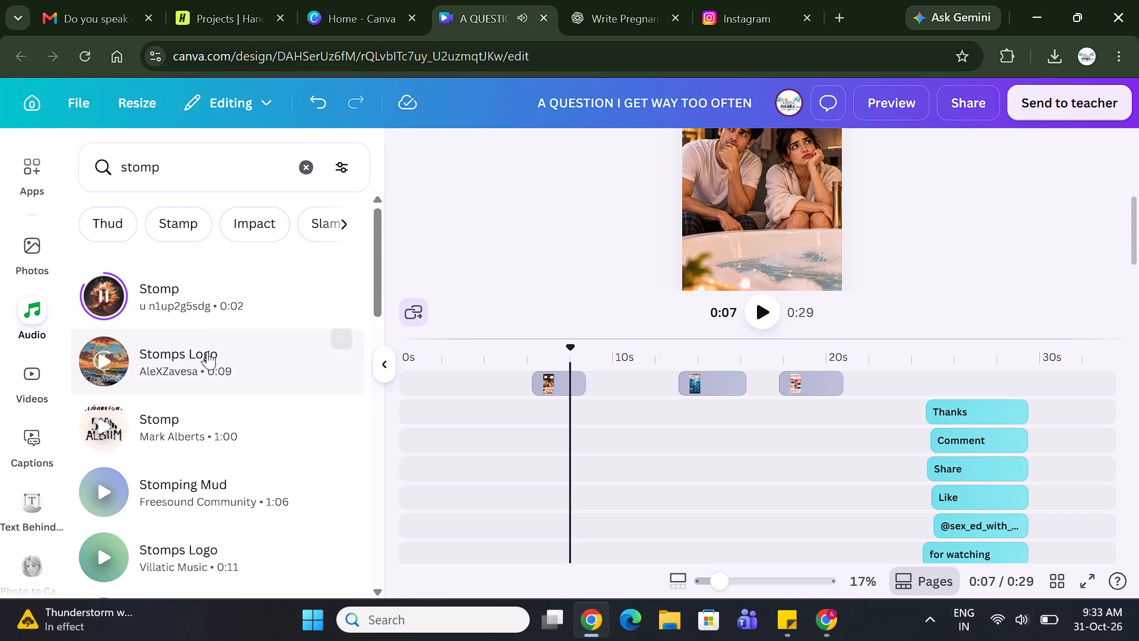
click(376, 349)
click(377, 358)
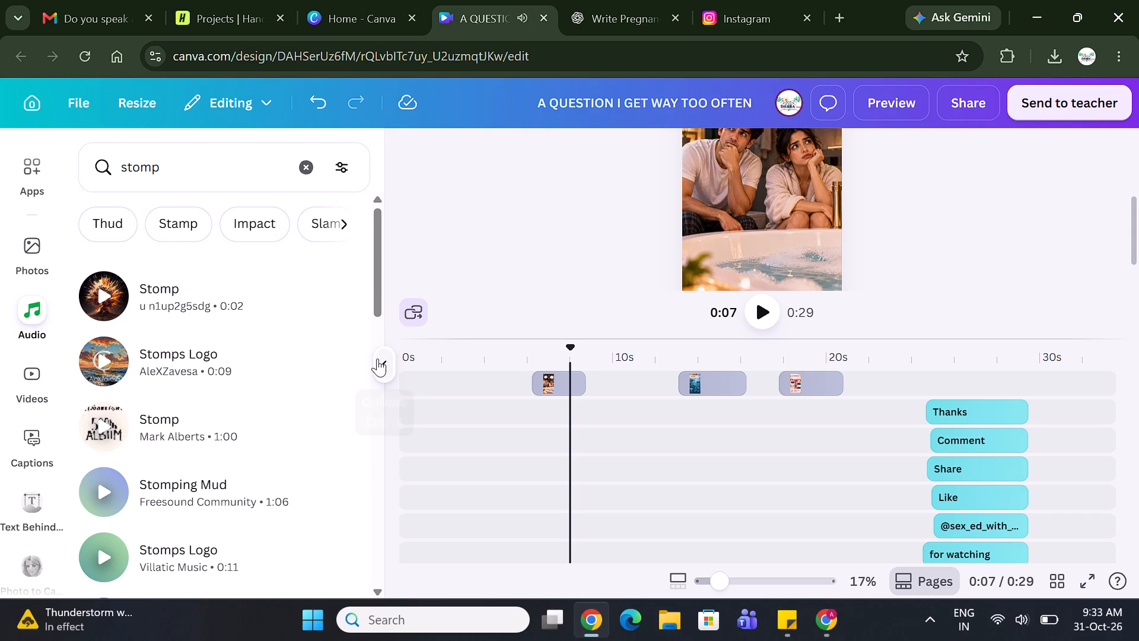
Set the volume of the Inspiring Emotional Music track under the talking-head and closing pages to 21.
scroll(575, 464, down, 5)
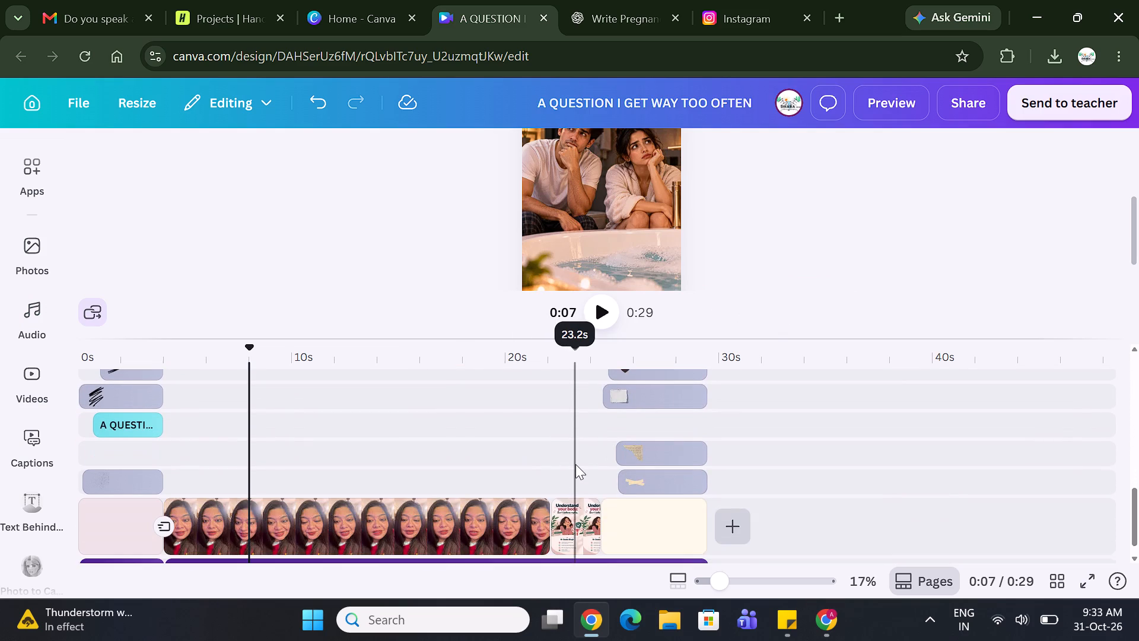
scroll(575, 464, down, 1)
click(518, 541)
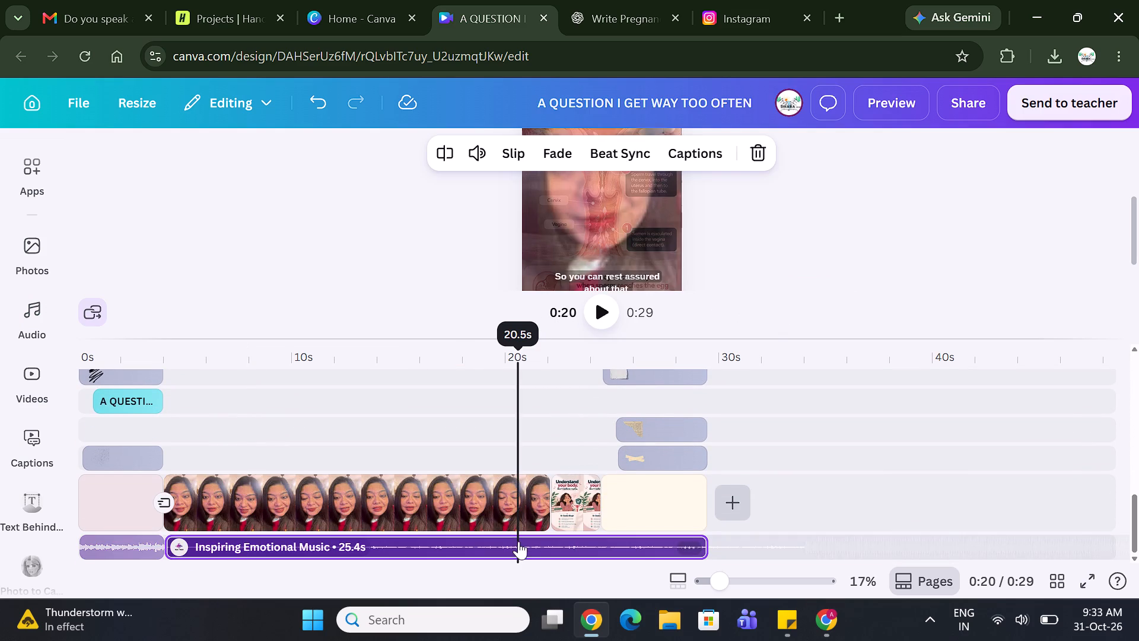
click(484, 148)
drag(446, 203, 440, 208)
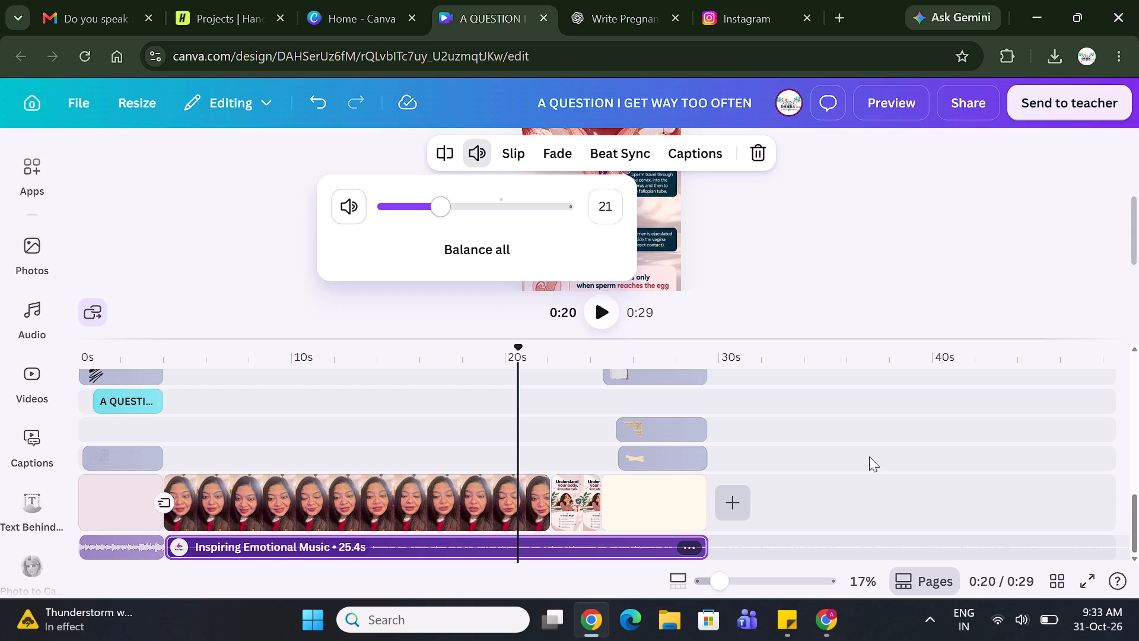
Download the reel as an MP4 video at 1080p quality.
click(988, 95)
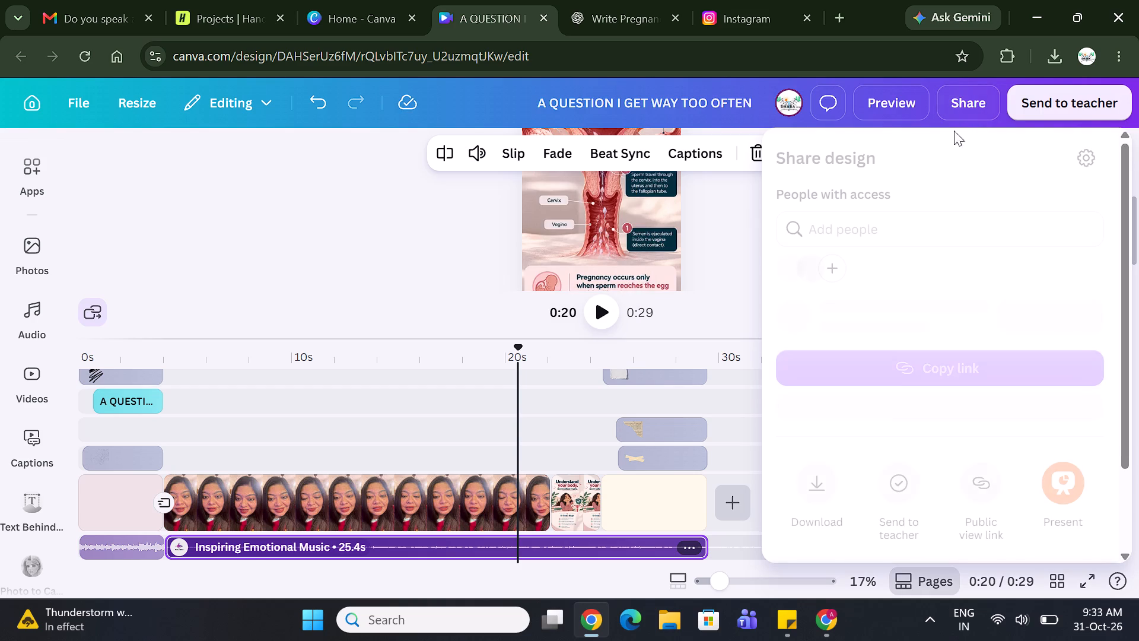
click(817, 519)
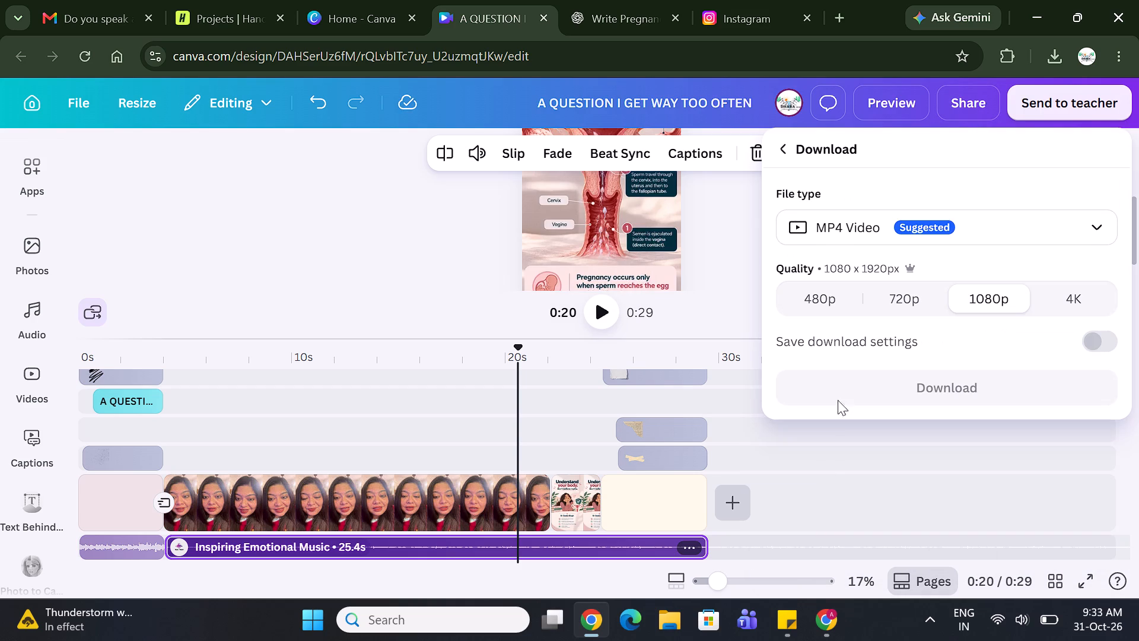
Change the MP4 video quality to 4K and start the reel download.
click(1054, 297)
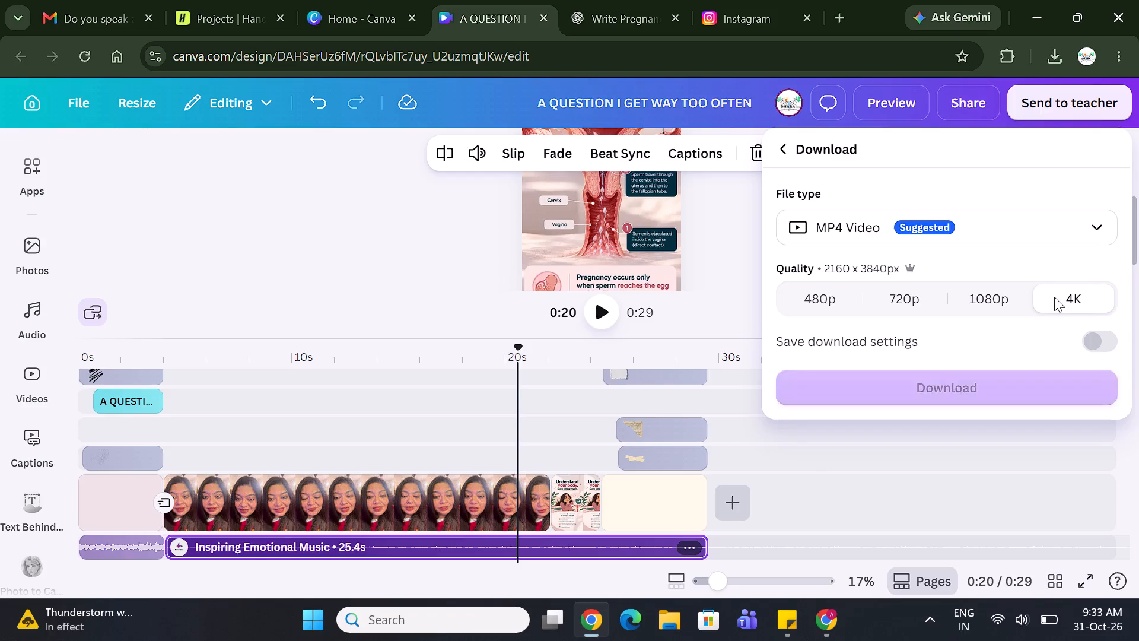
click(955, 382)
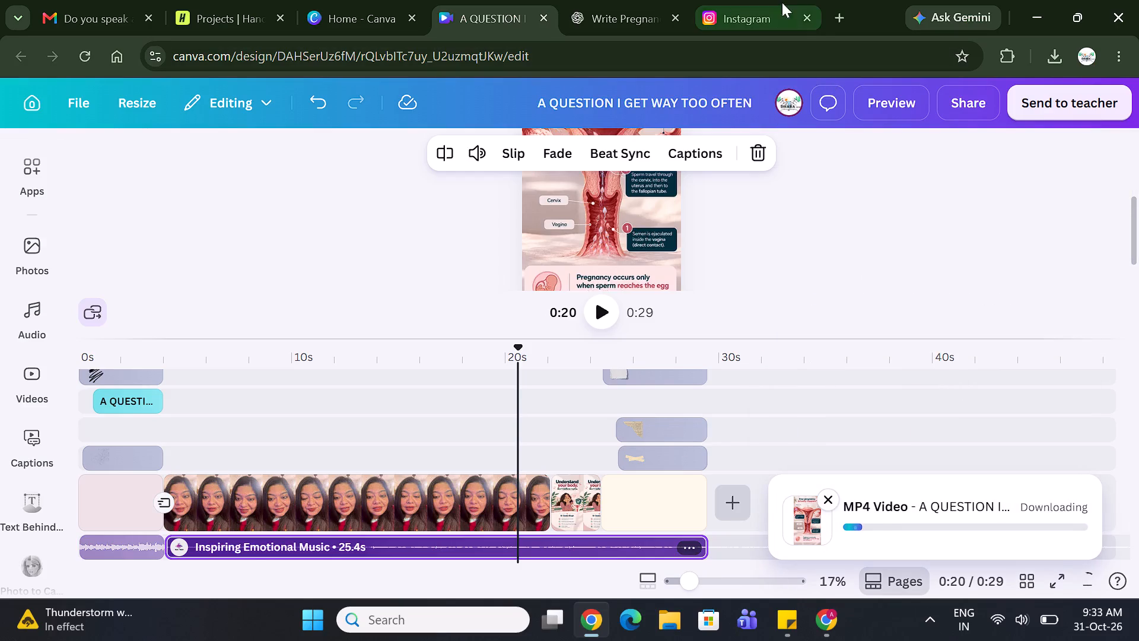
Open Meta Business Suite in a new browser tab and check the recent downloads for the exported reel.
click(836, 24)
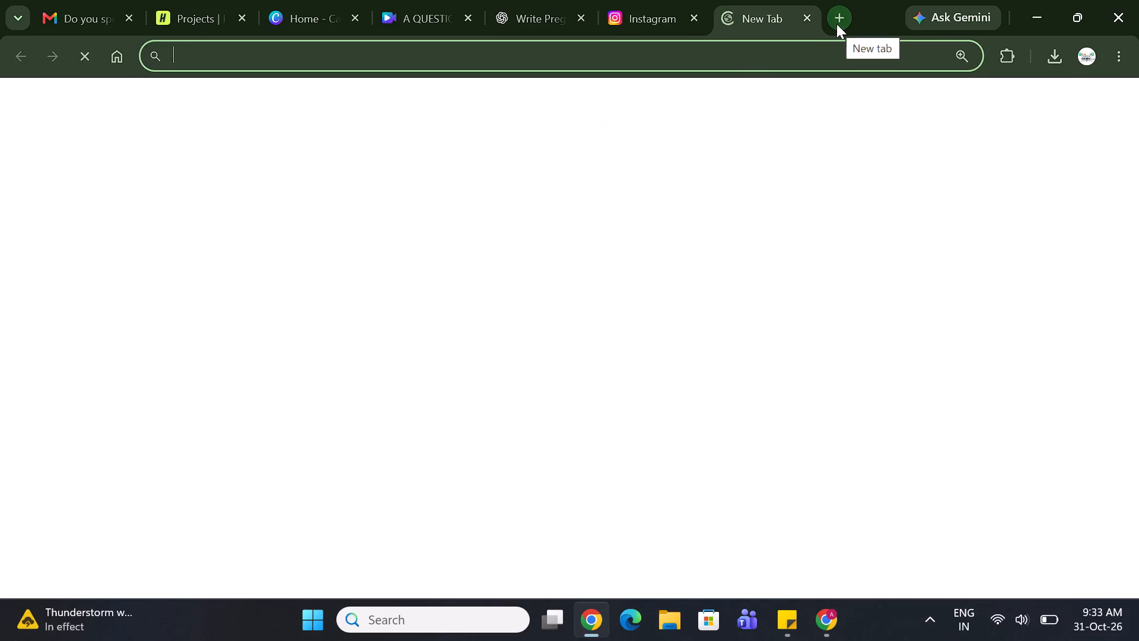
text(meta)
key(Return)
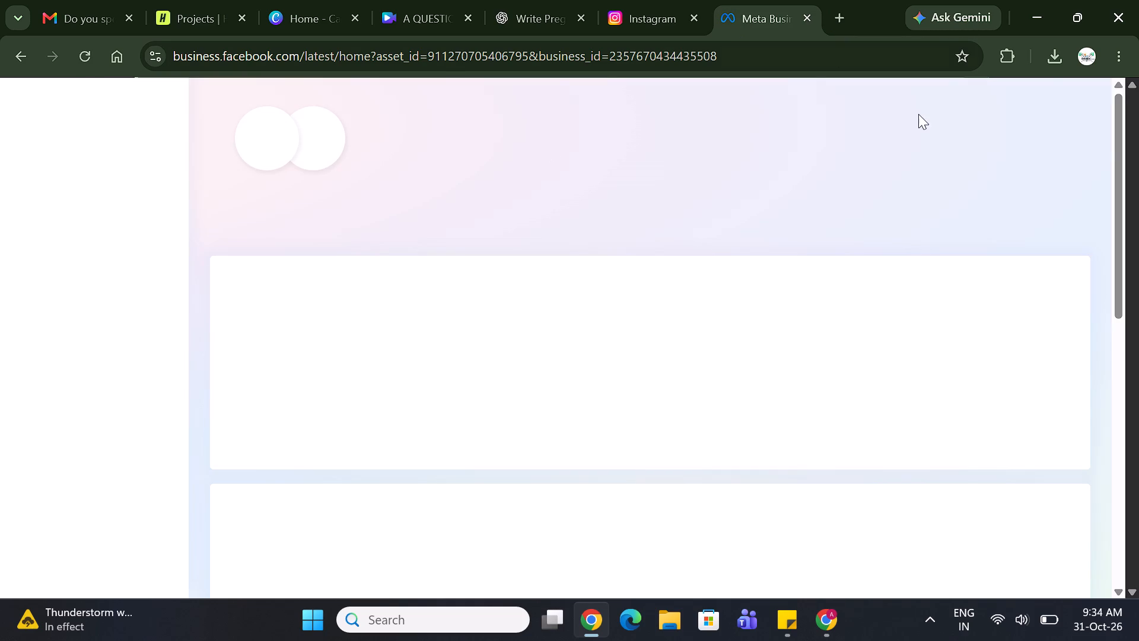
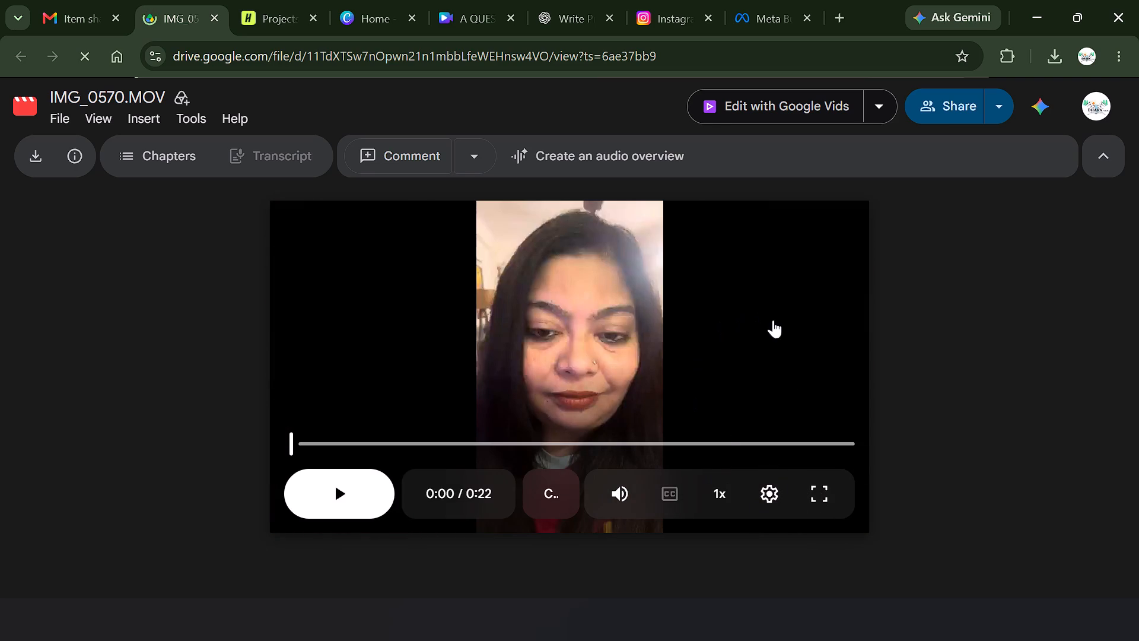
Play IMG_0570.MOV full screen and examine it frame by frame between about 0:06 and 0:16 for a usable still.
click(704, 347)
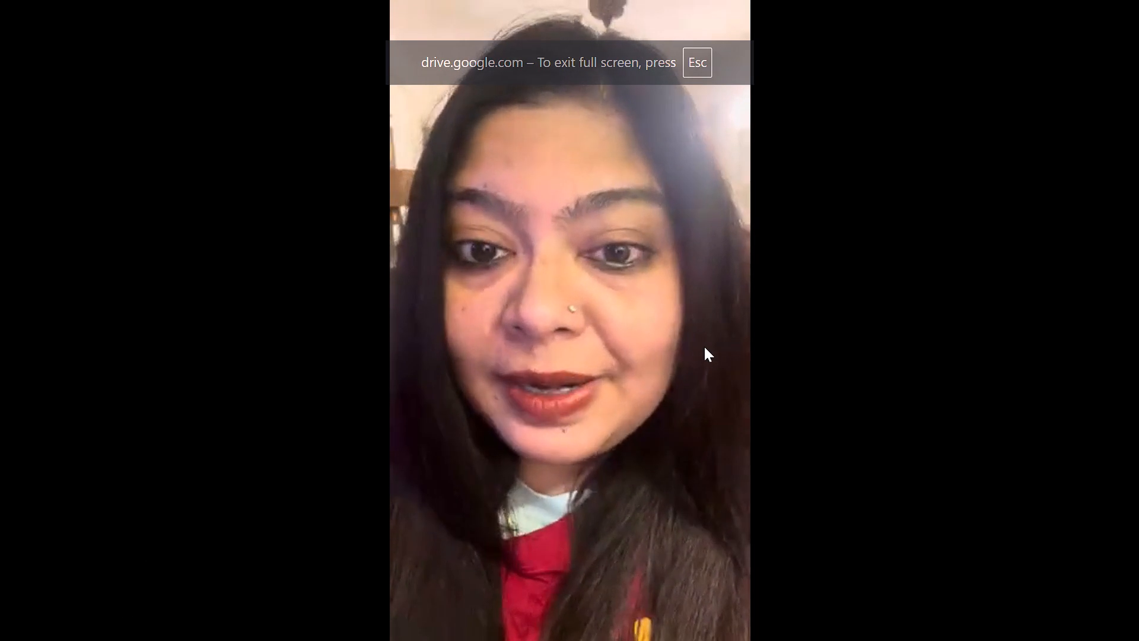
click(704, 347)
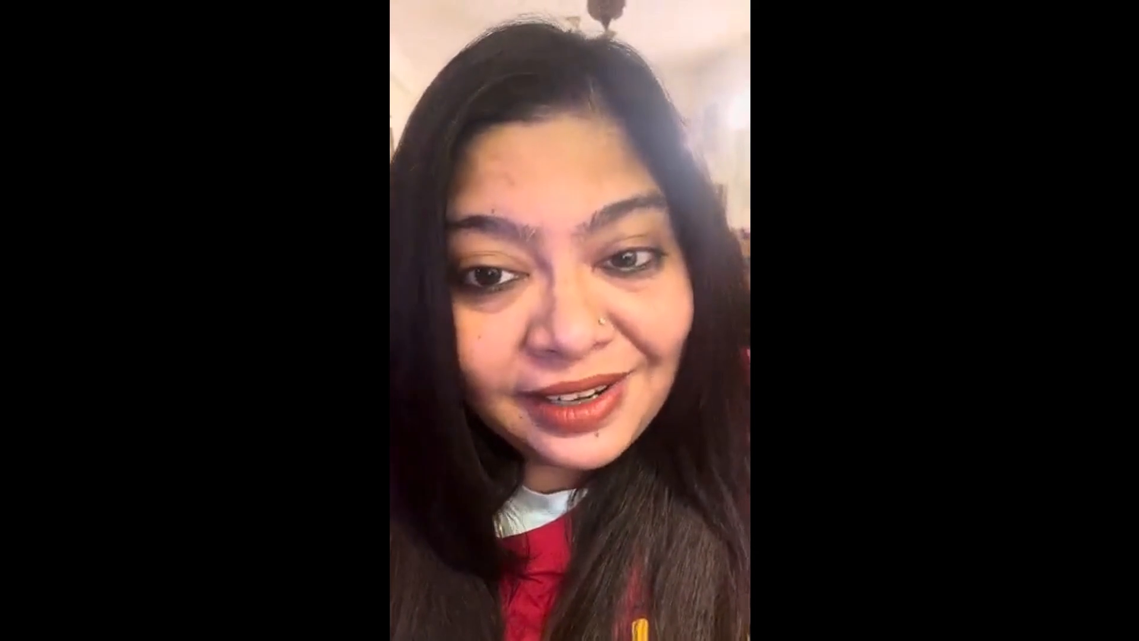
key(space)
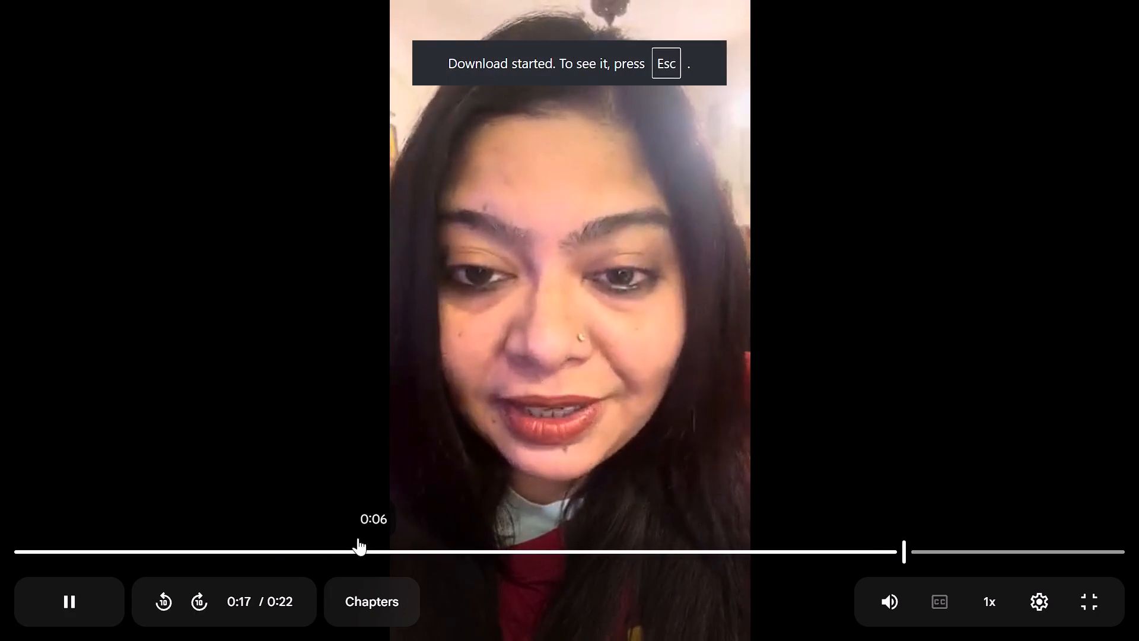
click(285, 556)
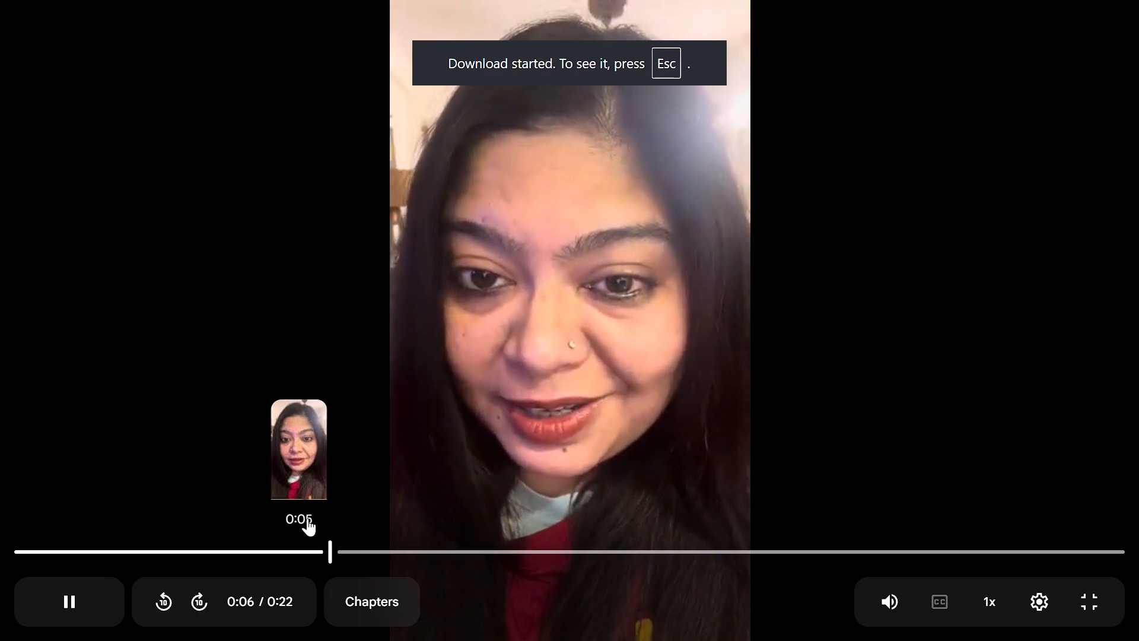
click(85, 599)
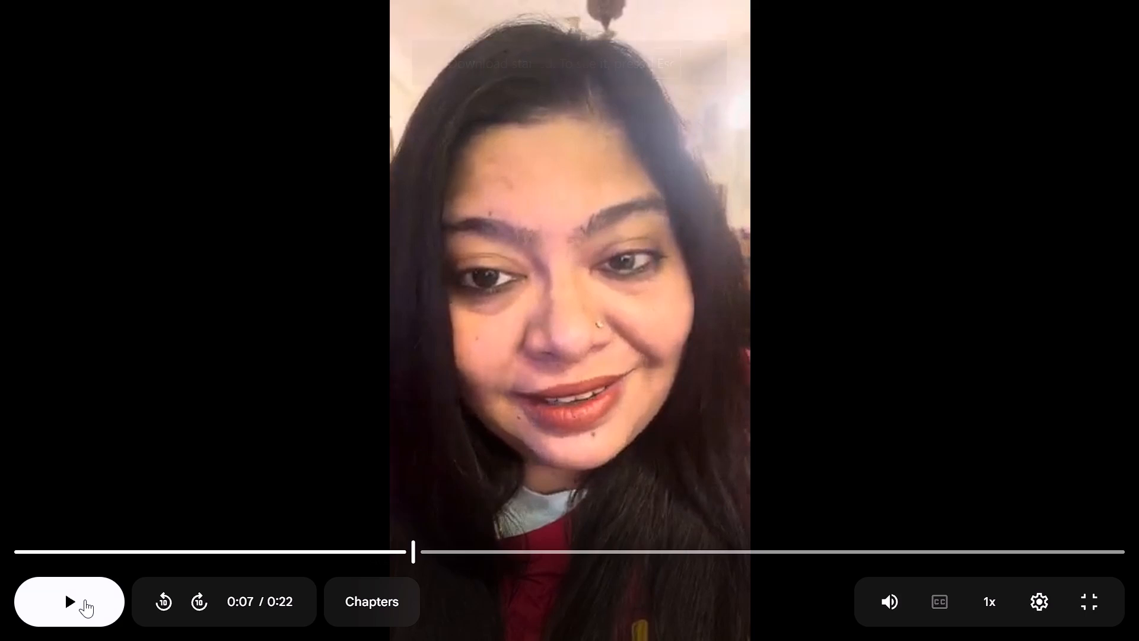
click(85, 599)
click(85, 599)
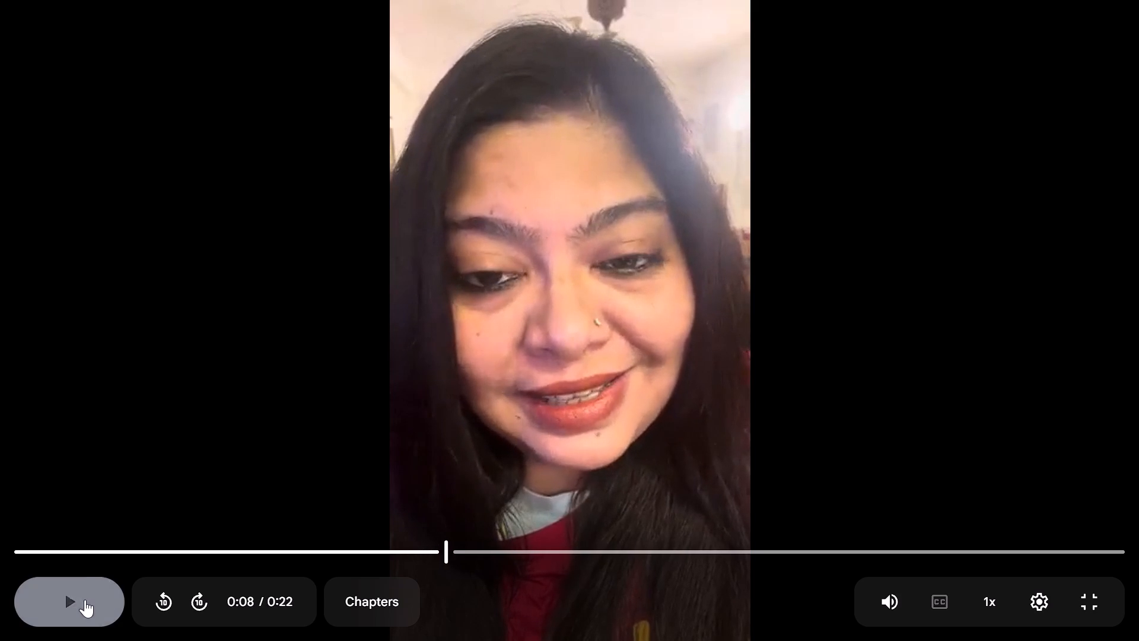
click(85, 599)
click(85, 599)
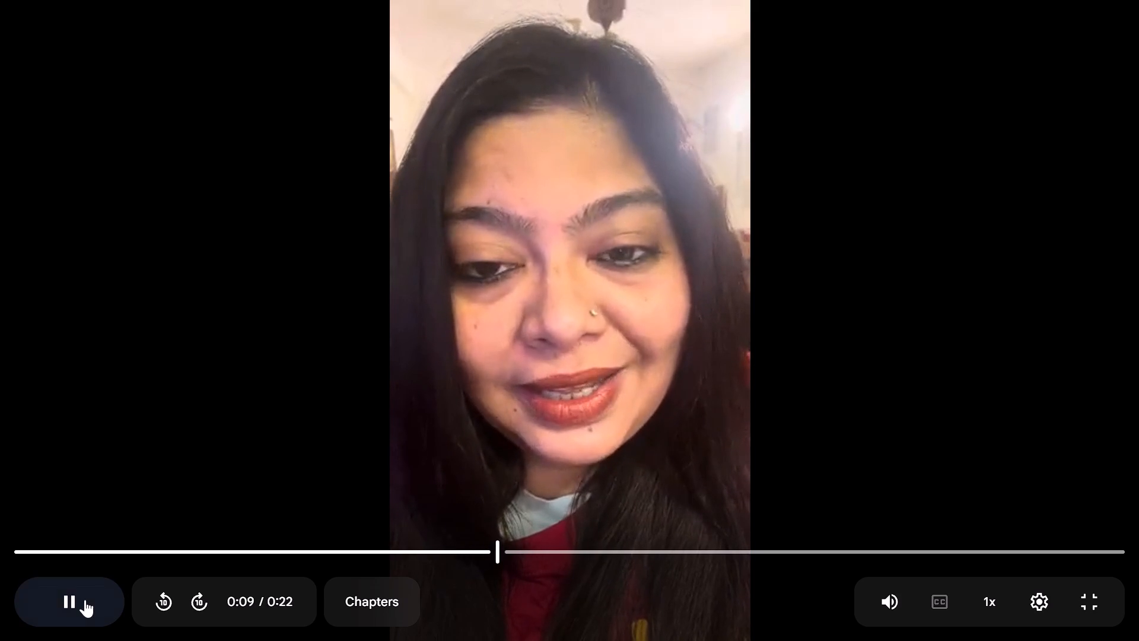
click(85, 599)
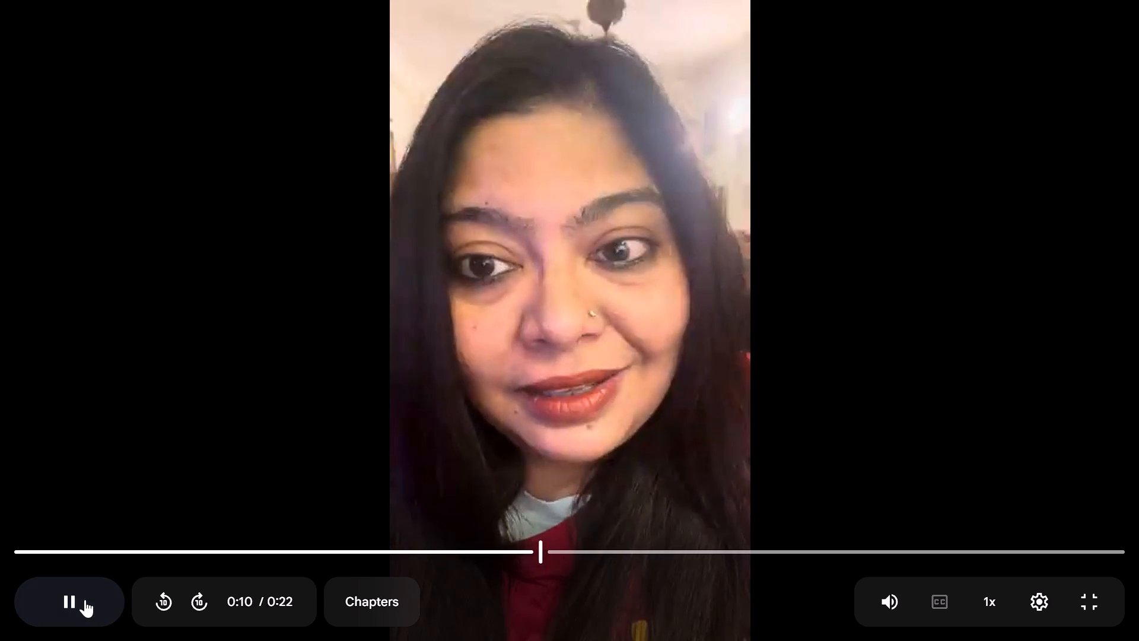
click(85, 599)
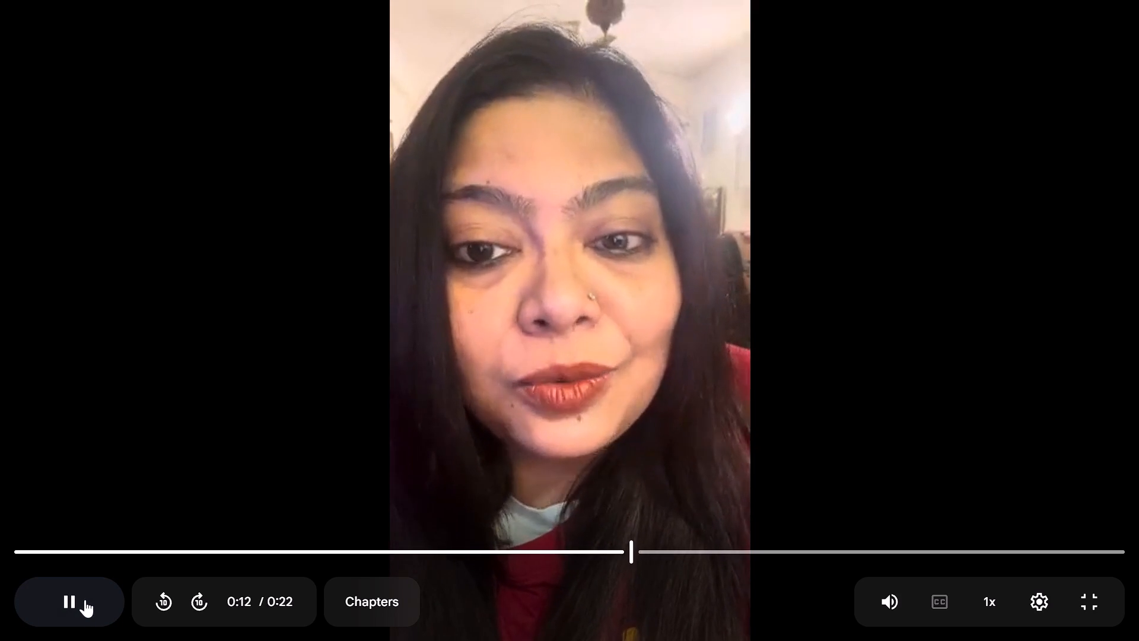
click(85, 599)
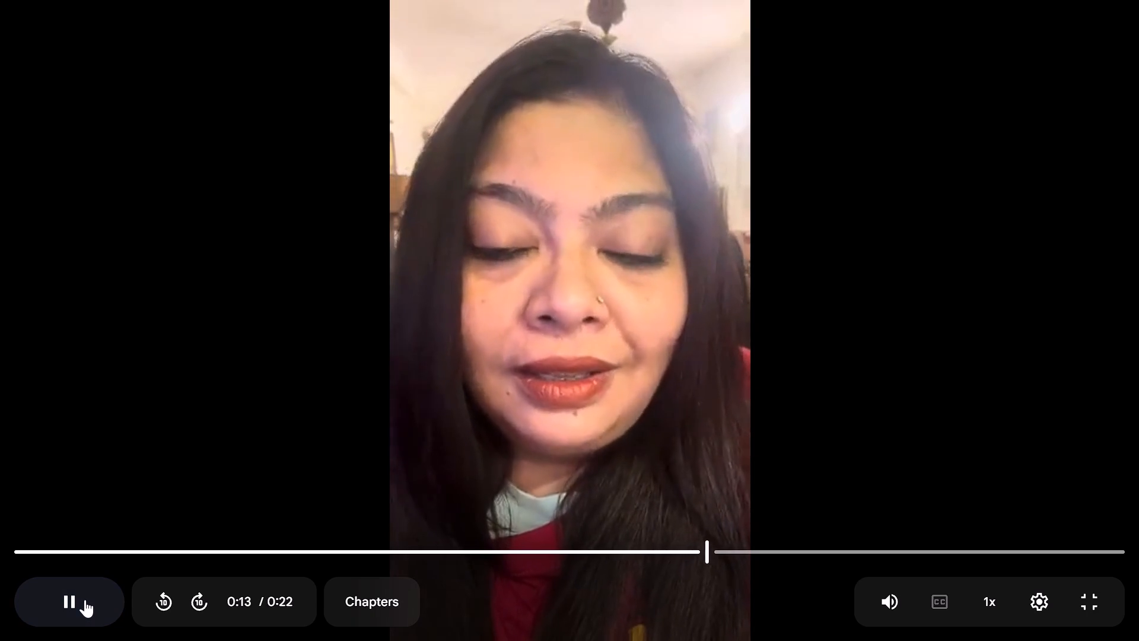
click(85, 599)
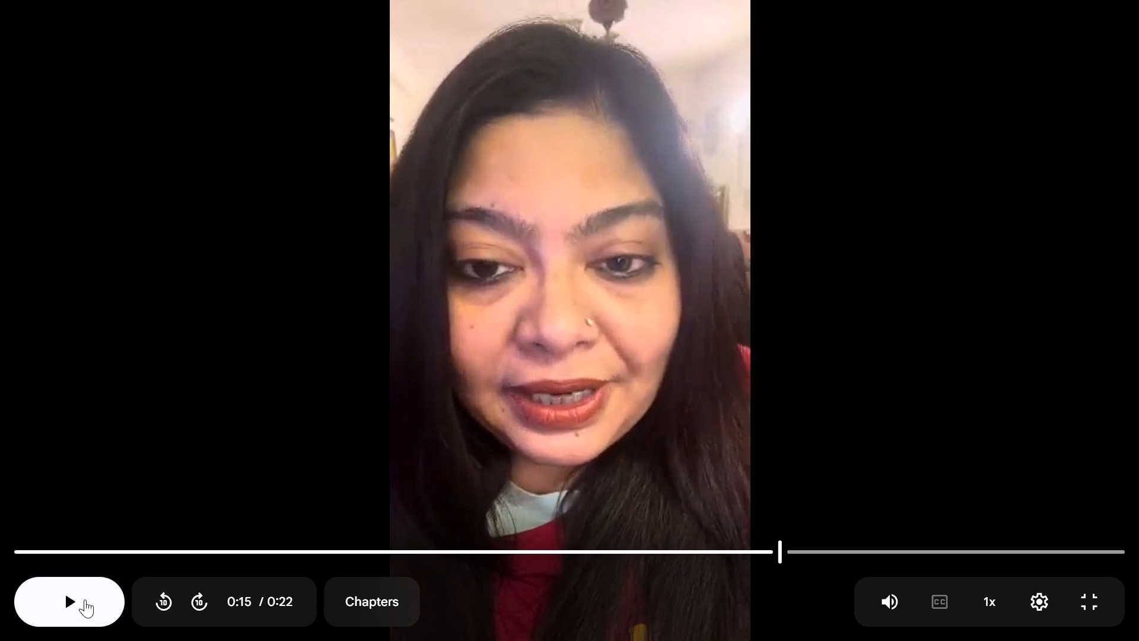
click(85, 599)
click(85, 599)
click(85, 599)
click(85, 599)
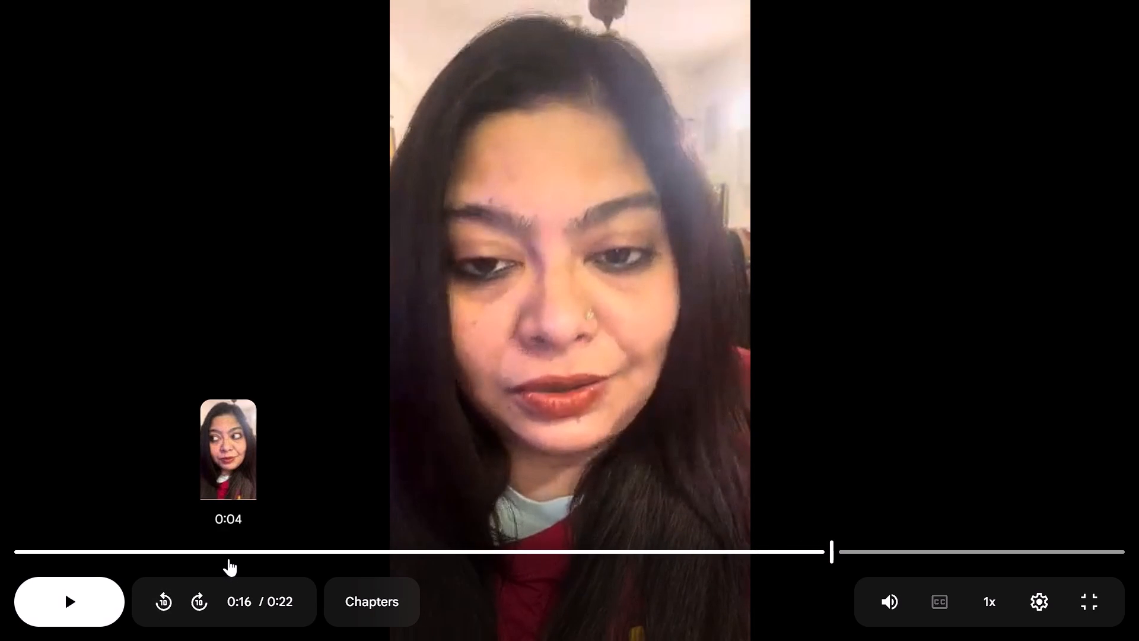
Pause the full-screen video at 0:02, take a screenshot of that frame and leave full screen.
click(228, 559)
click(164, 556)
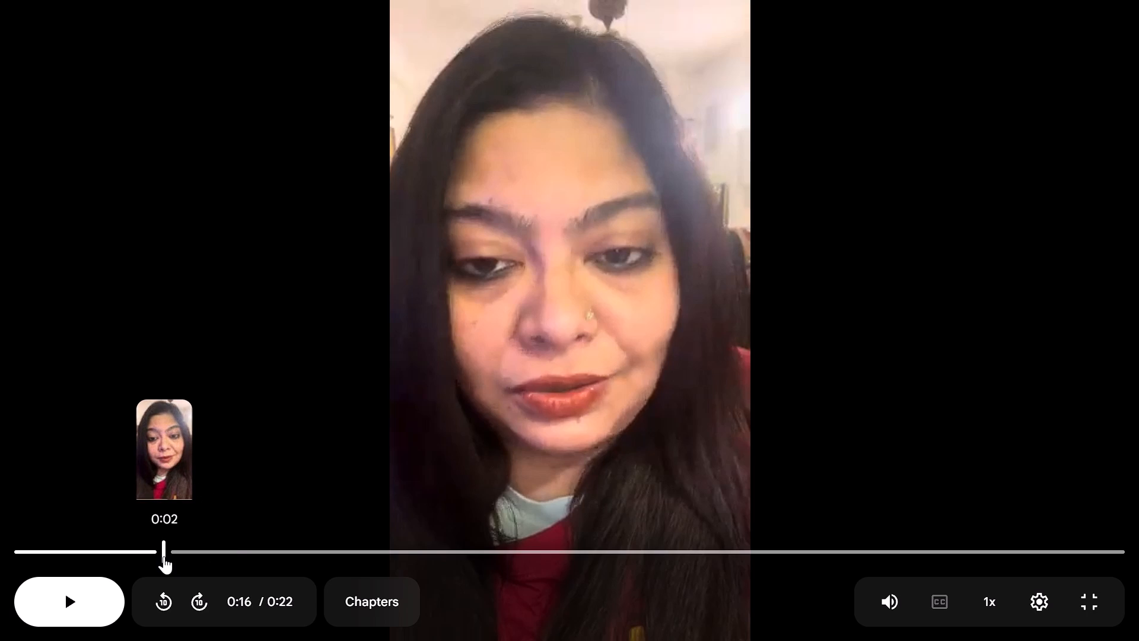
click(91, 601)
click(91, 601)
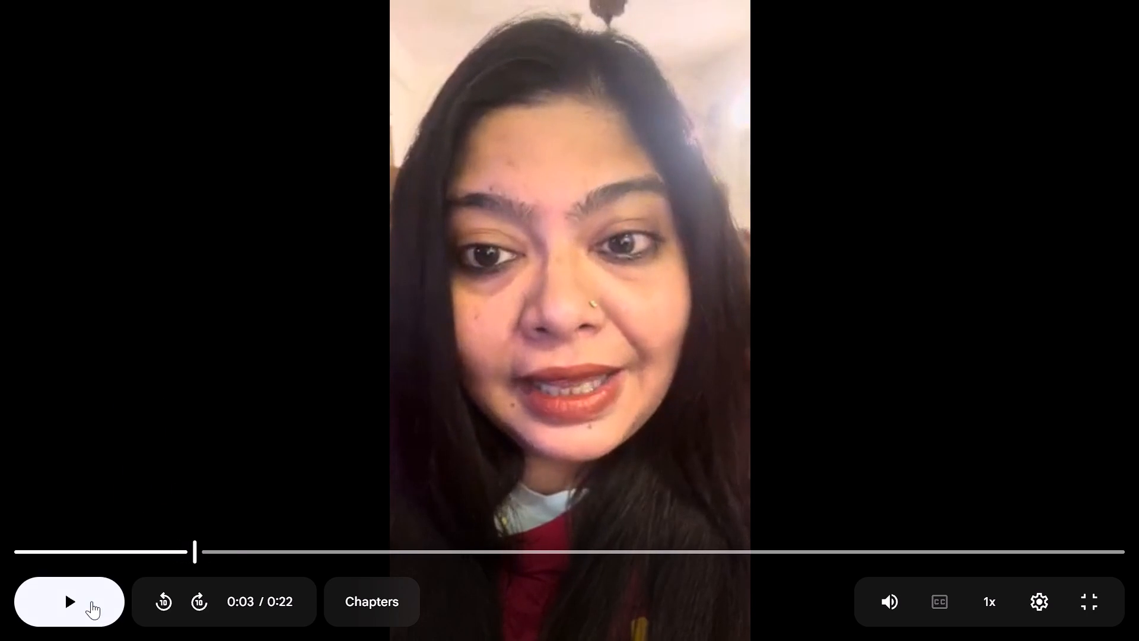
click(170, 547)
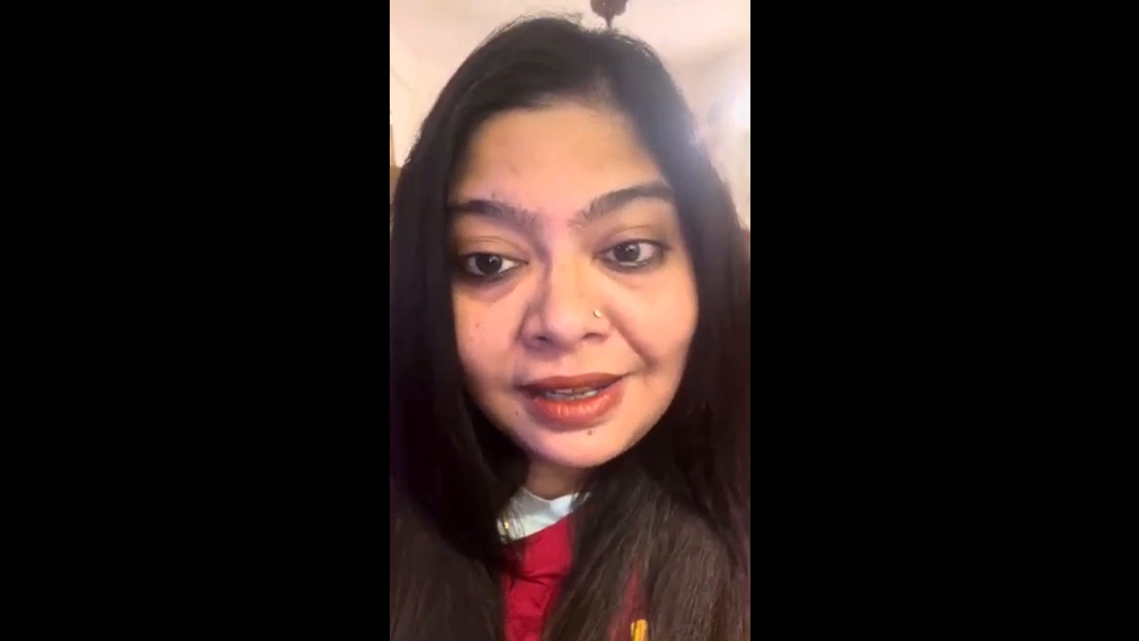
click(78, 587)
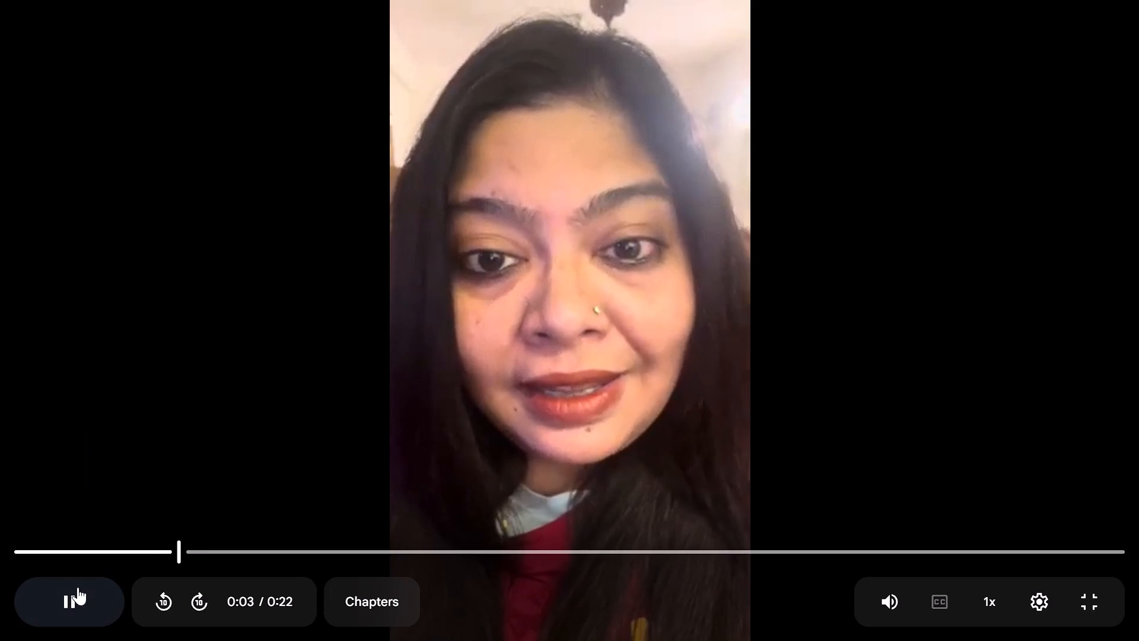
click(78, 587)
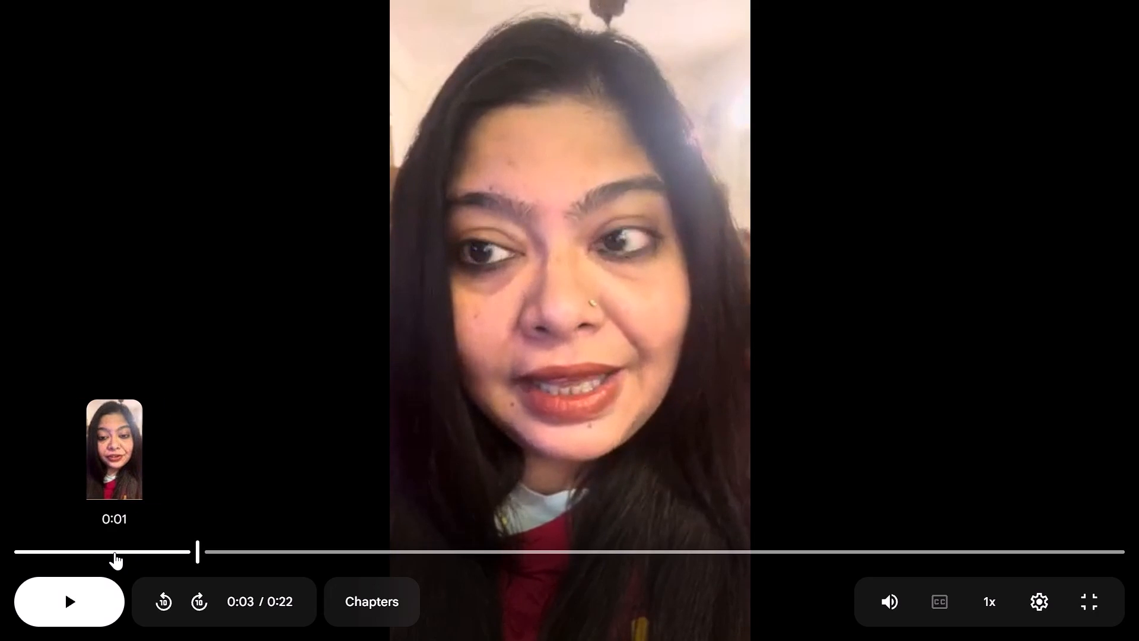
click(114, 553)
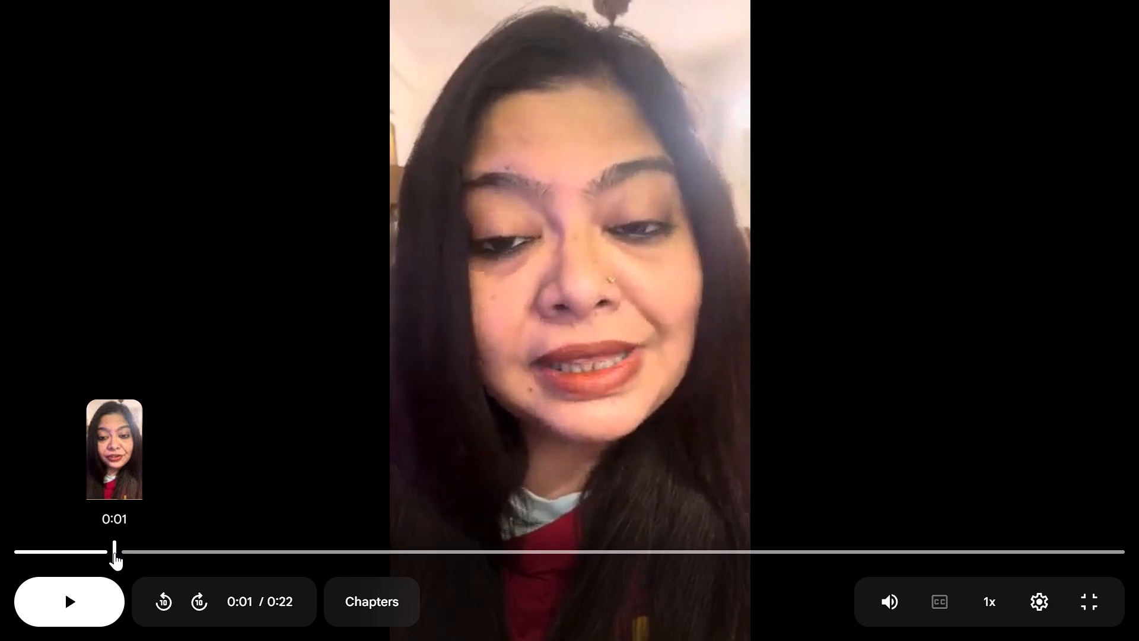
click(52, 614)
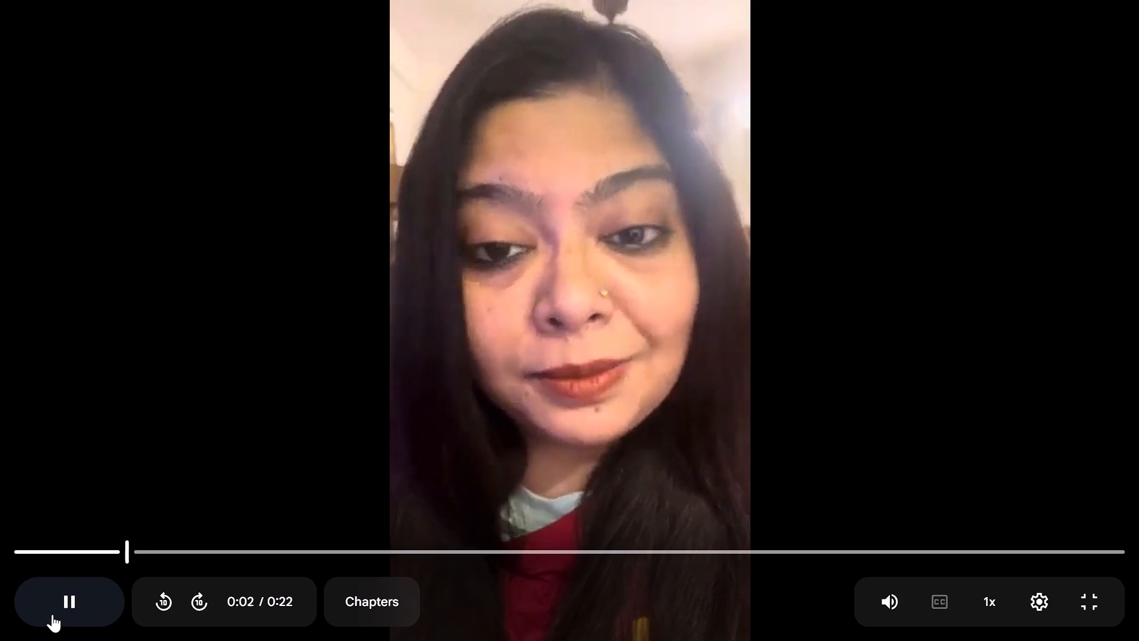
click(52, 614)
double_click(52, 614)
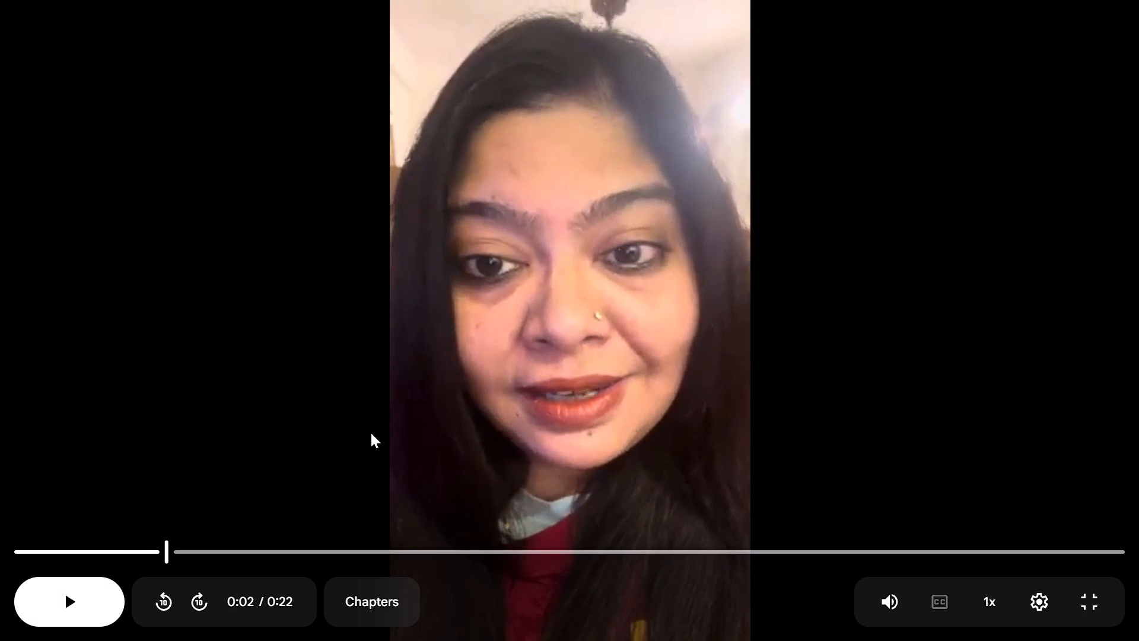
key(ctrl+Print)
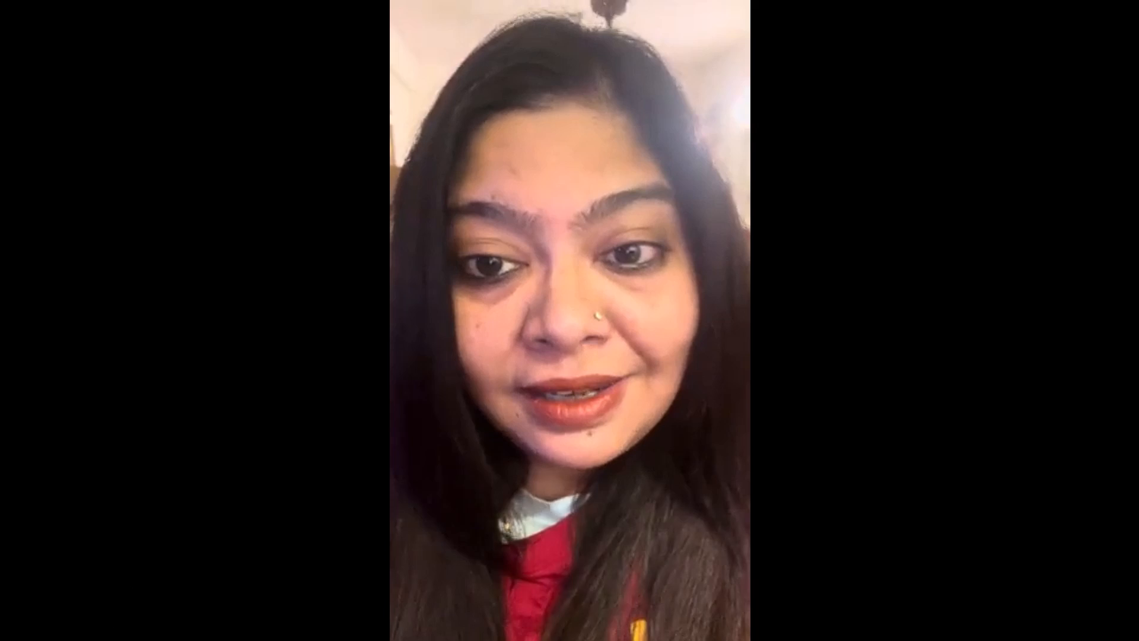
key(ctrl+Print)
key(Escape)
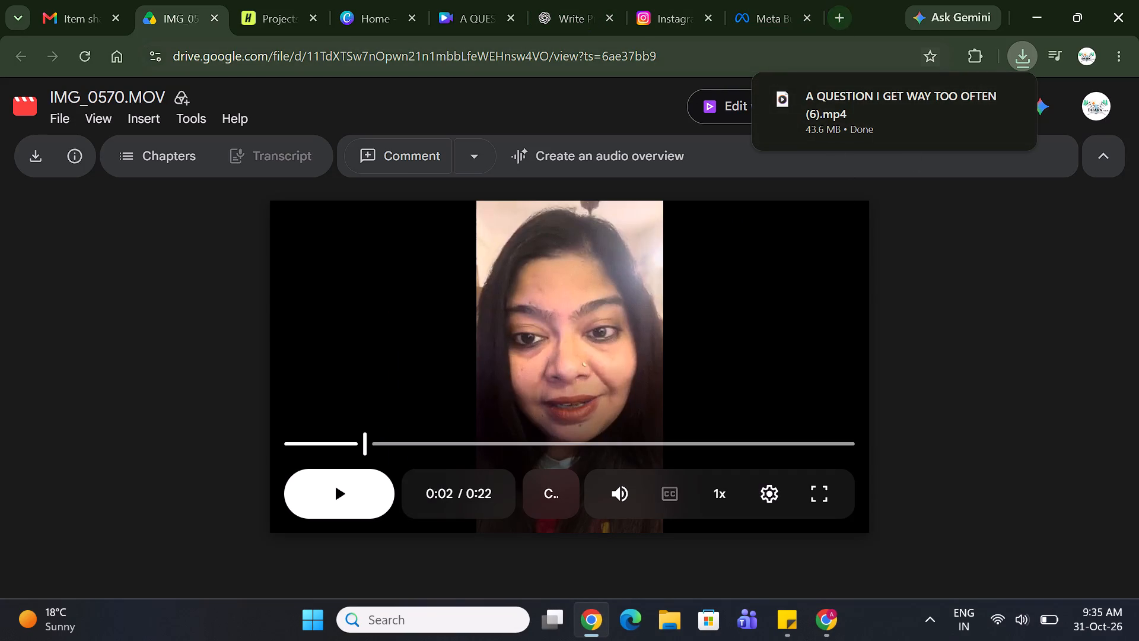
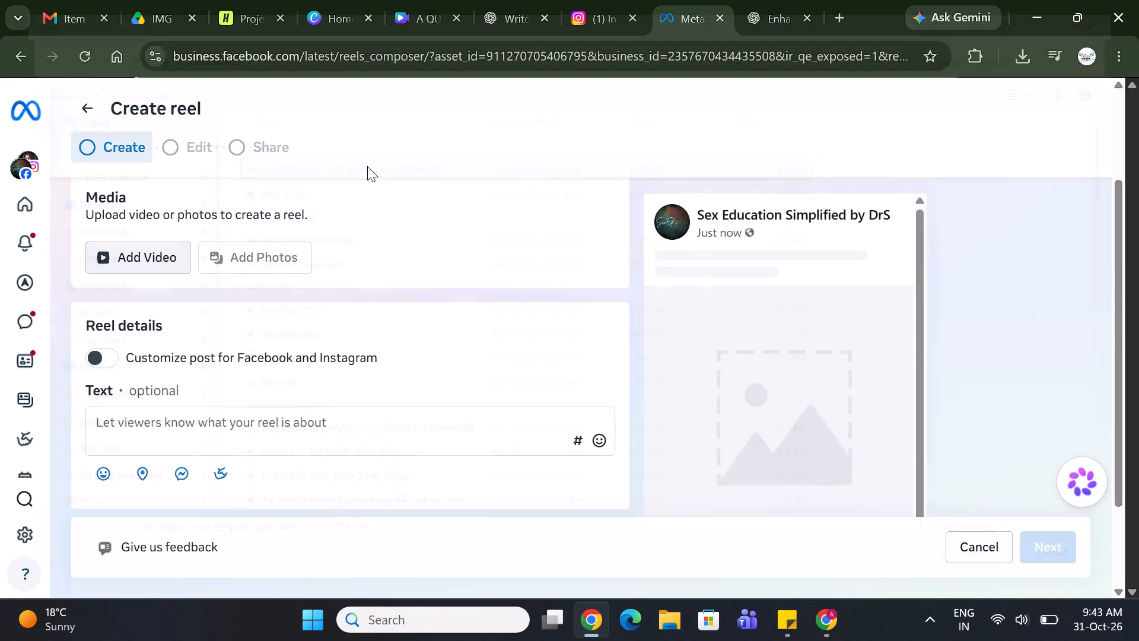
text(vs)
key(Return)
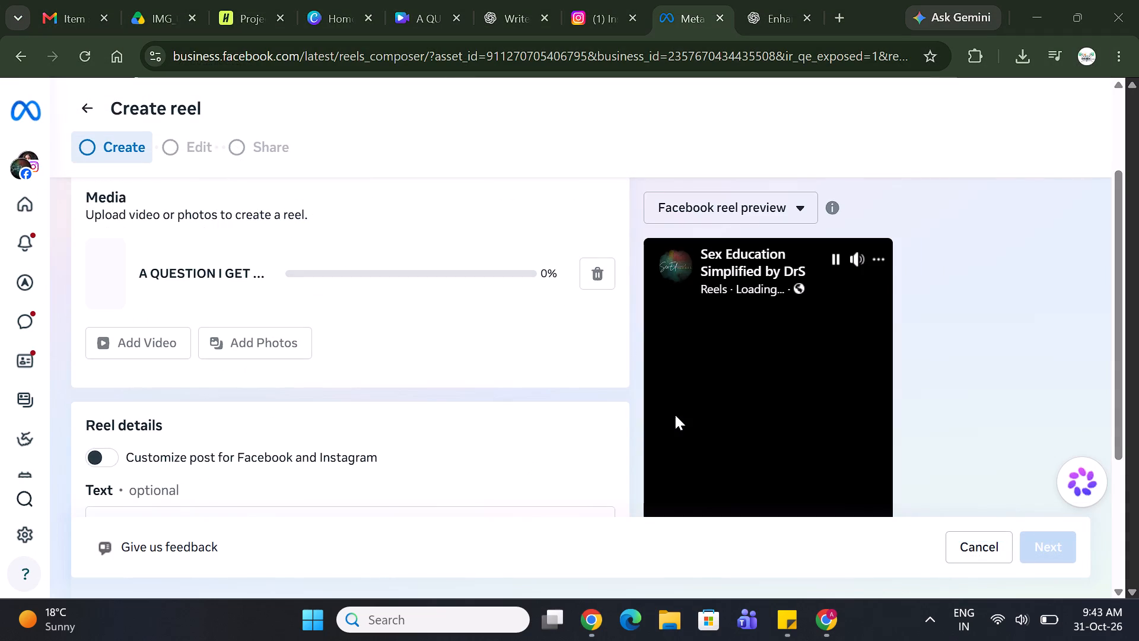
Switch to the ChatGPT conversation "Enhance Image Lighting" while the reel video uploads.
click(764, 0)
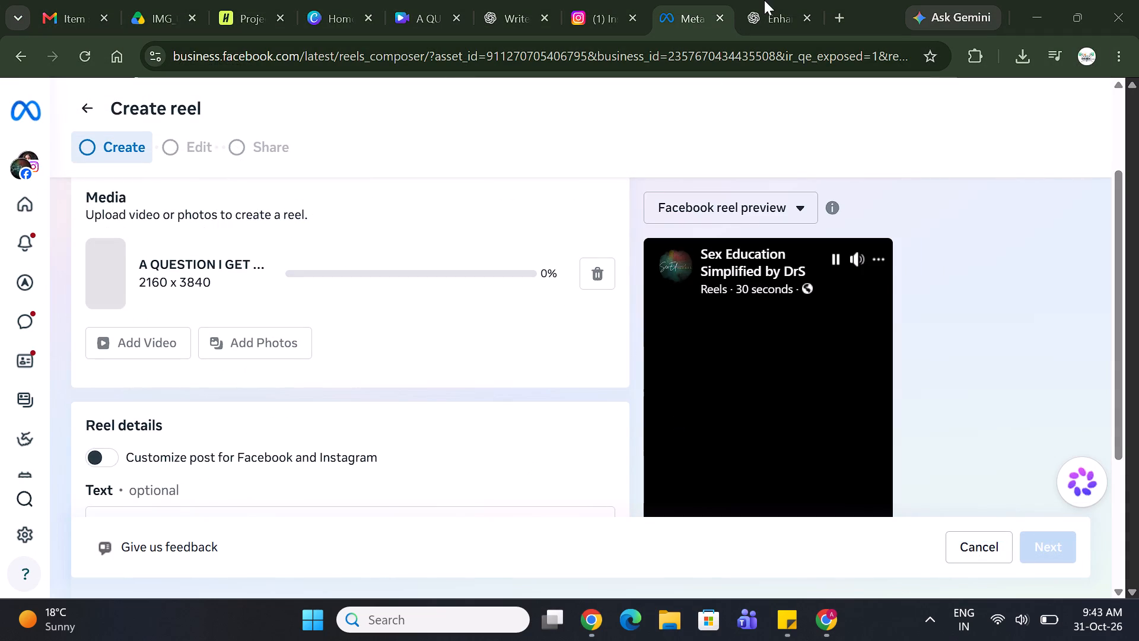
click(764, 0)
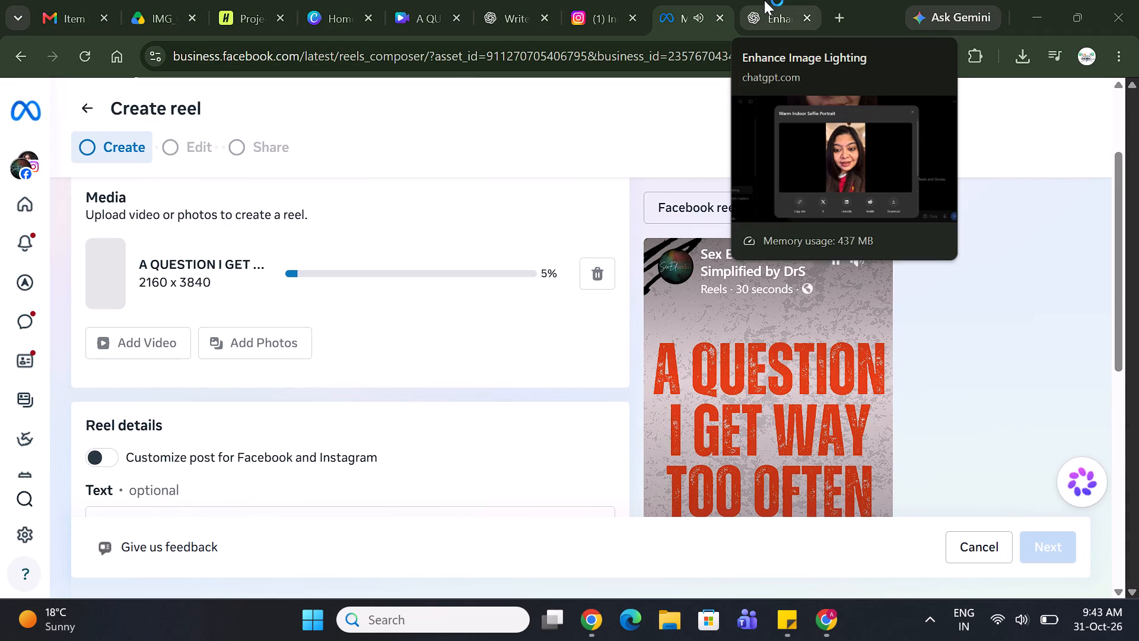
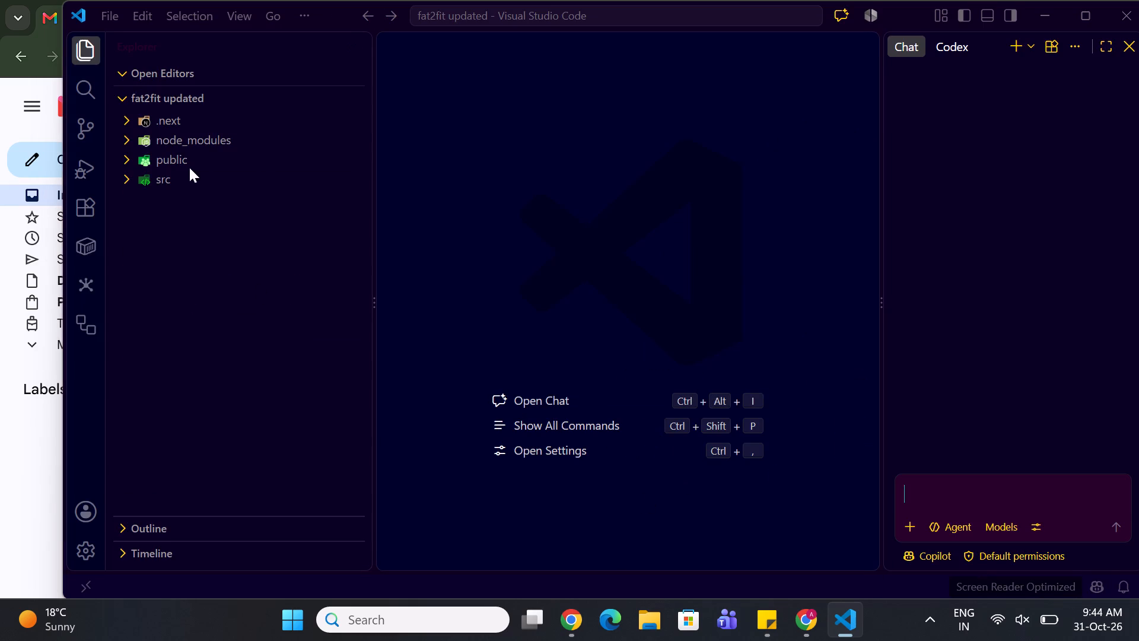
Browse the public, src, app and components folders of the fat2fit updated project and open Footer.tsx from components.
click(221, 155)
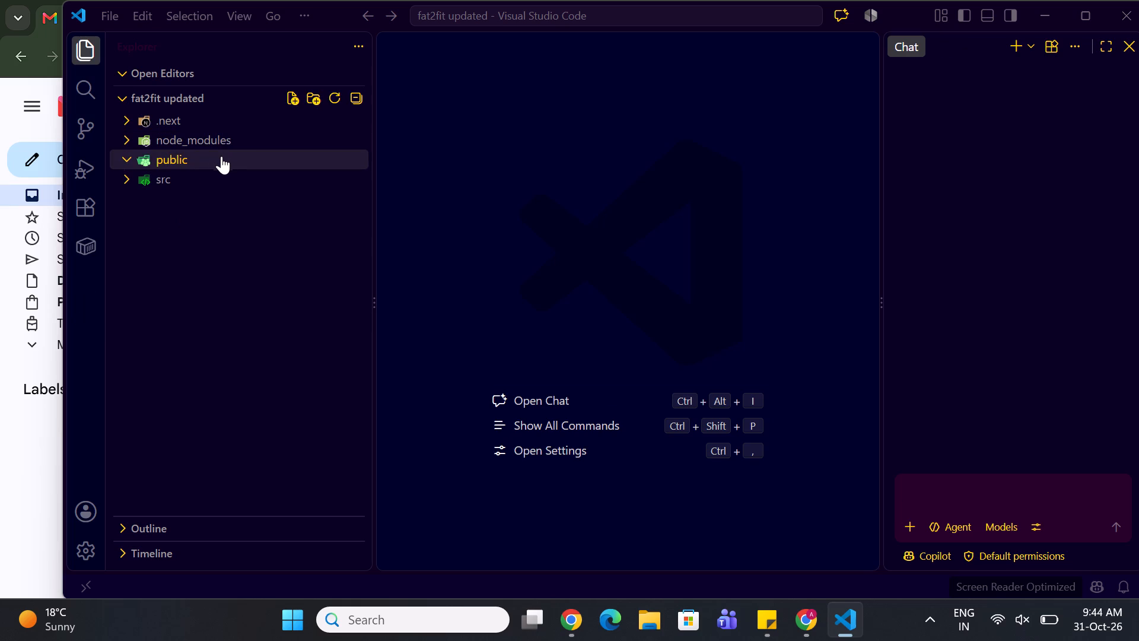
click(255, 215)
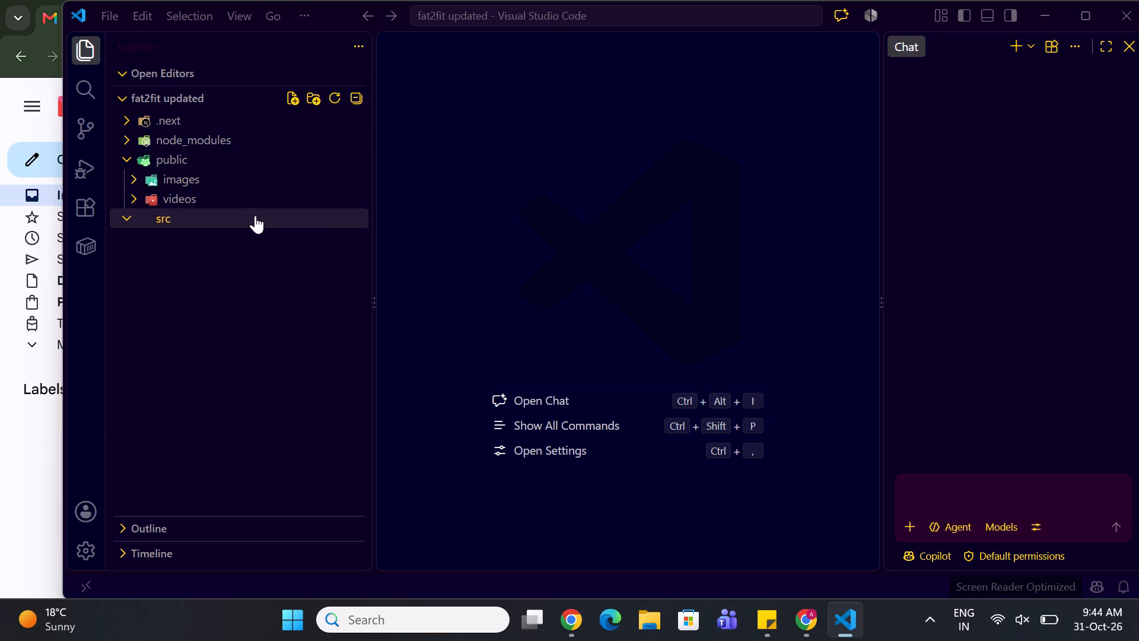
click(316, 243)
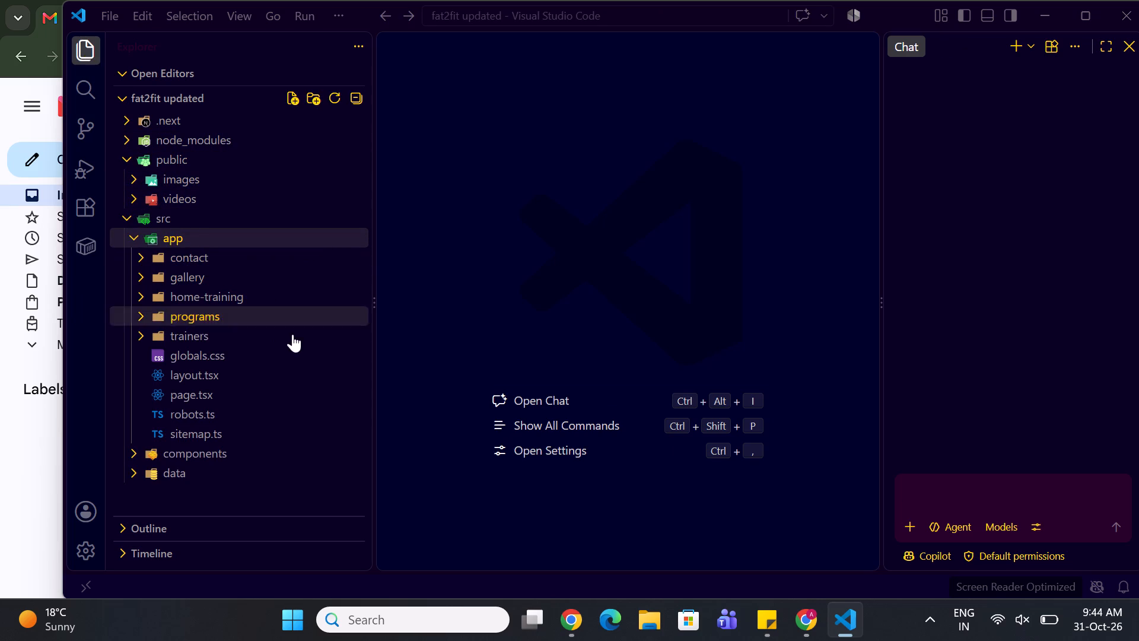
scroll(285, 372, down, 1)
click(258, 448)
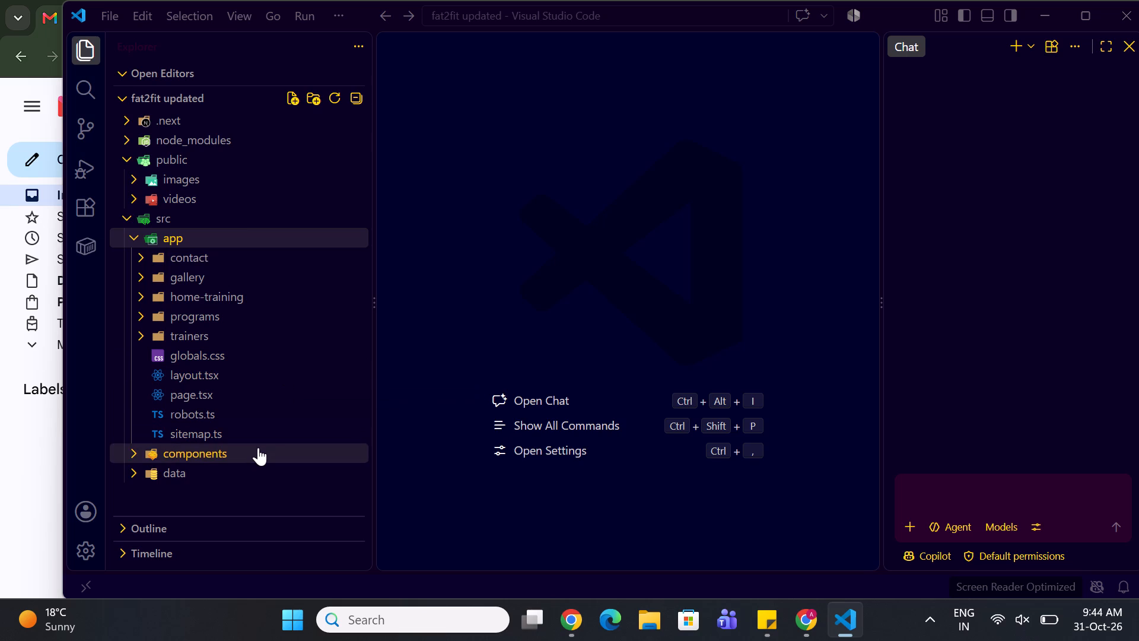
scroll(275, 476, down, 1)
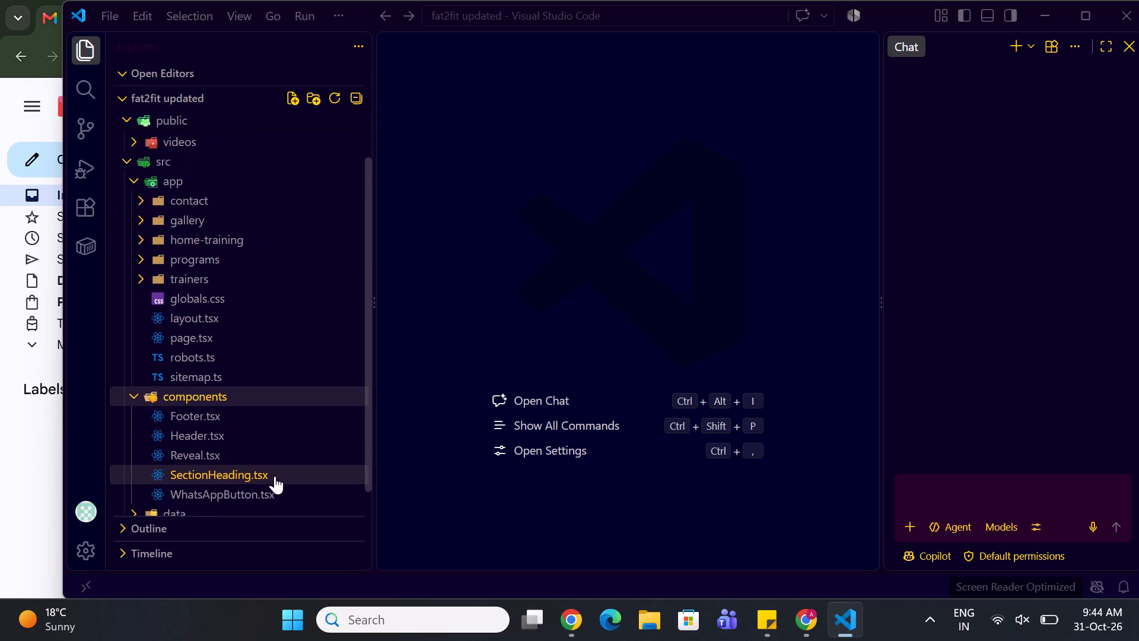
scroll(275, 476, down, 3)
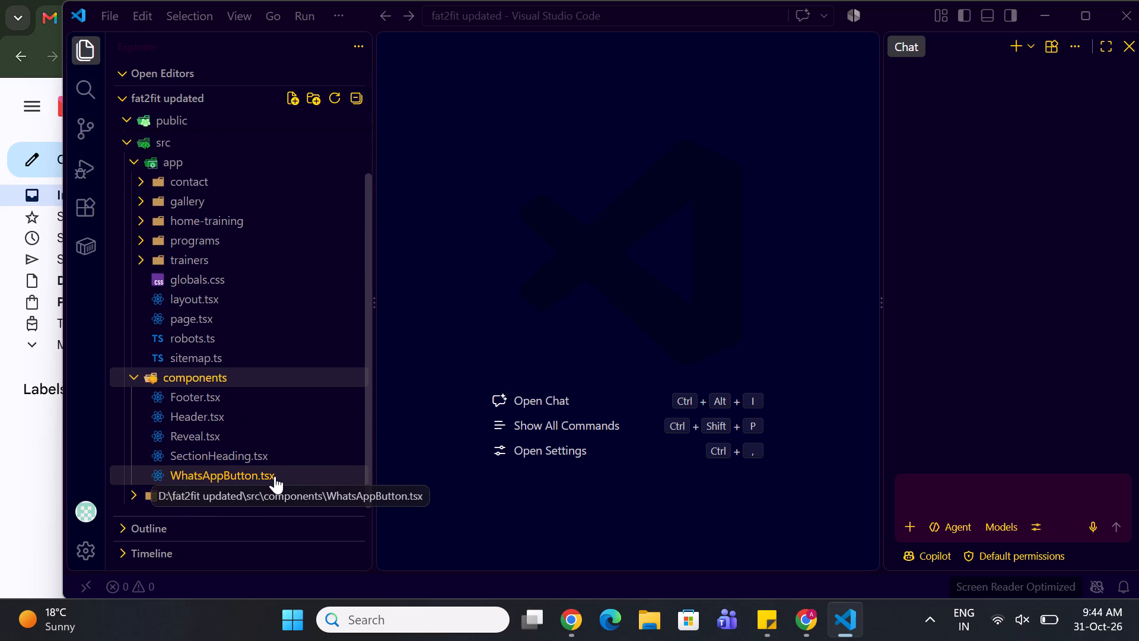
click(228, 419)
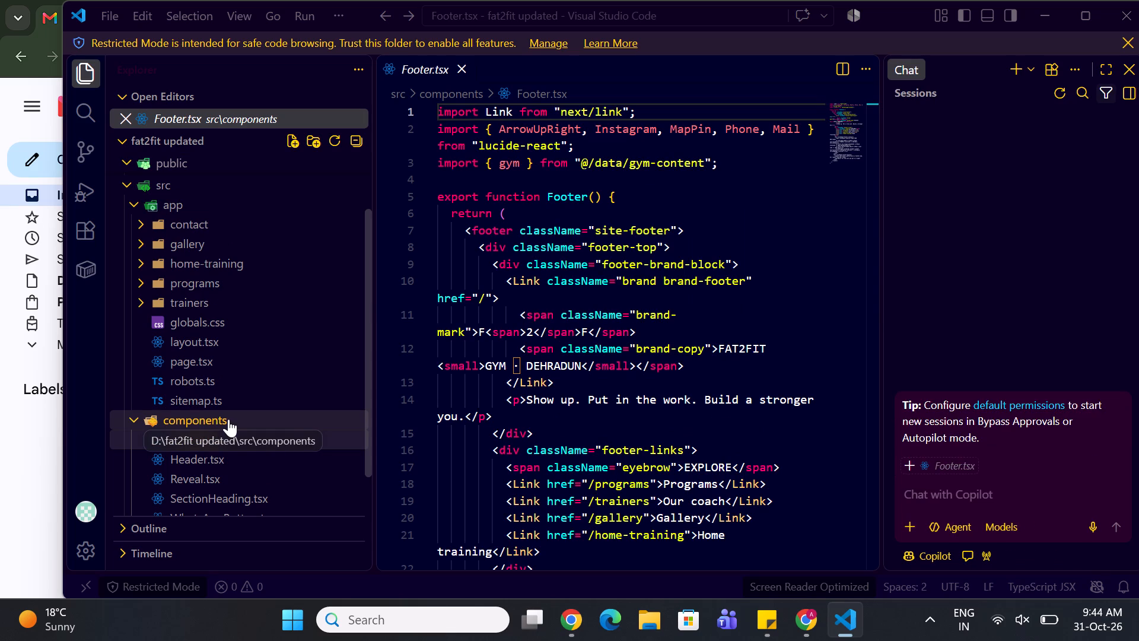
scroll(576, 407, up, 3)
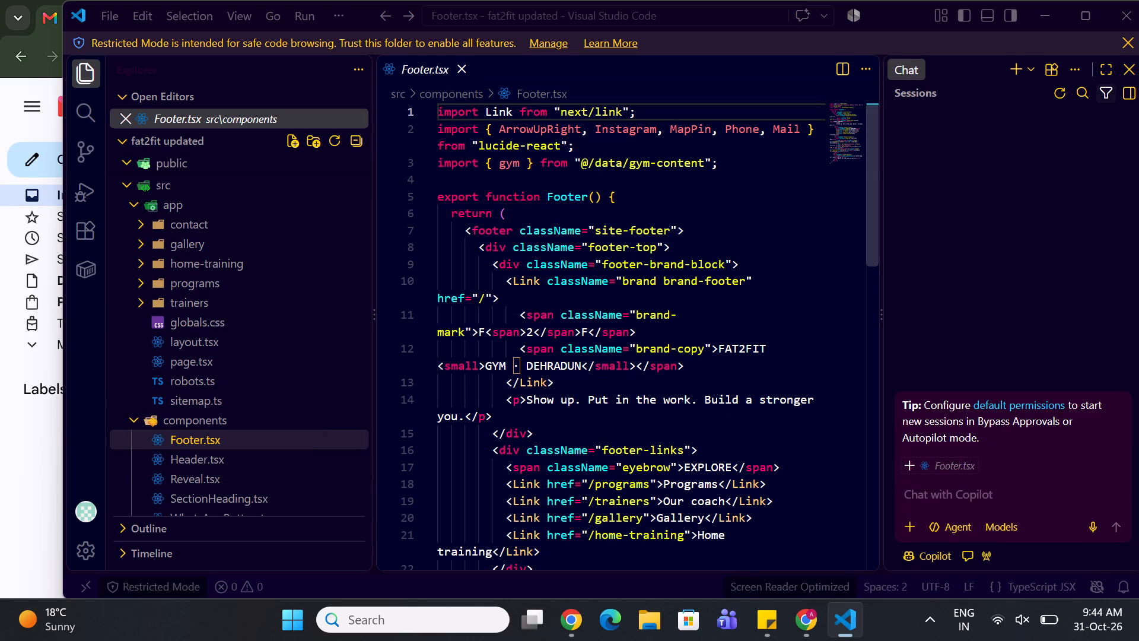
Read through the Footer component's code in Footer.tsx, from the imports to the footer-bottom section.
scroll(576, 407, up, 3)
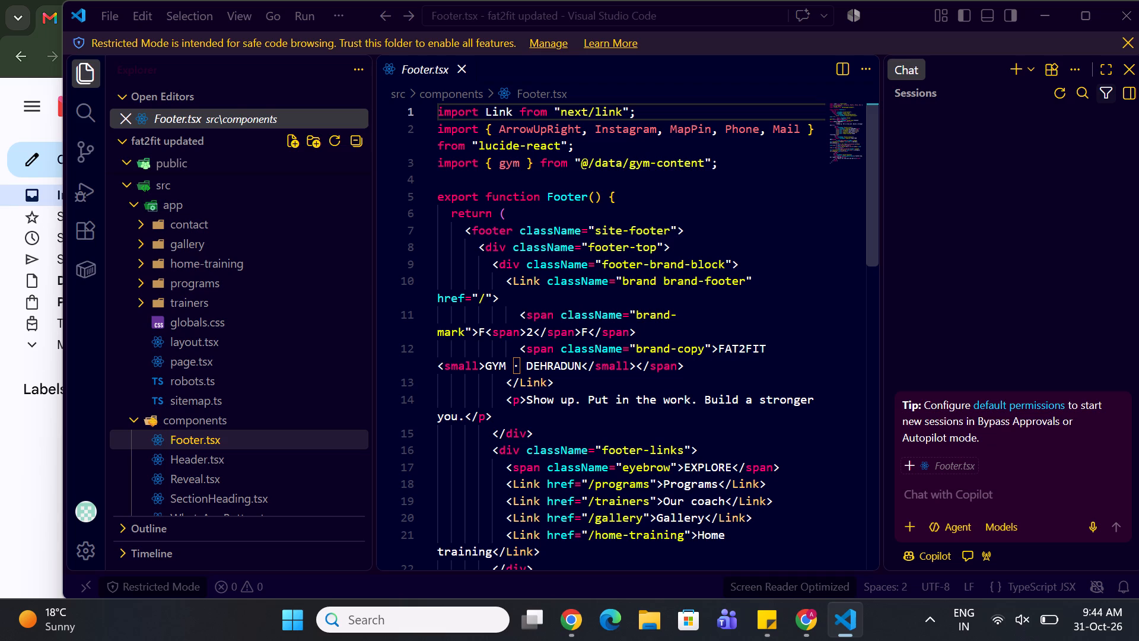
scroll(576, 407, up, 2)
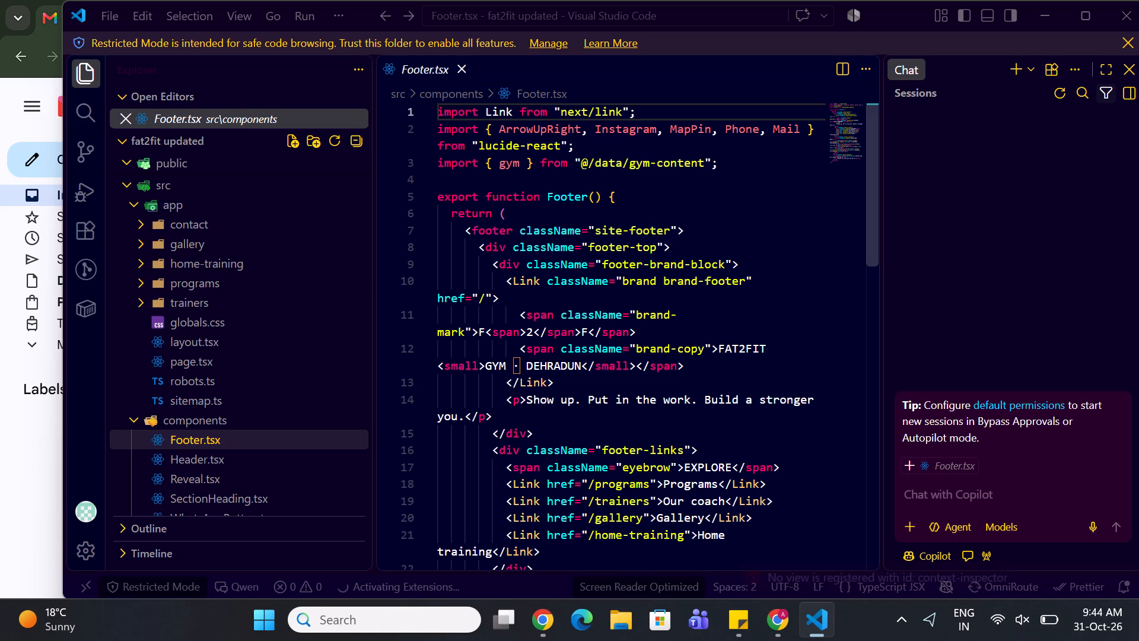
scroll(576, 407, up, 1)
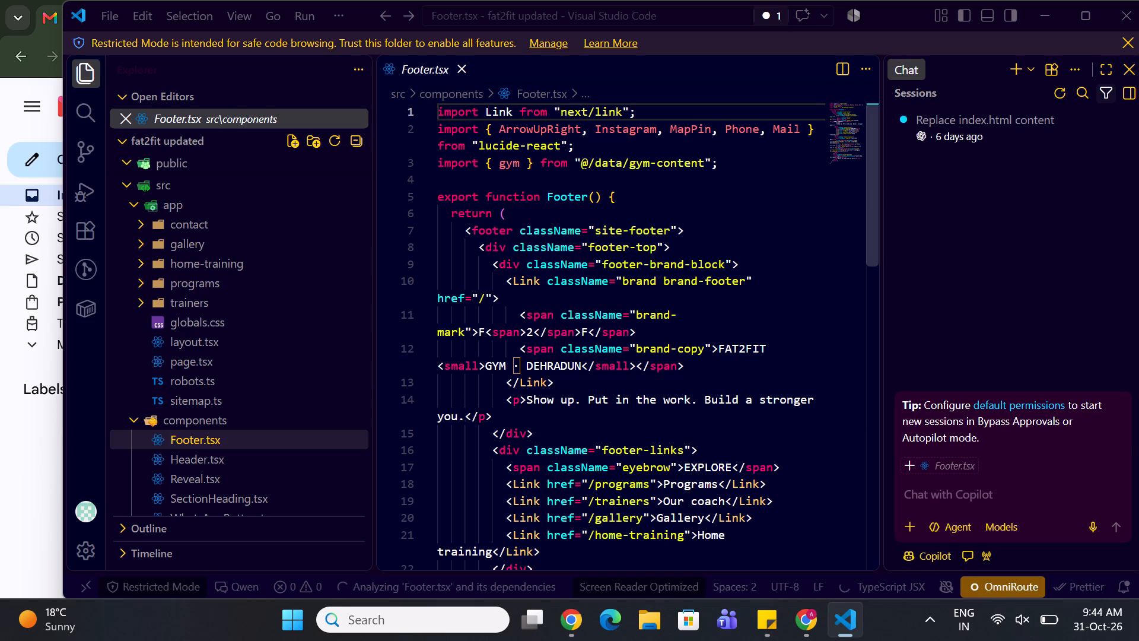
scroll(570, 347, down, 2)
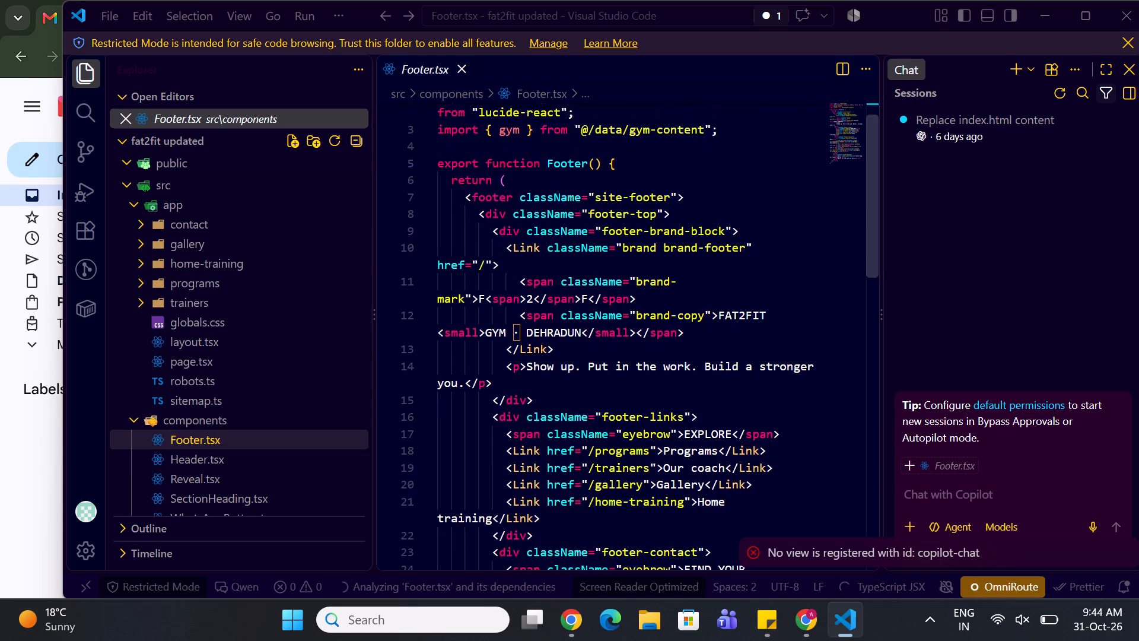
scroll(570, 347, down, 3)
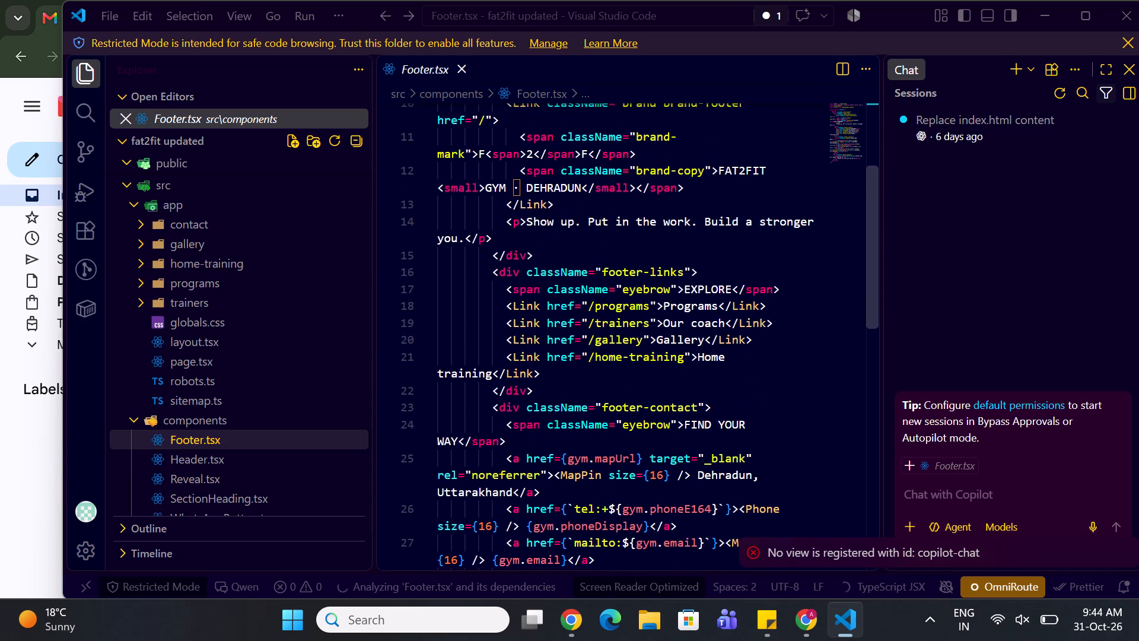
scroll(570, 347, down, 4)
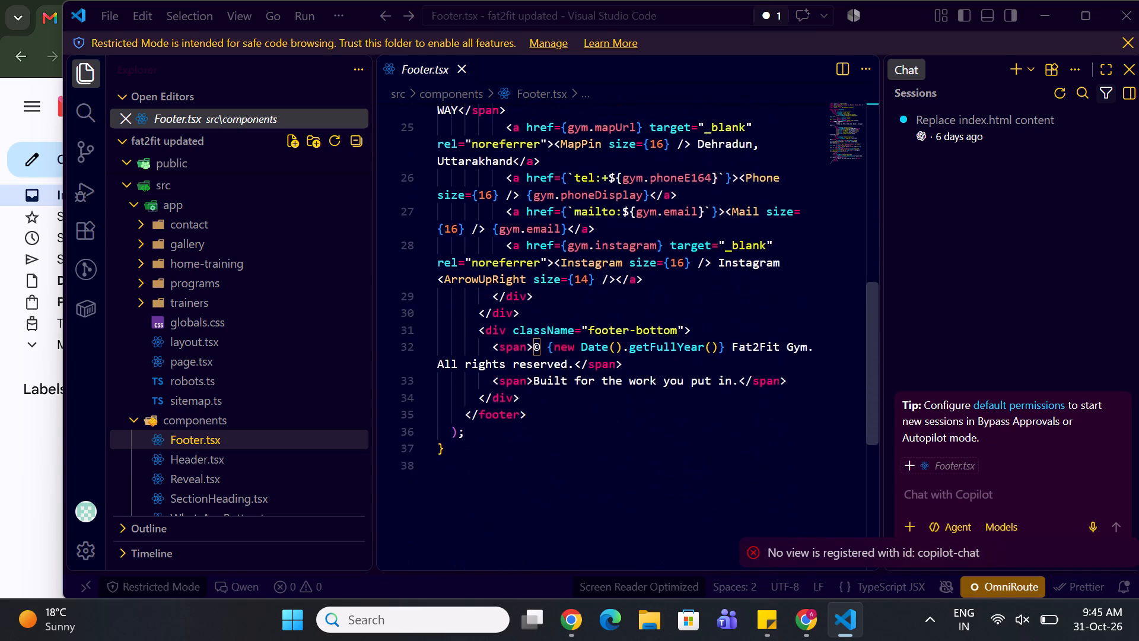
scroll(570, 347, up, 4)
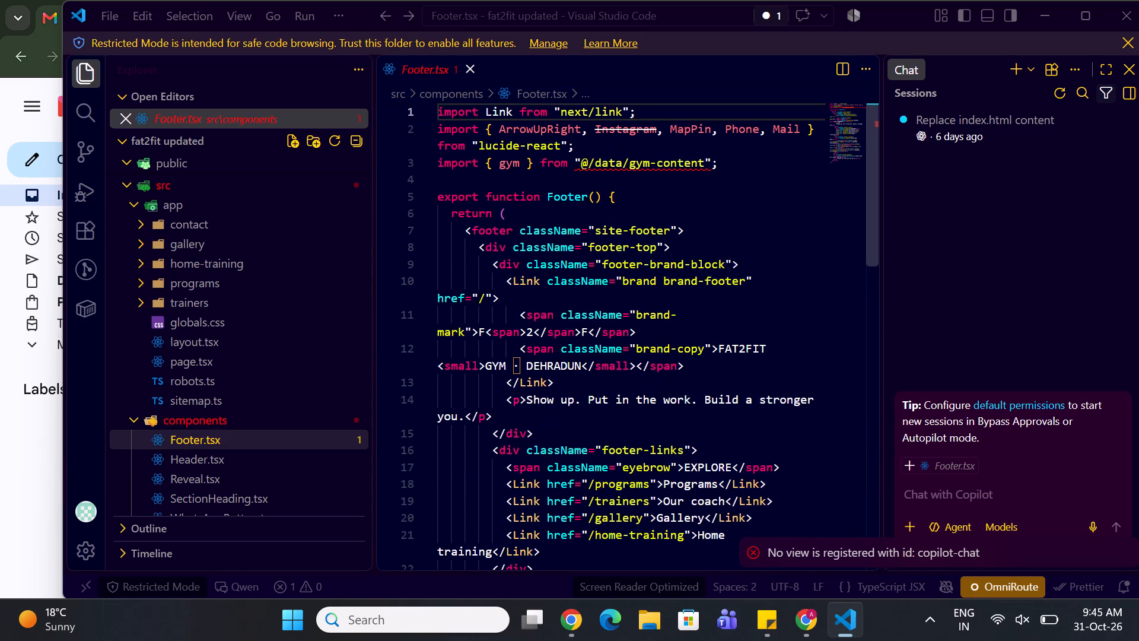
scroll(570, 347, up, 1)
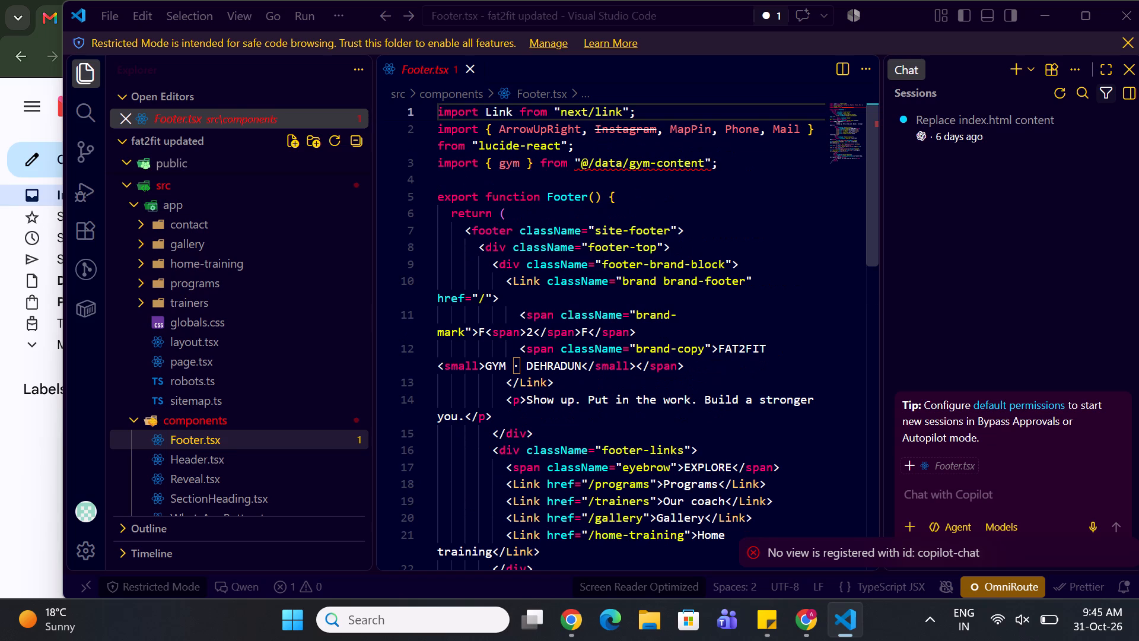
scroll(570, 347, up, 1)
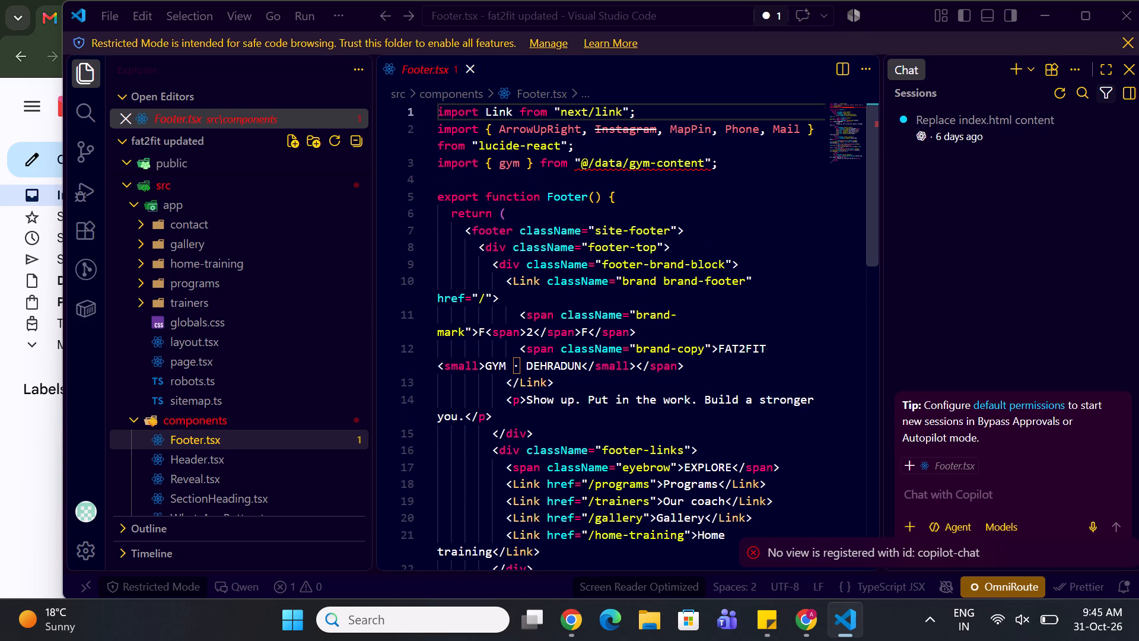
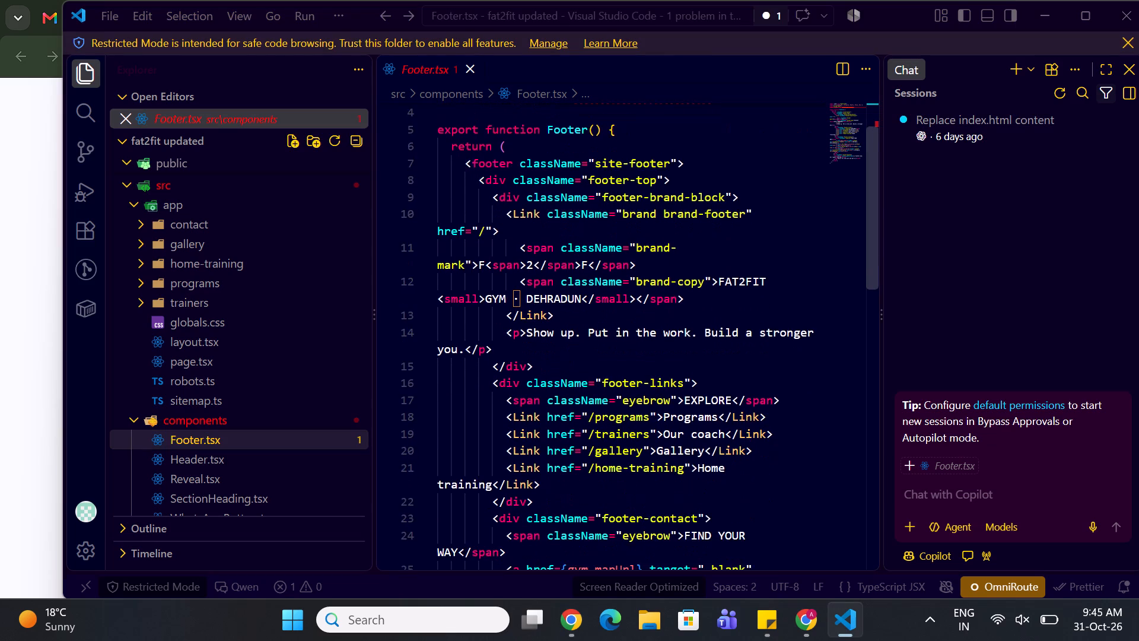
Read through the Footer component's code in Footer.tsx, from the brand block to the copyright line.
scroll(546, 250, down, 4)
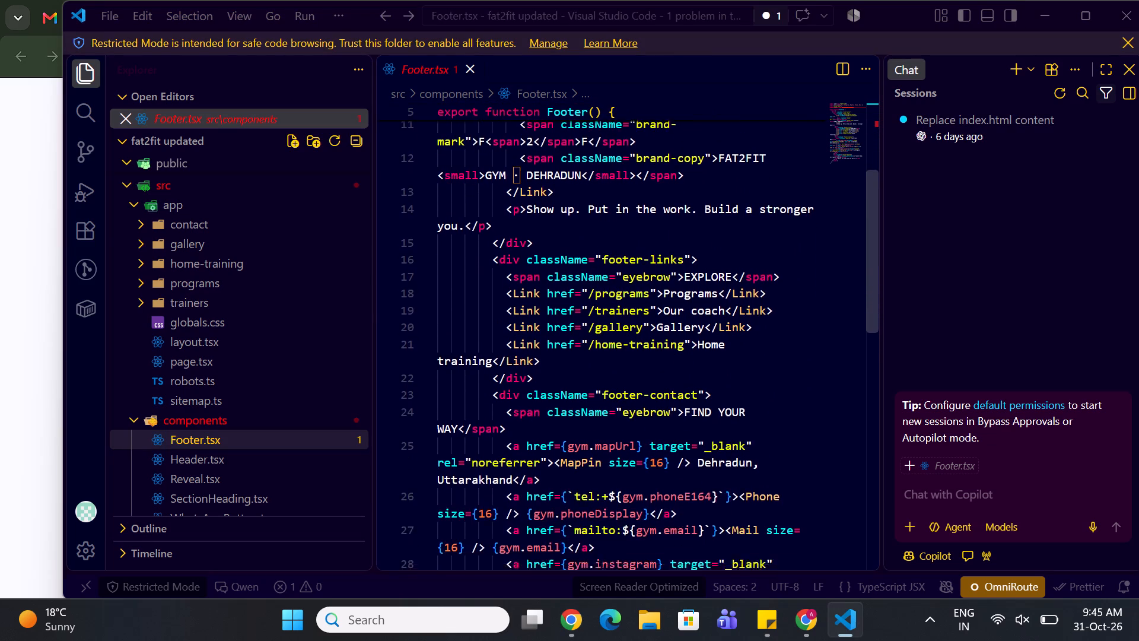
scroll(546, 250, down, 3)
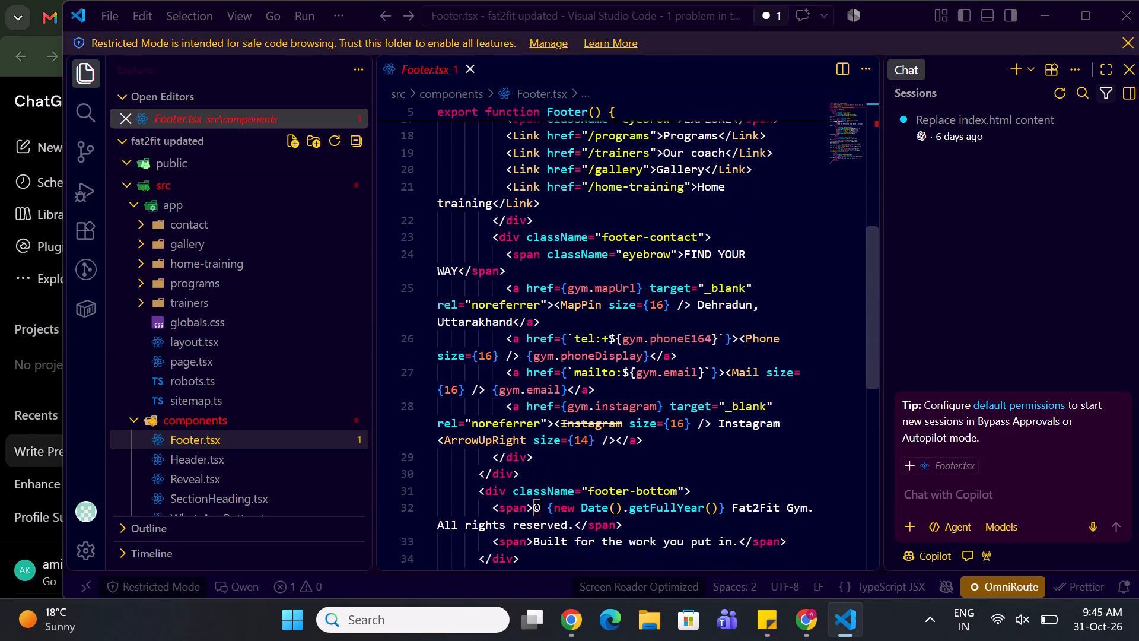
scroll(546, 250, down, 1)
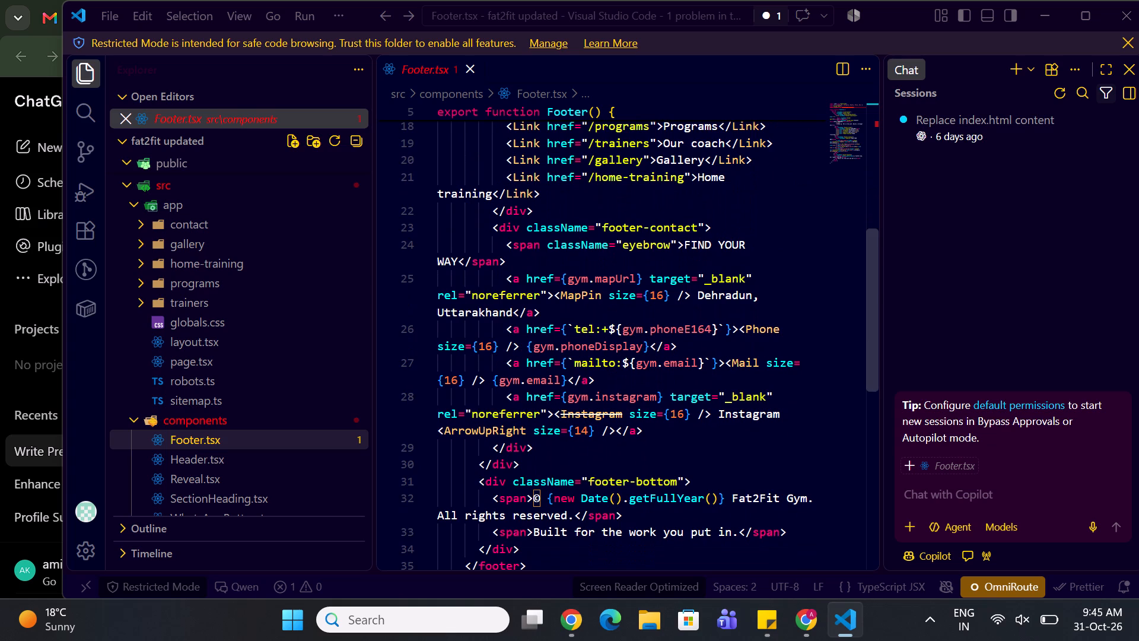
scroll(546, 250, down, 1)
scroll(546, 250, up, 1)
key(alt+Tab)
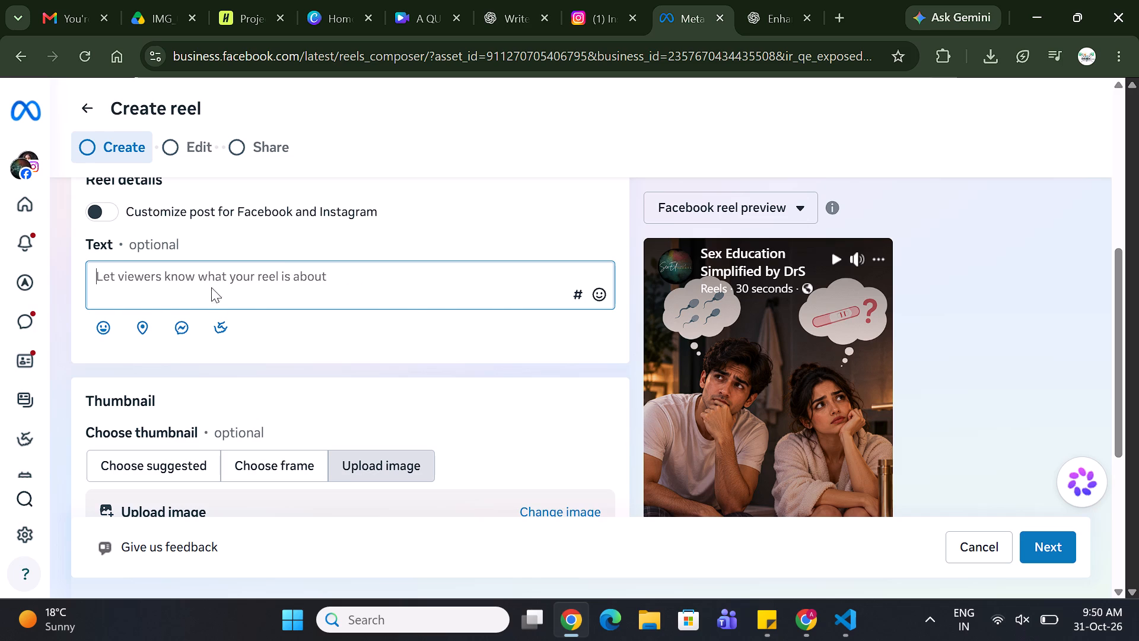
scroll(149, 335, up, 2)
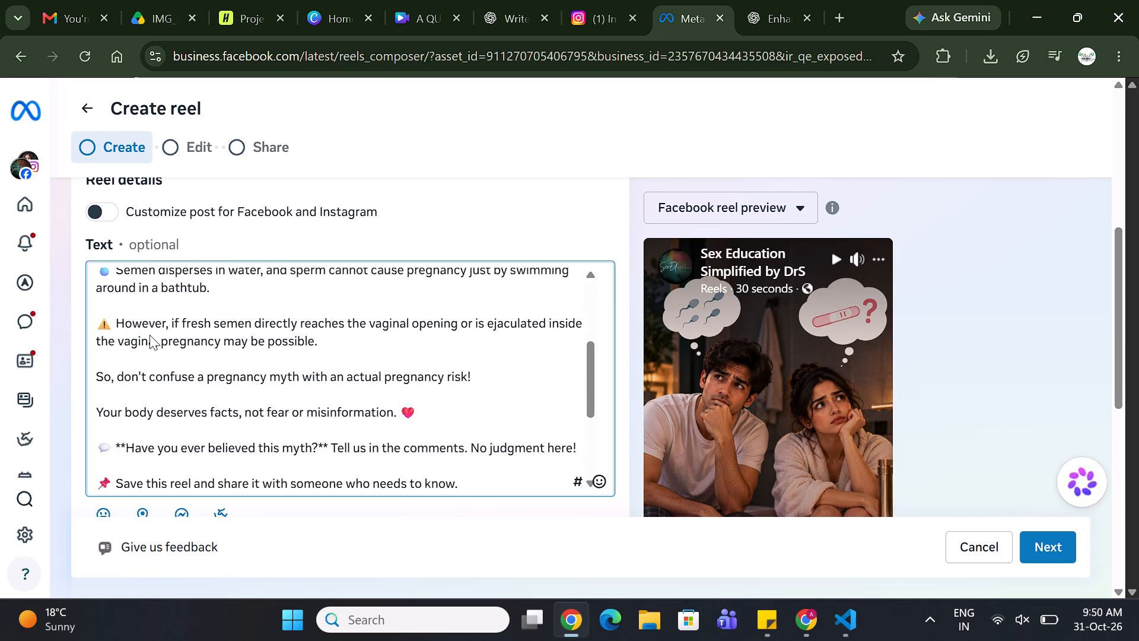
scroll(149, 335, up, 3)
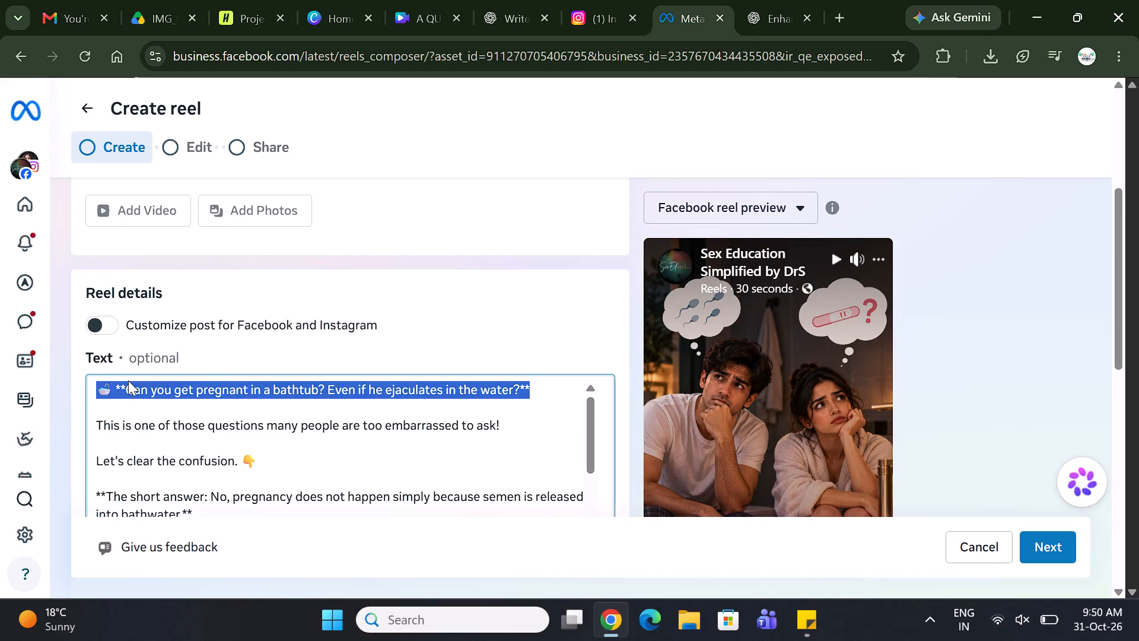
click(128, 380)
key(BackSpace)
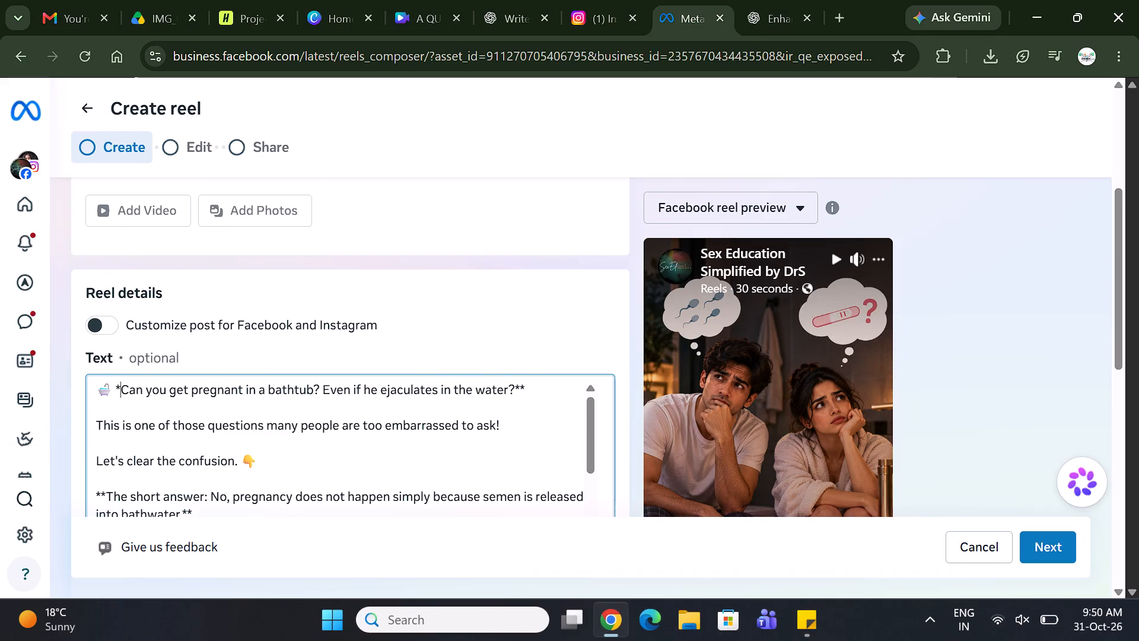
key(BackSpace)
key(BackSpace)
key(BackSpace)
key(BackSpace)
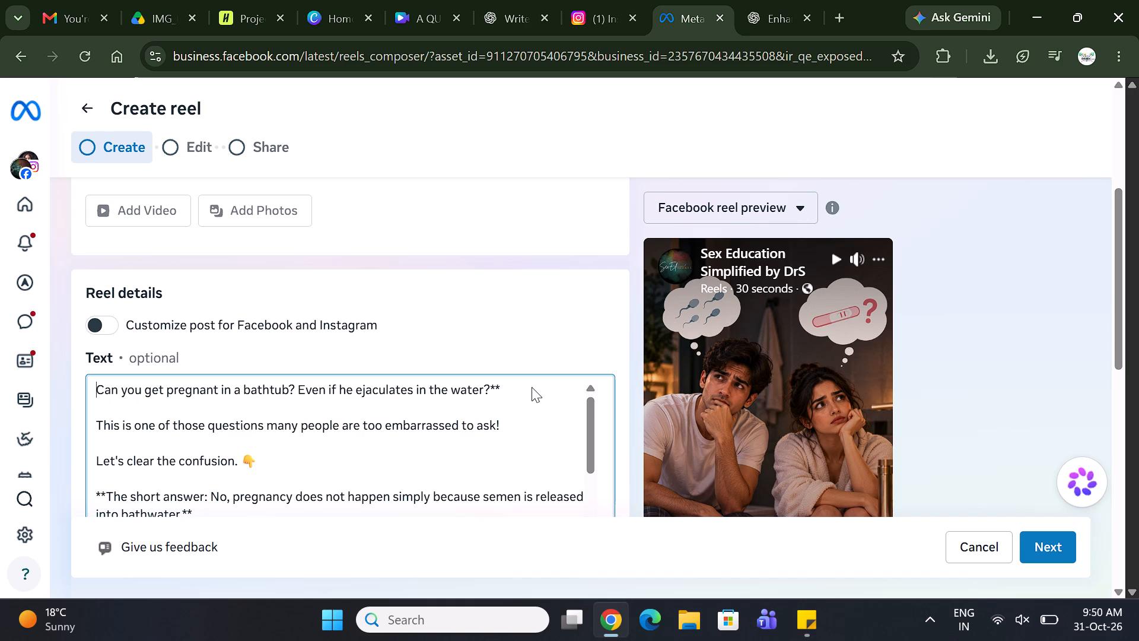
click(532, 387)
key(BackSpace)
key(BackSpace)
scroll(498, 485, down, 1)
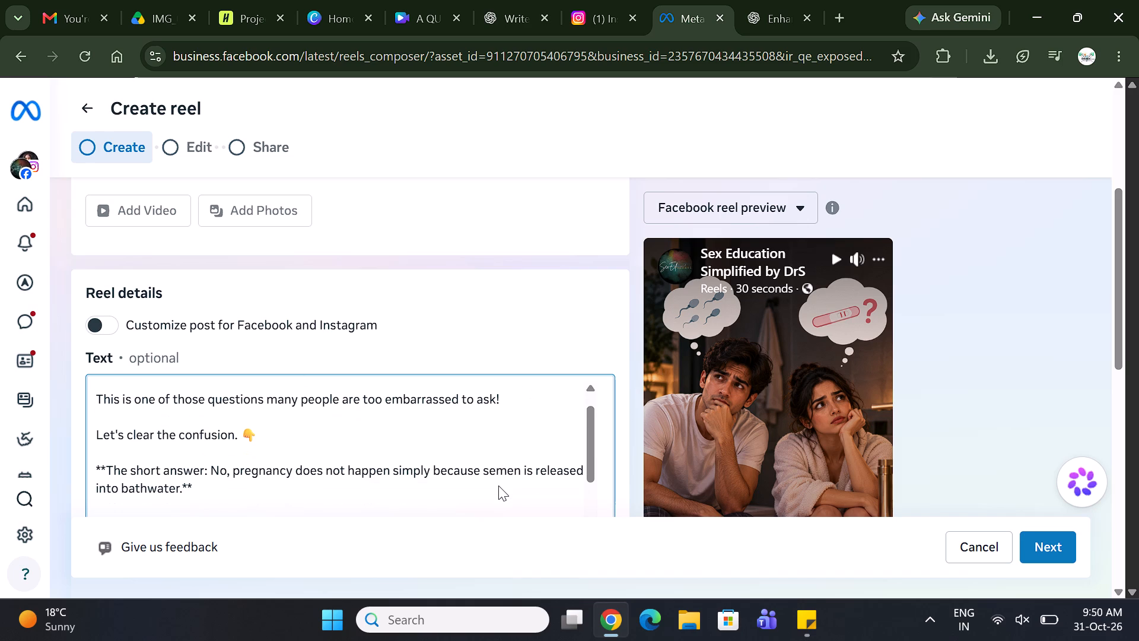
click(233, 488)
key(BackSpace)
key(BackSpace)
Remove the two asterisks before "The short answer" in the reel caption.
click(112, 467)
key(Left)
key(BackSpace)
key(BackSpace)
Remove the asterisks around "Have you ever believed this myth?" in the caption, along with the space before "Tell us".
scroll(93, 481, down, 1)
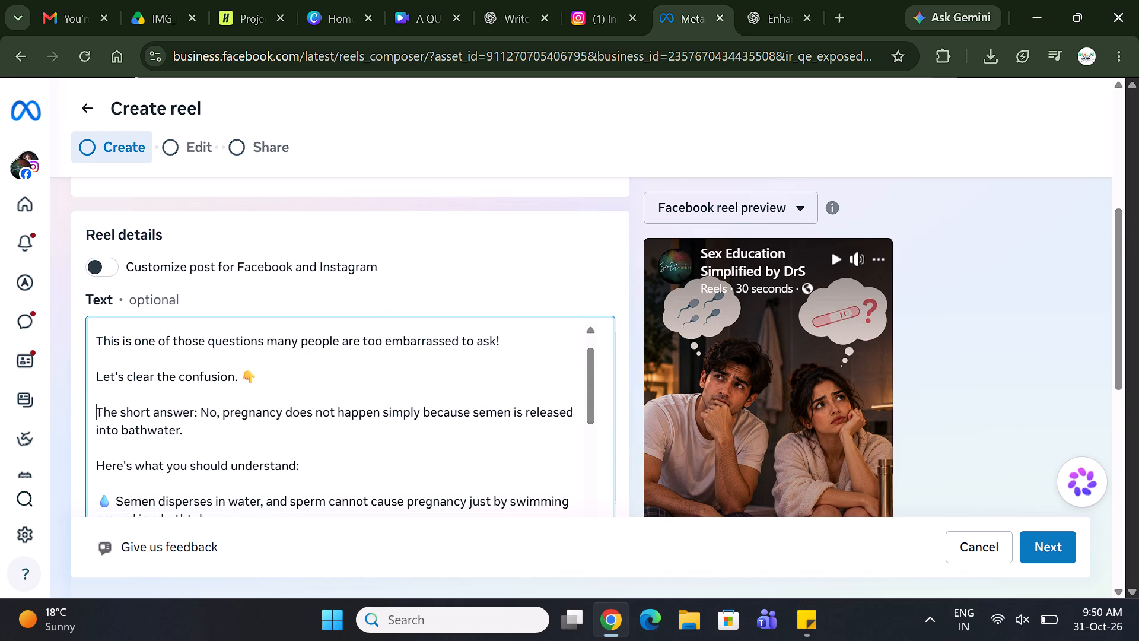
scroll(93, 481, down, 2)
scroll(253, 359, down, 1)
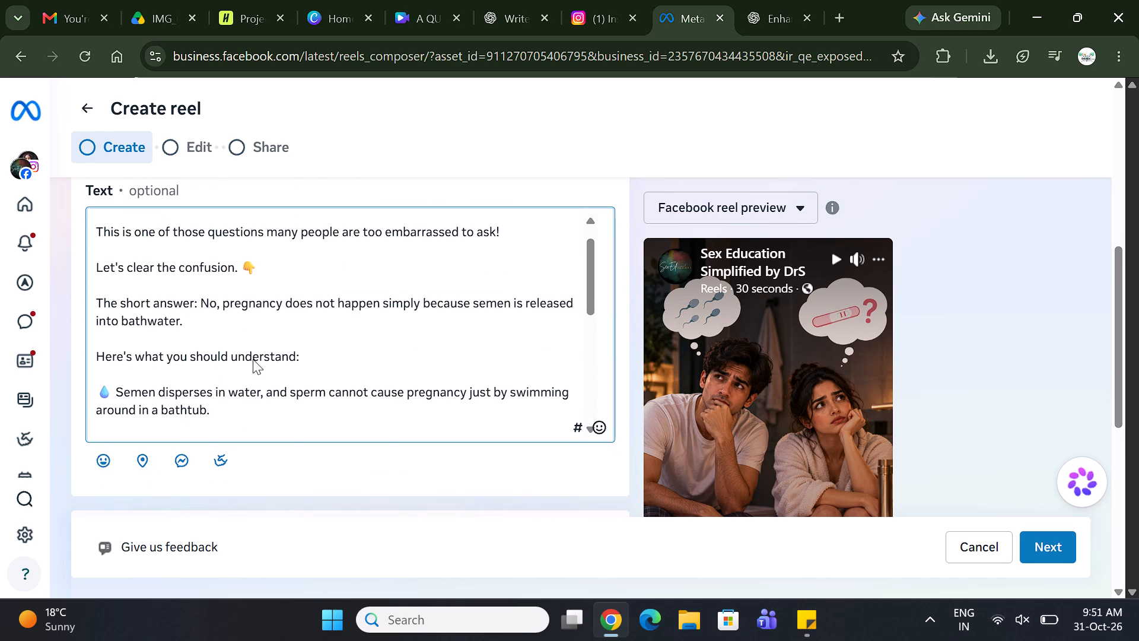
scroll(253, 359, down, 3)
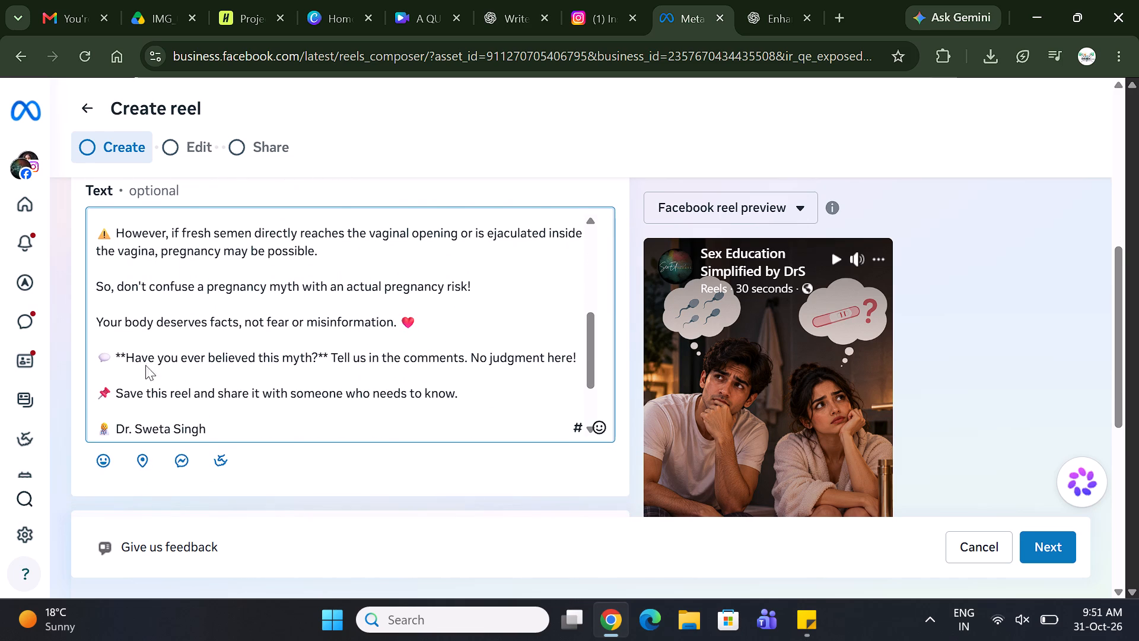
click(127, 354)
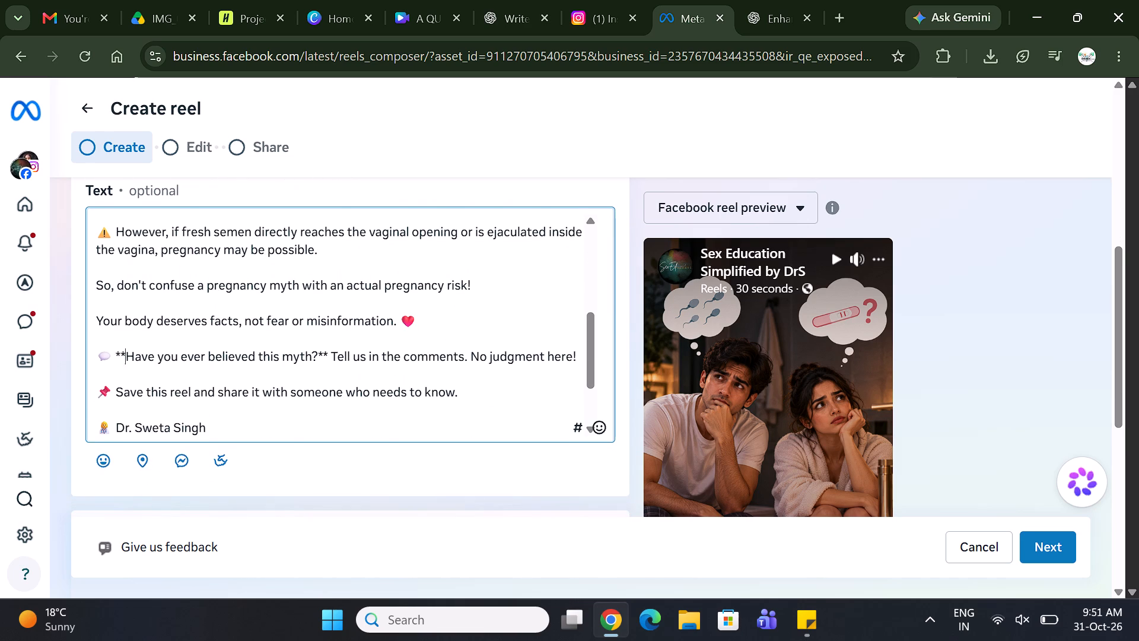
key(BackSpace)
key(BackSpace)
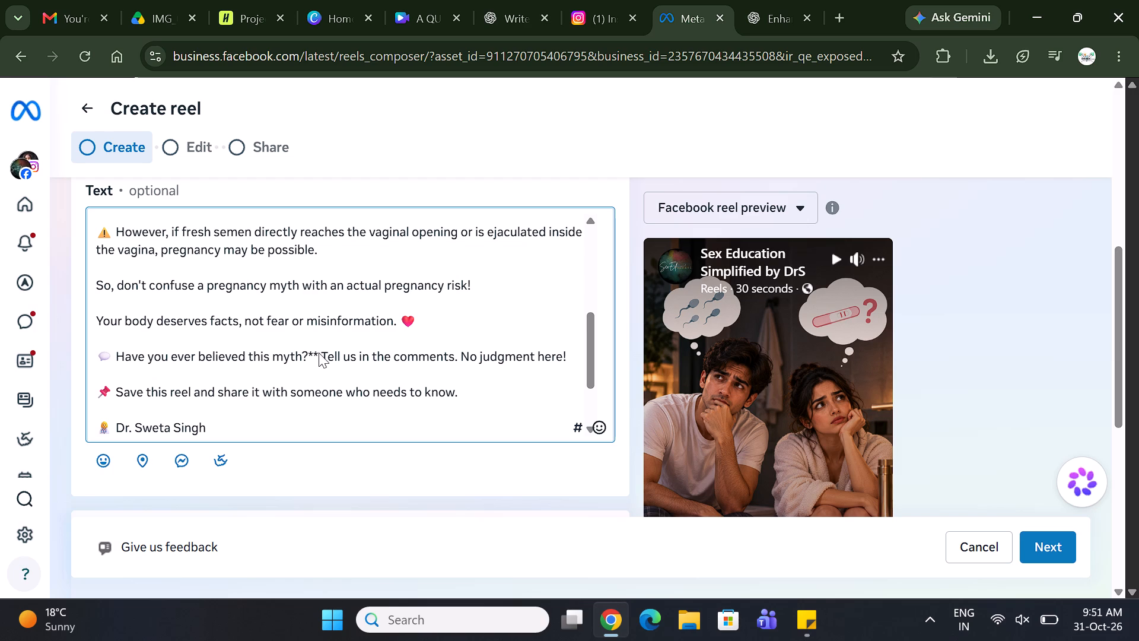
click(320, 353)
key(BackSpace)
key(BackSpace)
key(BackSpace)
Check the rest of the caption down to the hashtags and advance the reel to the Edit stage.
scroll(320, 353, down, 1)
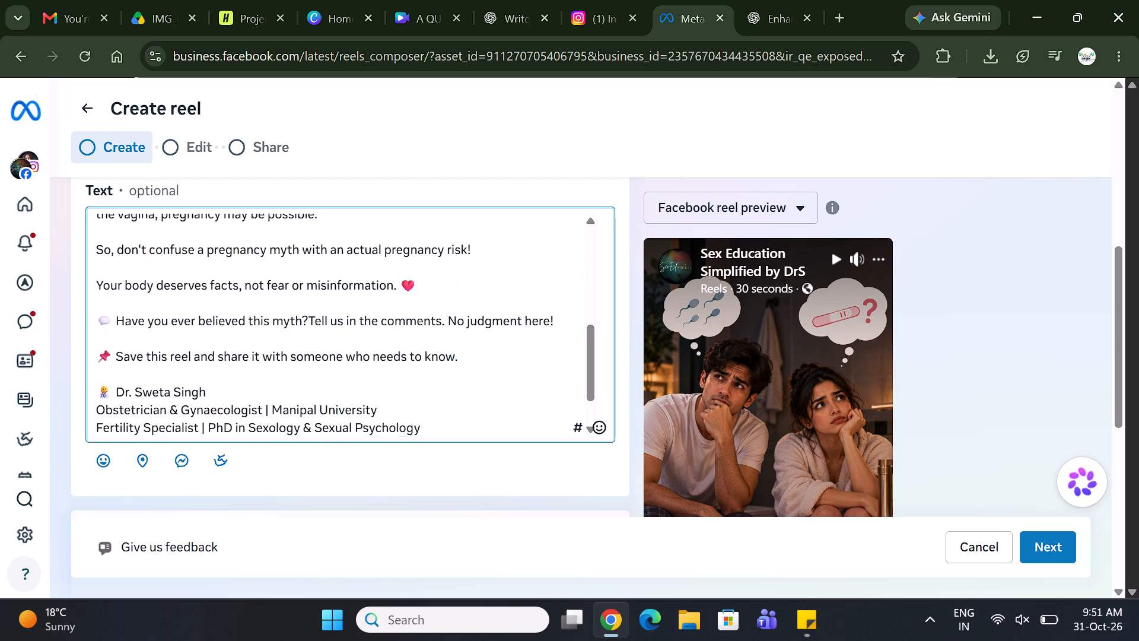
scroll(320, 353, down, 2)
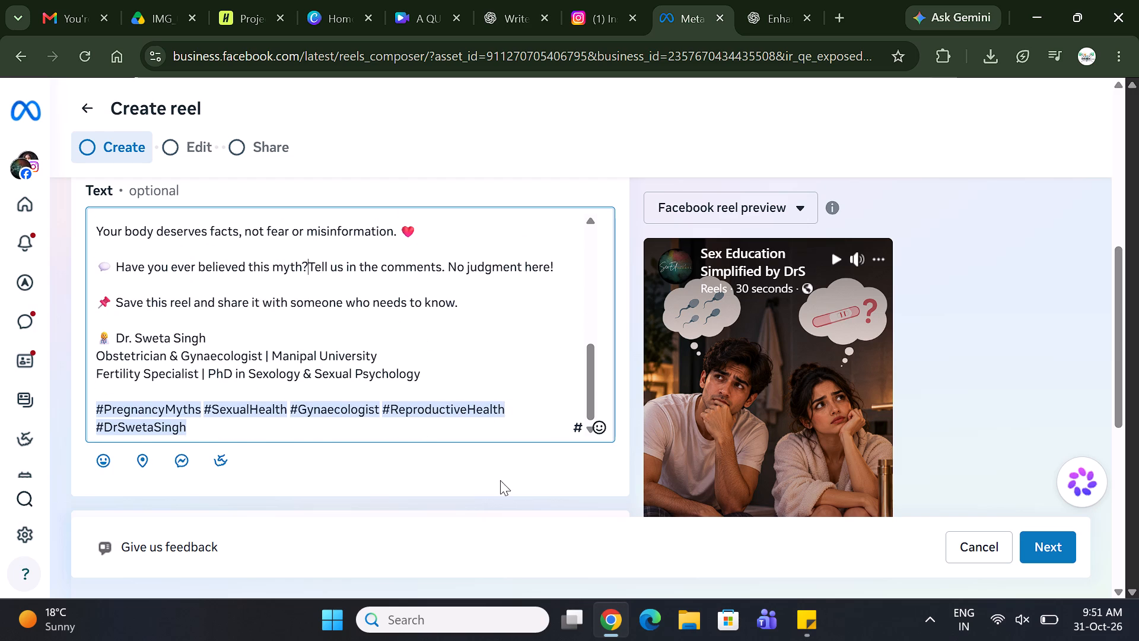
scroll(539, 490, down, 6)
click(1037, 534)
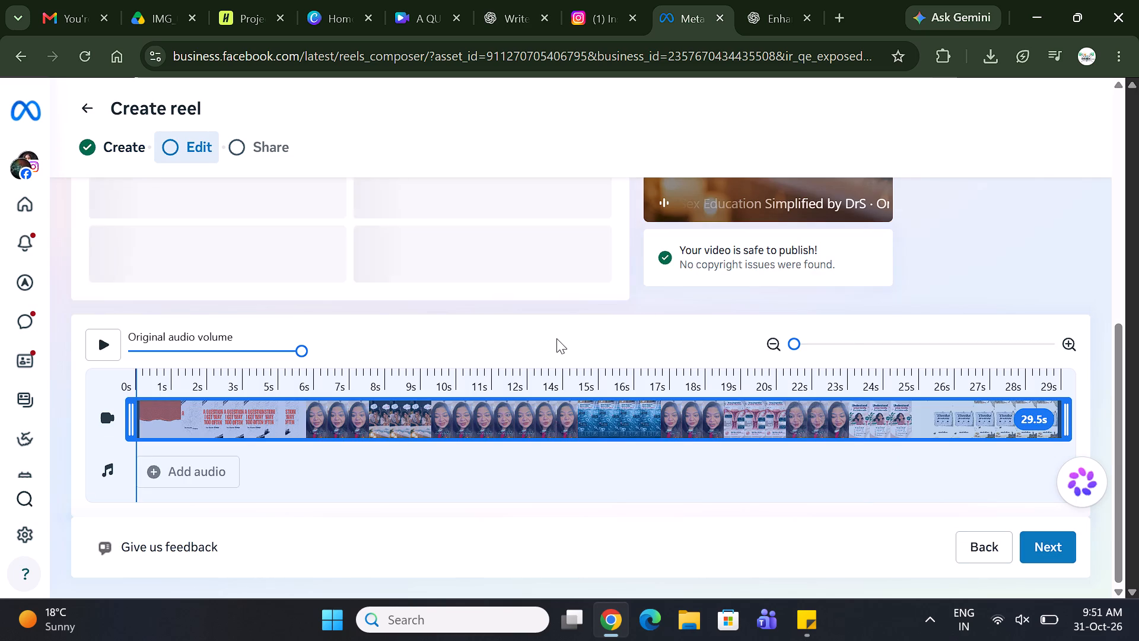
Turn on Audio Optimizations with the strength roughly 70% of the way to MAX, and advance the reel to the Share stage.
scroll(556, 338, up, 4)
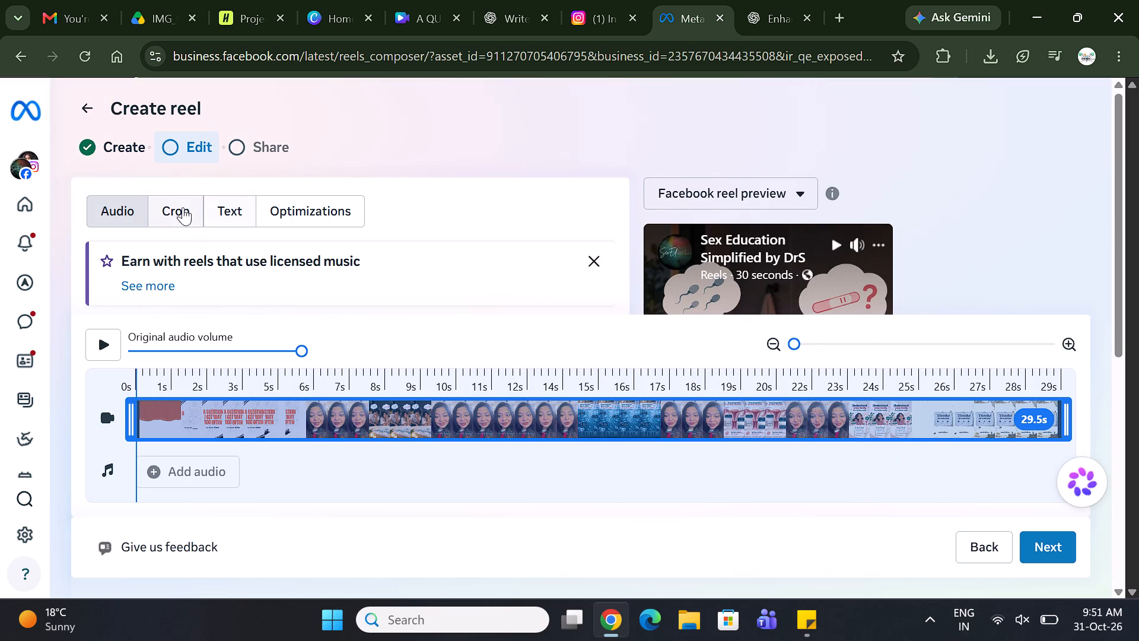
click(295, 212)
scroll(295, 212, down, 1)
click(279, 221)
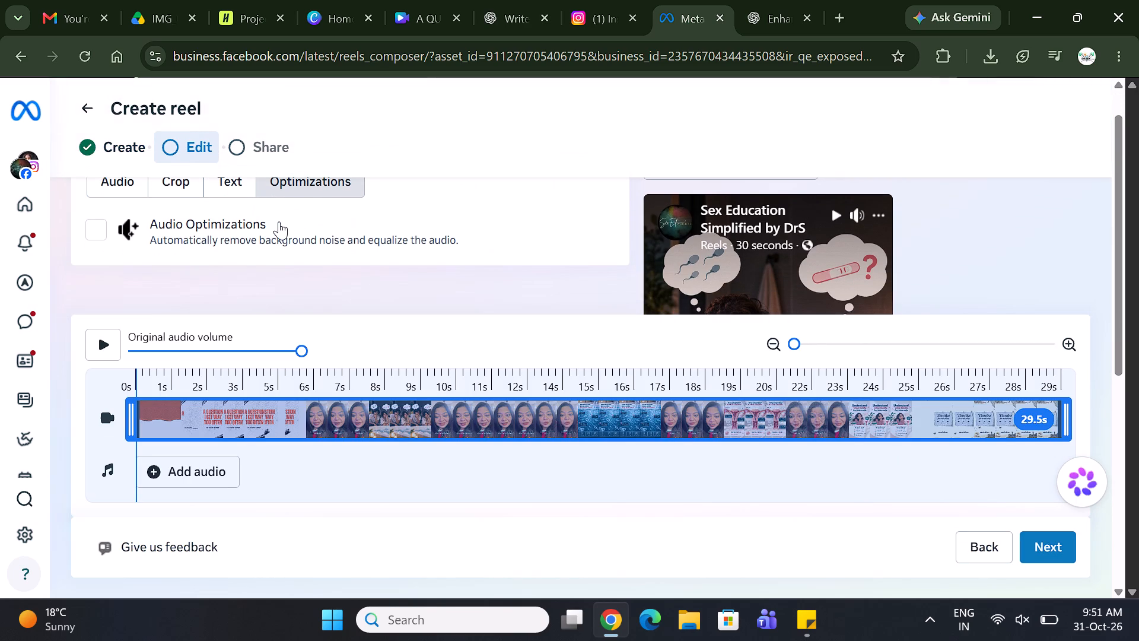
click(444, 274)
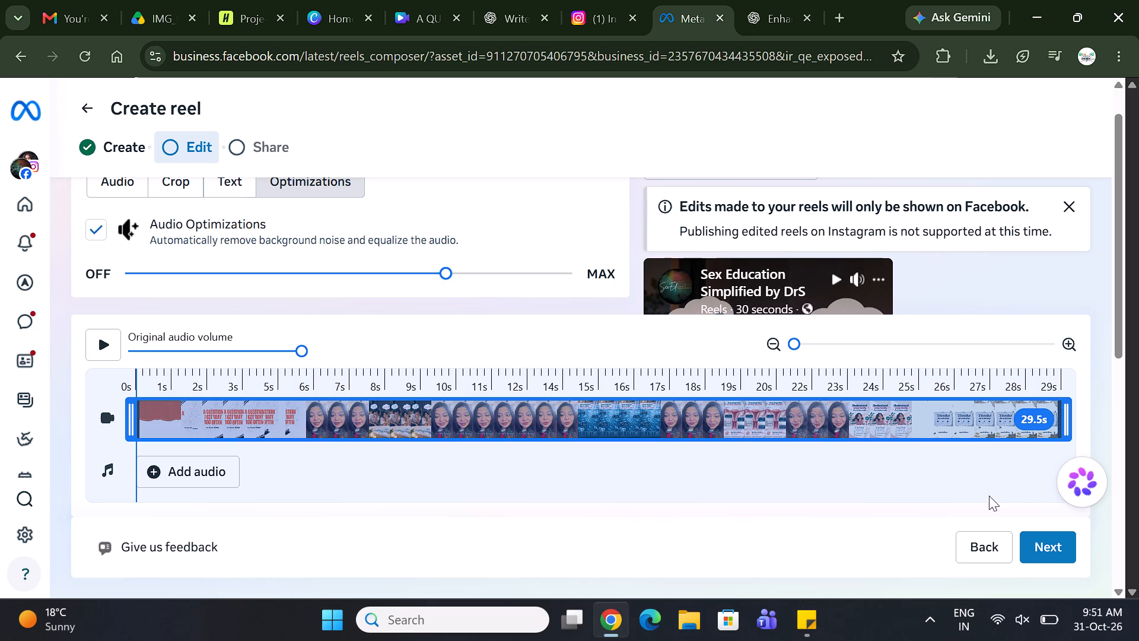
click(1038, 550)
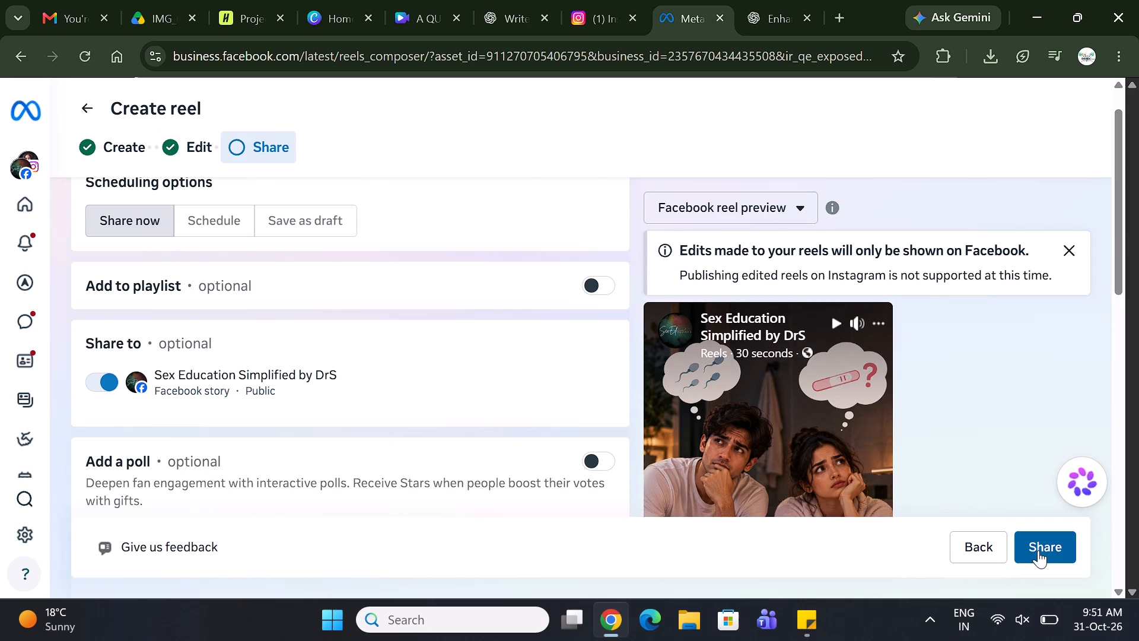
In the reel's sharing options, turn on auto-generated closed captions and choose the Public audience.
scroll(307, 290, up, 3)
scroll(307, 290, down, 1)
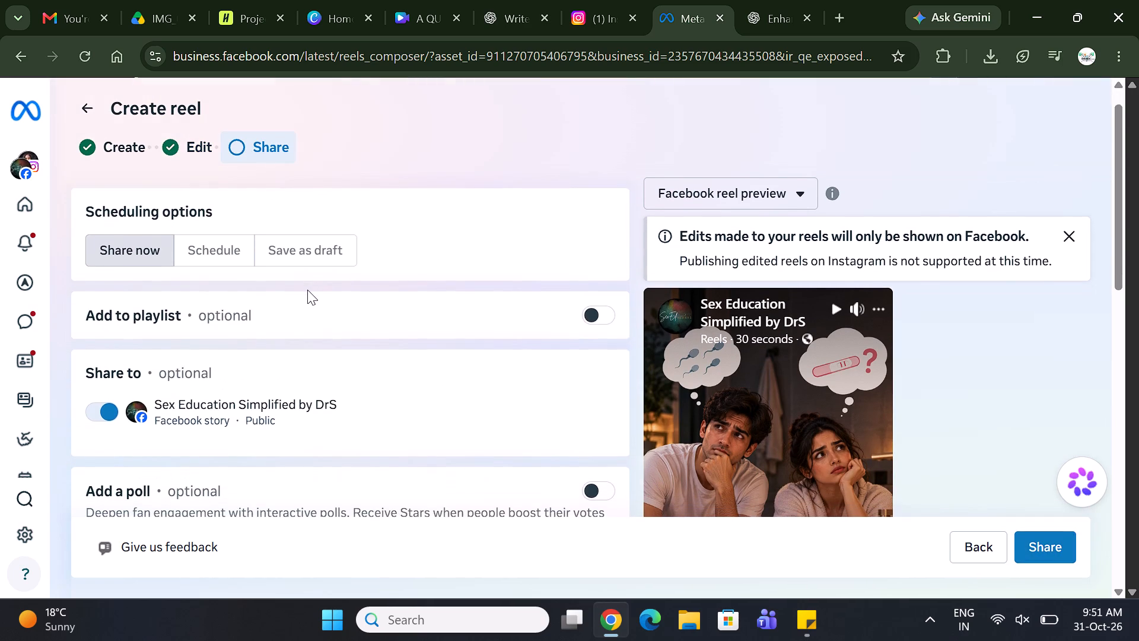
scroll(307, 290, down, 2)
click(316, 266)
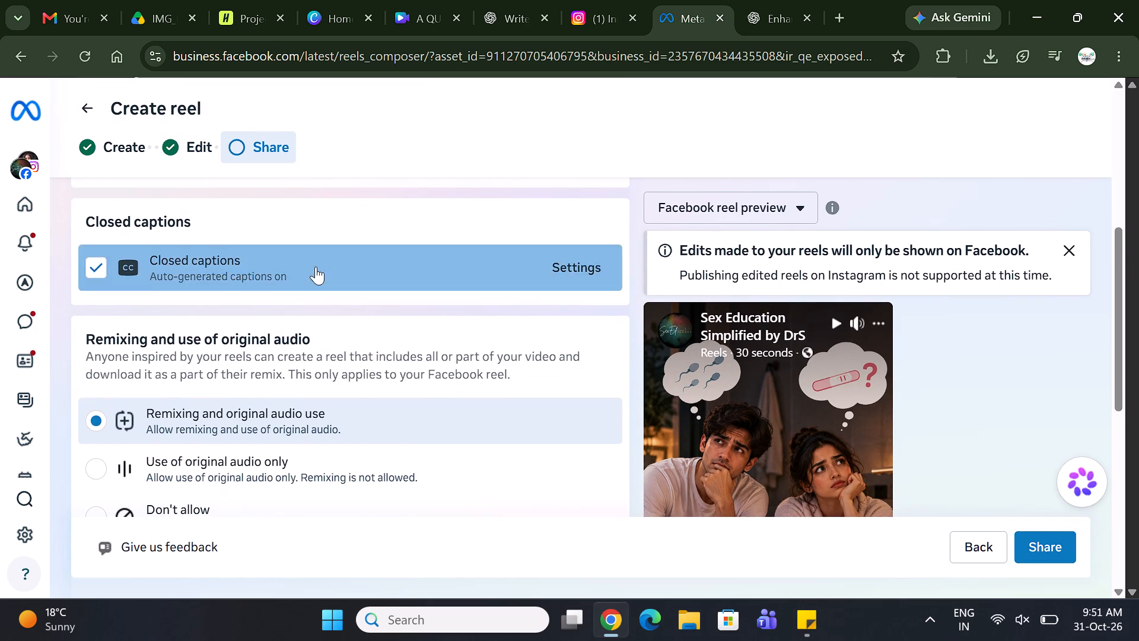
scroll(388, 328, down, 3)
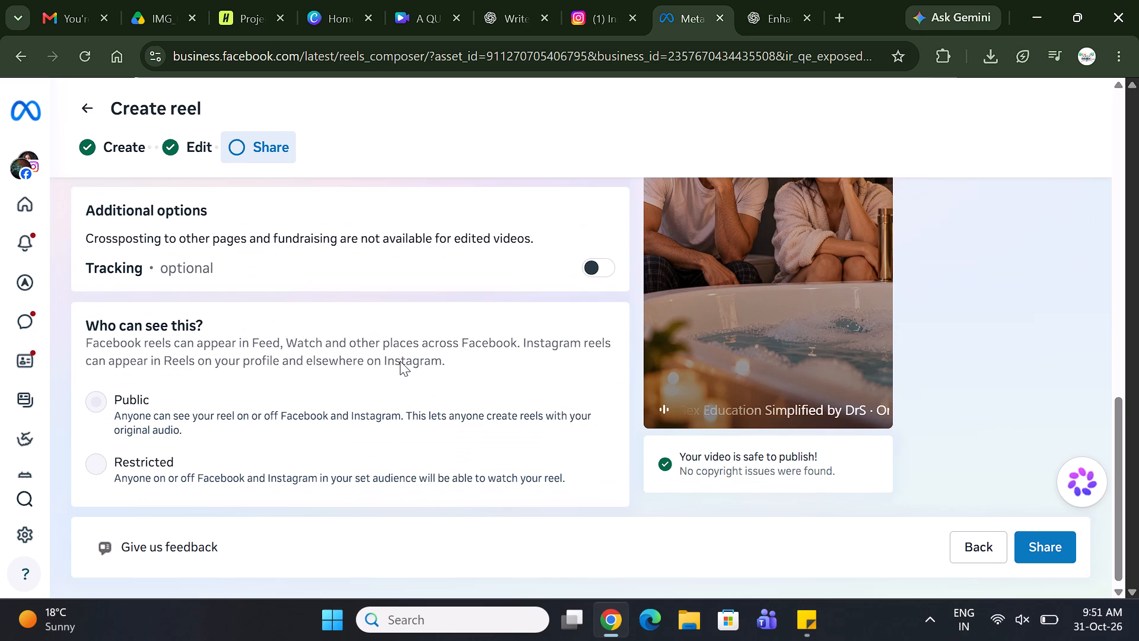
scroll(400, 361, down, 1)
click(207, 403)
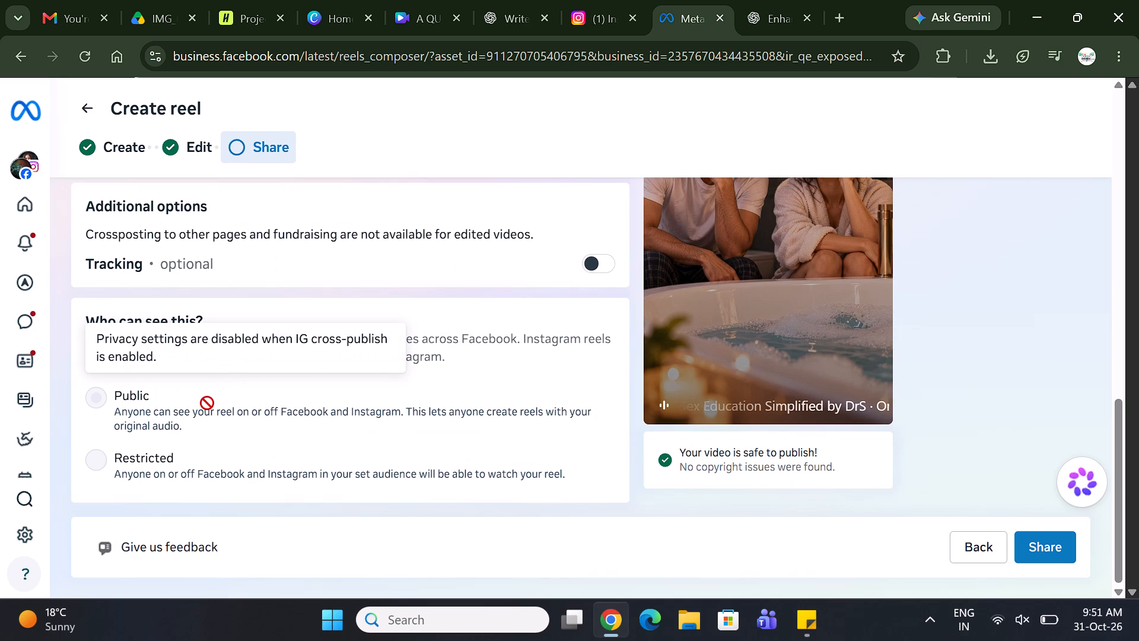
Share the reel now and dismiss the reel processing notice and the low battery warning.
click(1042, 550)
scroll(643, 420, up, 2)
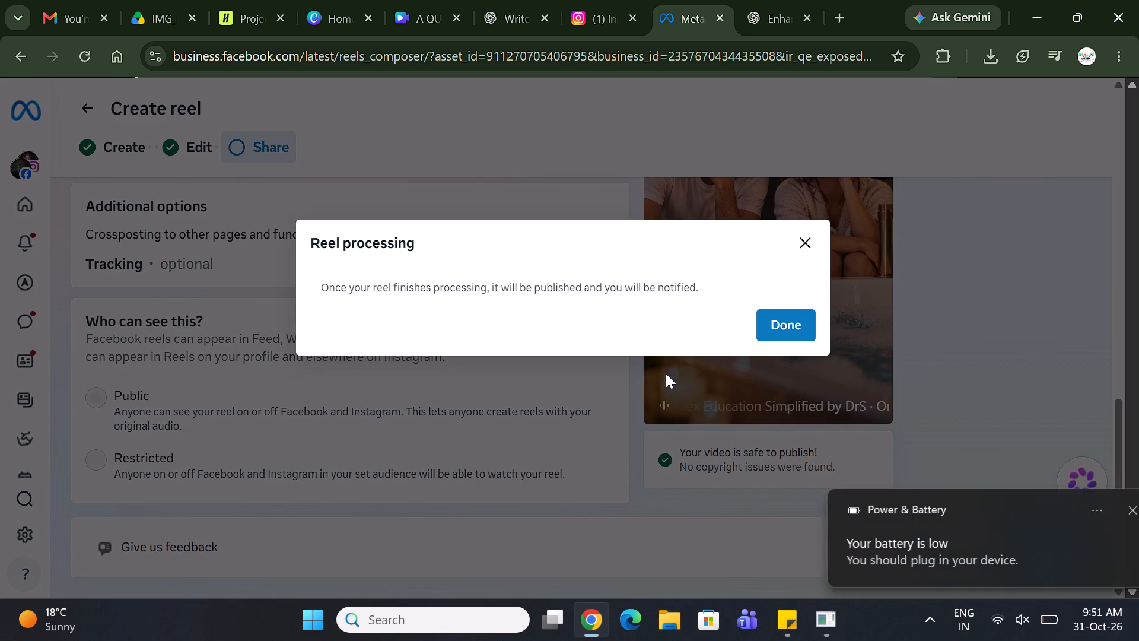
click(811, 326)
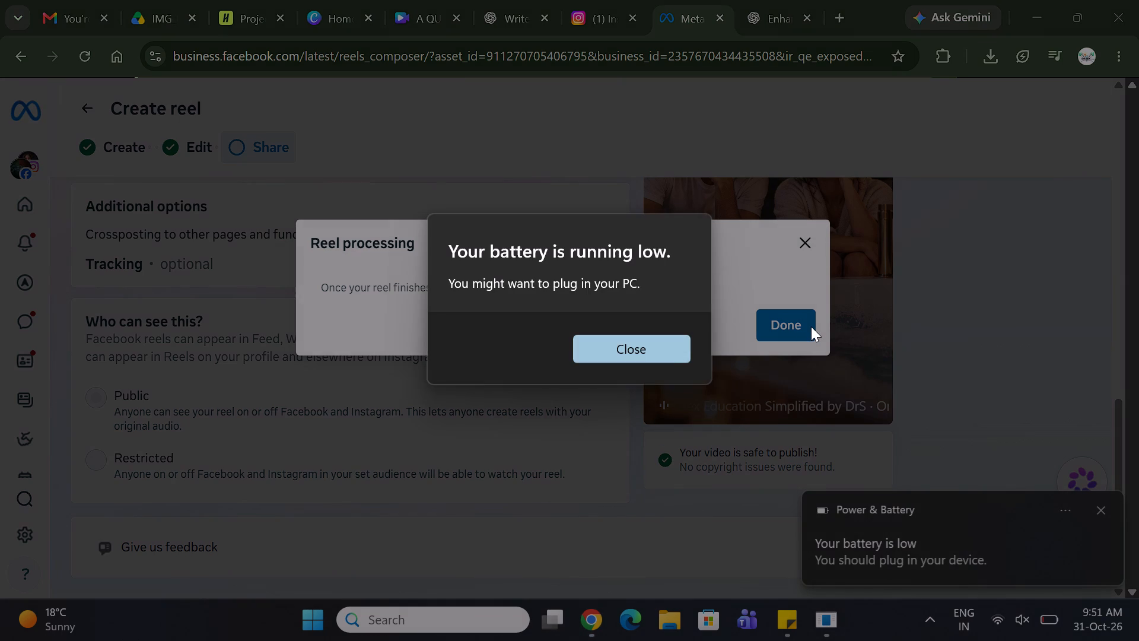
click(675, 344)
click(768, 329)
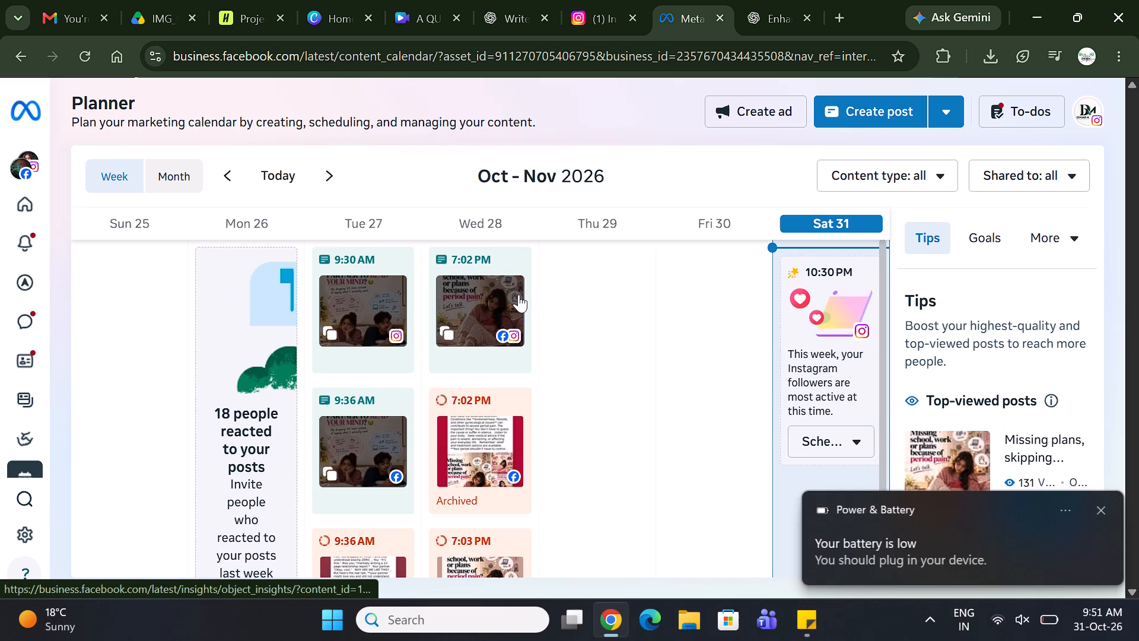
Look through the Planner's weekly calendar of posts for the Sex Education Simplified by DrS page.
scroll(518, 294, up, 1)
scroll(518, 294, down, 3)
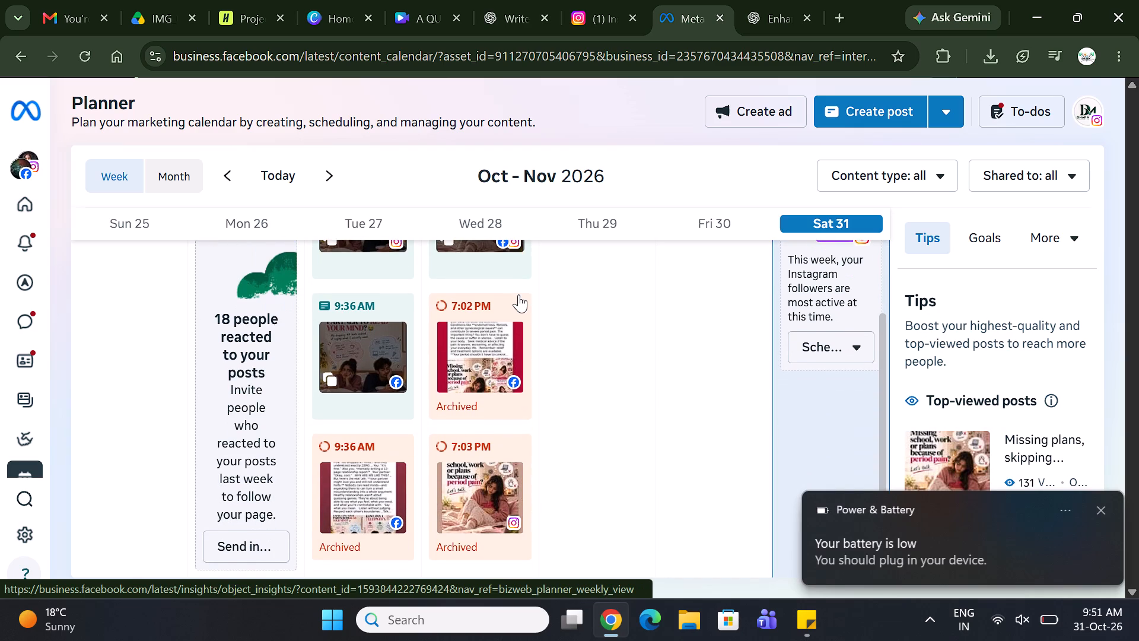
scroll(518, 294, down, 1)
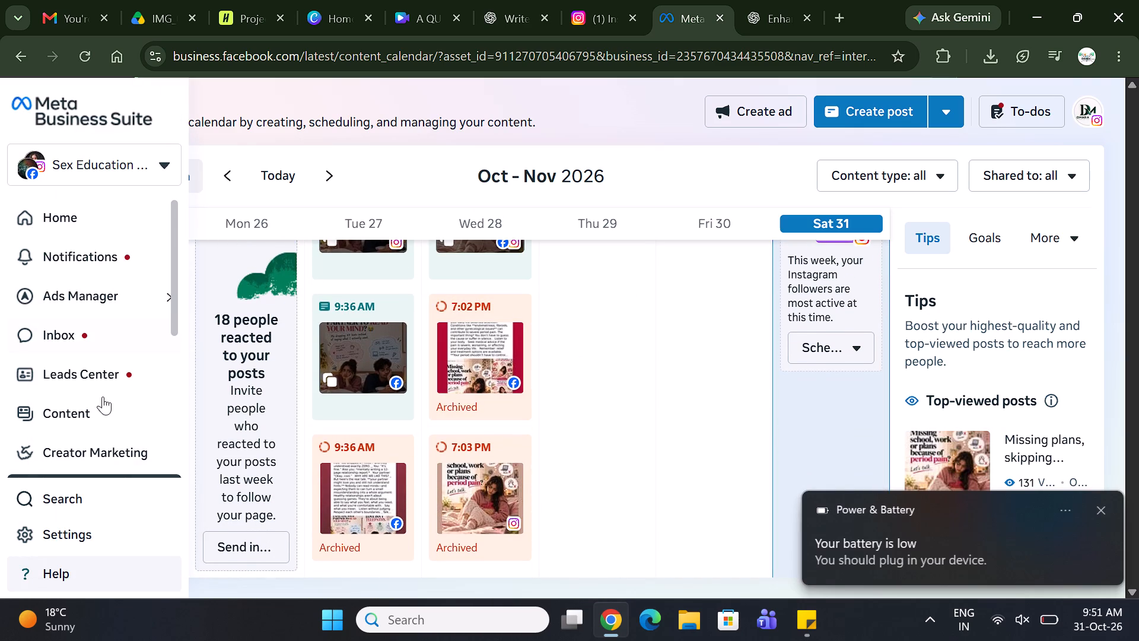
Open the list of published posts and reels and reload it to check for the new bathtub pregnancy reel.
click(110, 410)
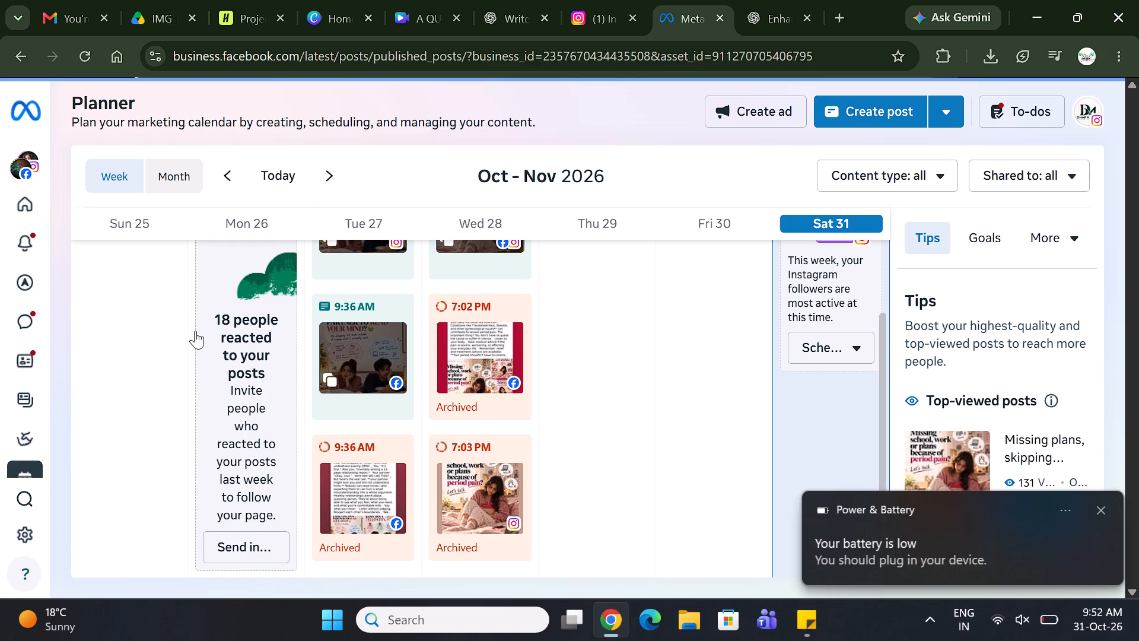
scroll(382, 397, up, 1)
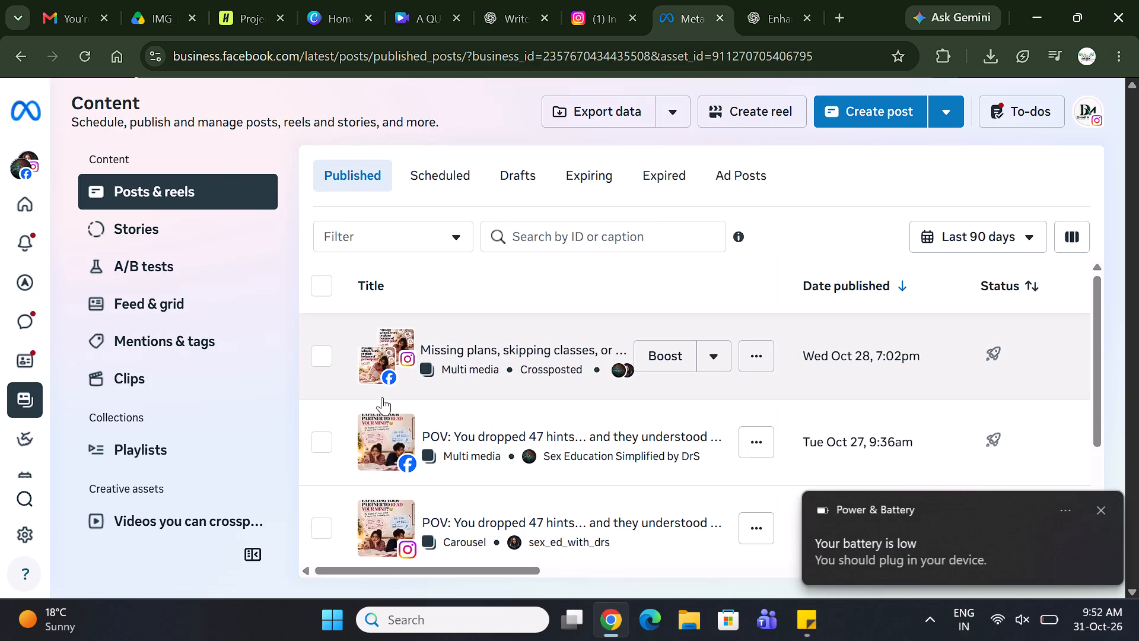
scroll(382, 397, up, 1)
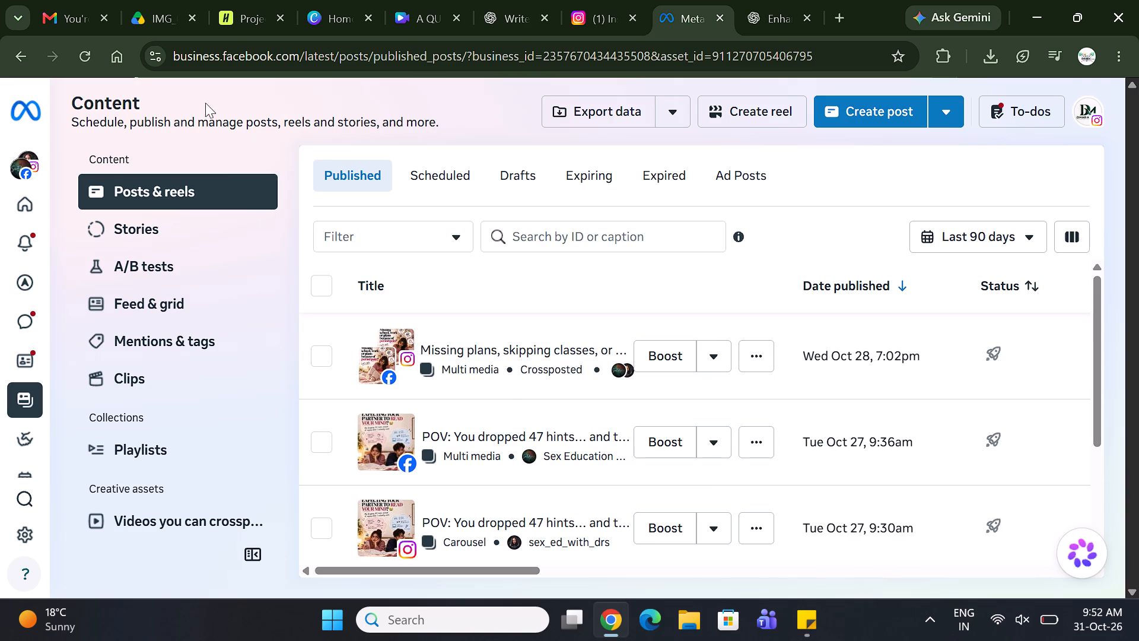
click(93, 58)
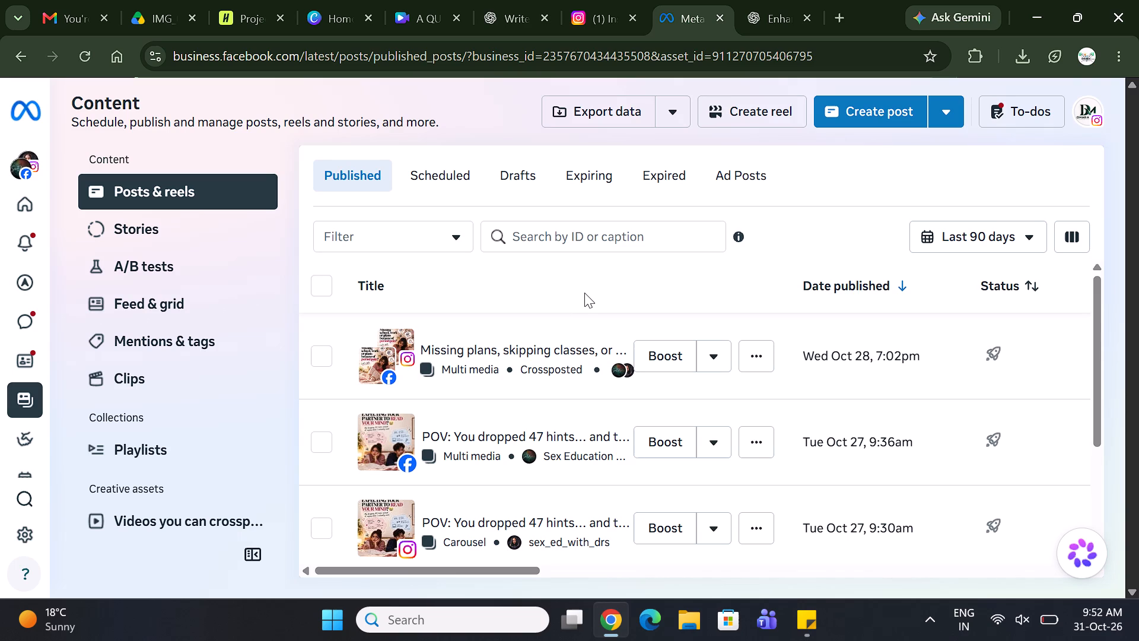
scroll(584, 293, right, 1)
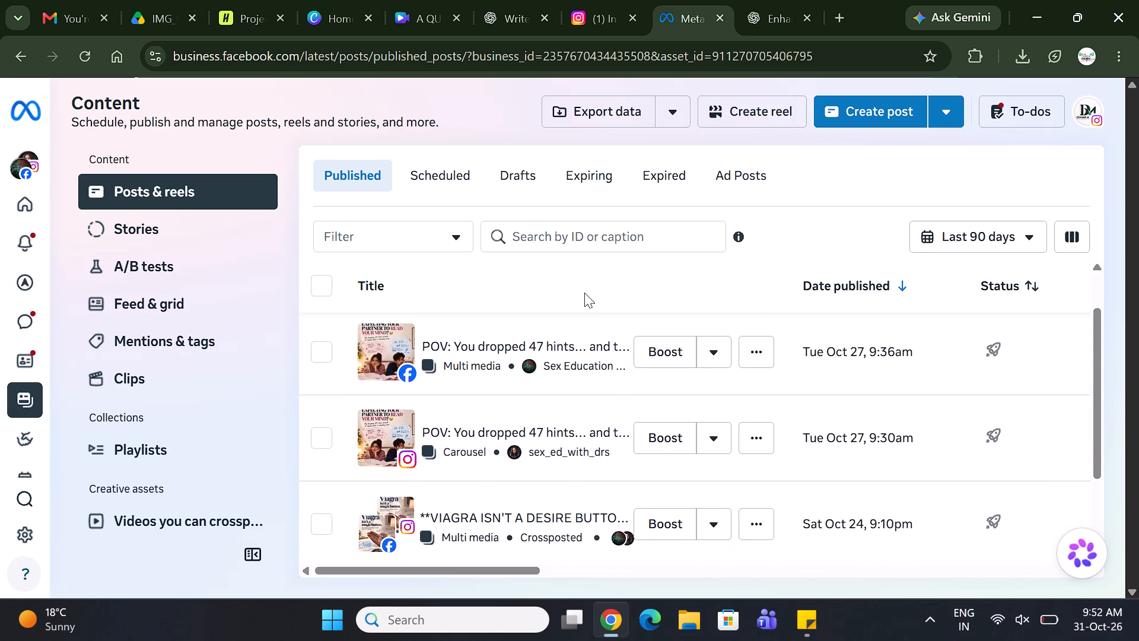
scroll(584, 293, right, 1)
scroll(571, 377, up, 1)
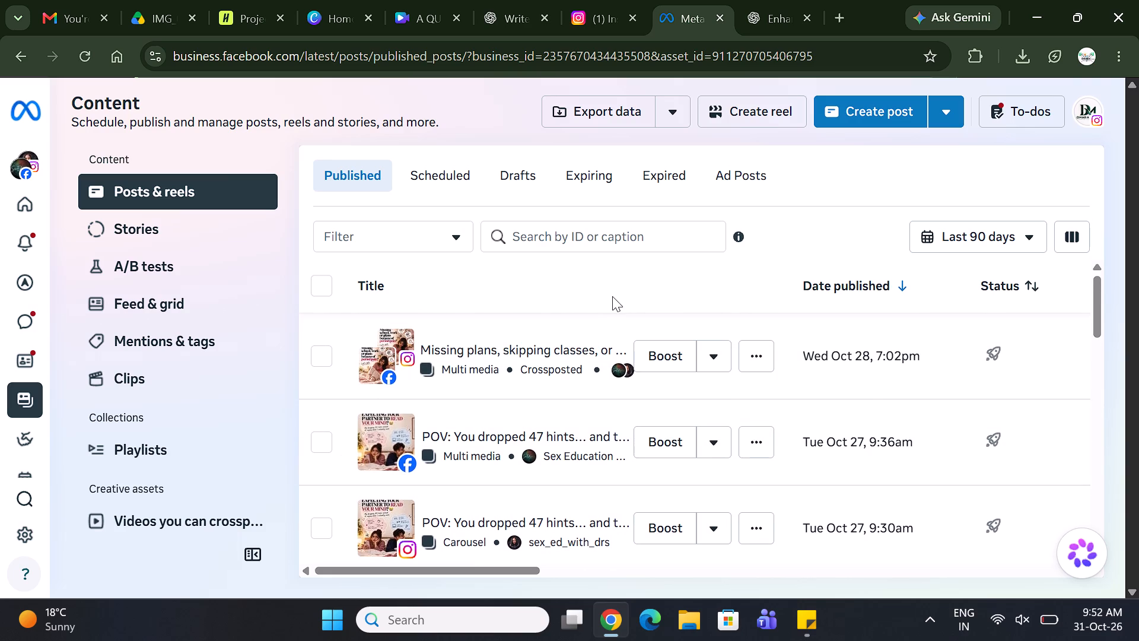
scroll(612, 296, up, 1)
click(85, 58)
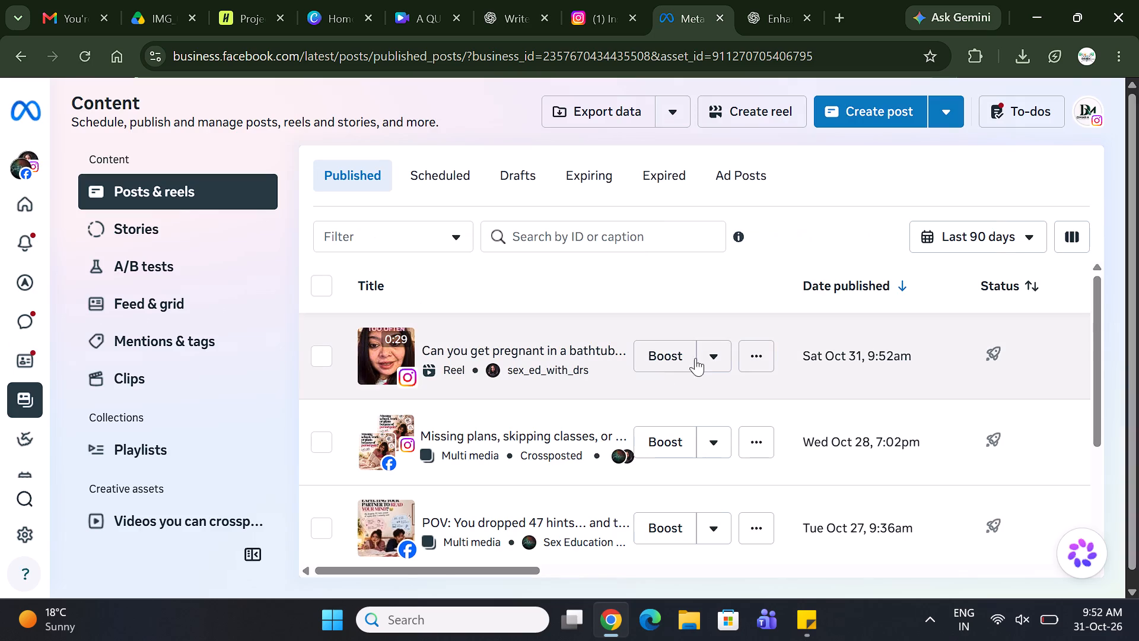
Reshare the newly published bathtub pregnancy reel to the Instagram story.
click(750, 364)
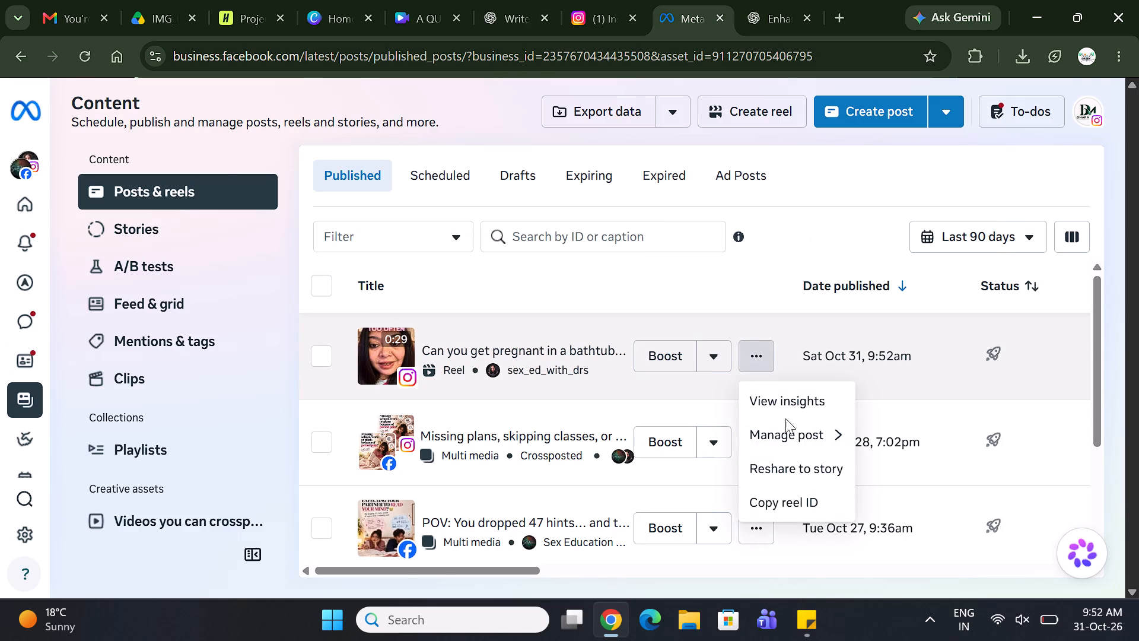
click(803, 459)
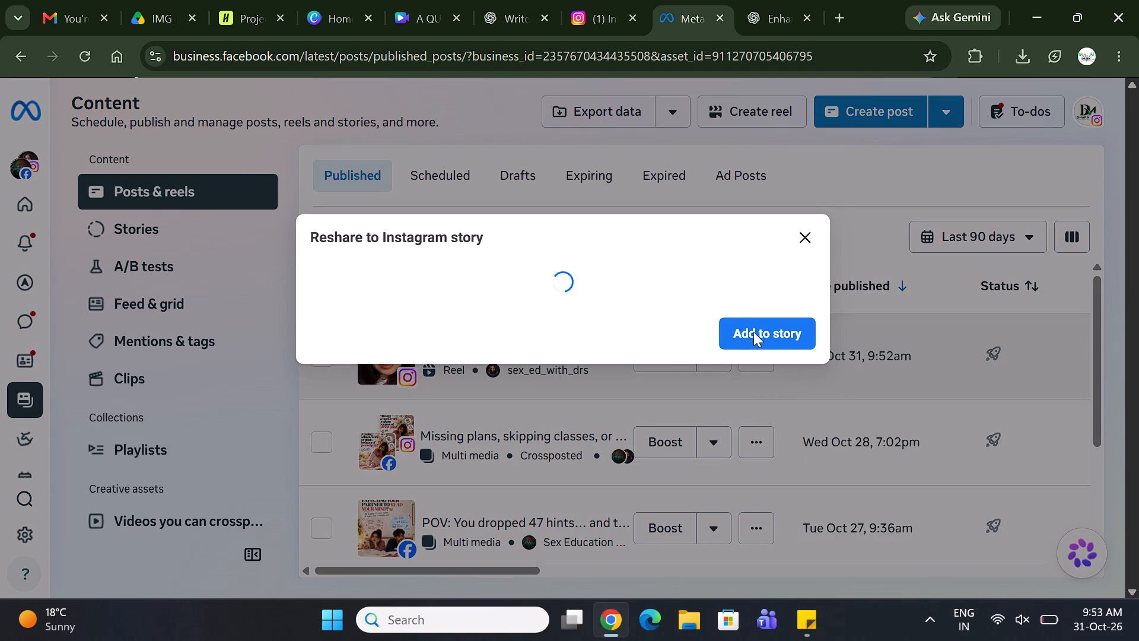
click(797, 532)
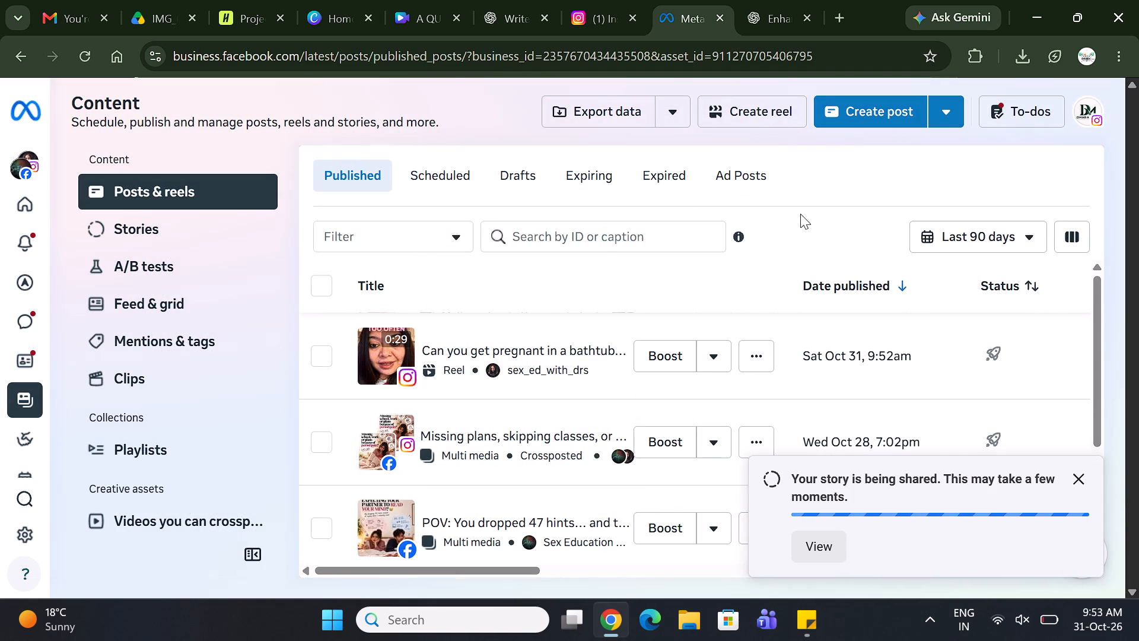
click(801, 213)
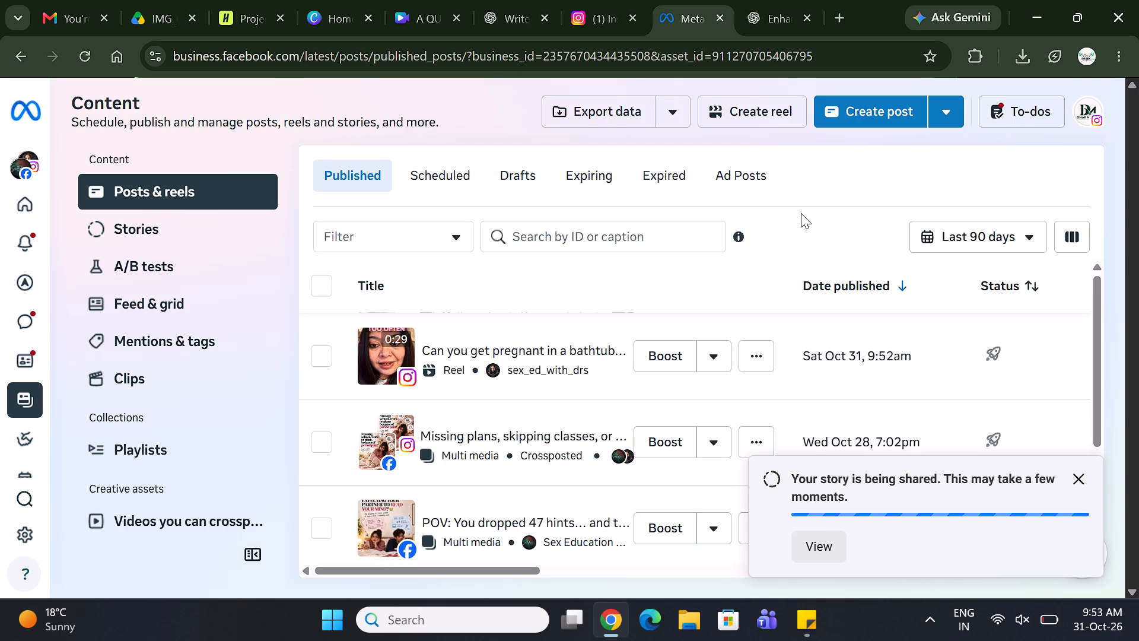
scroll(801, 213, down, 1)
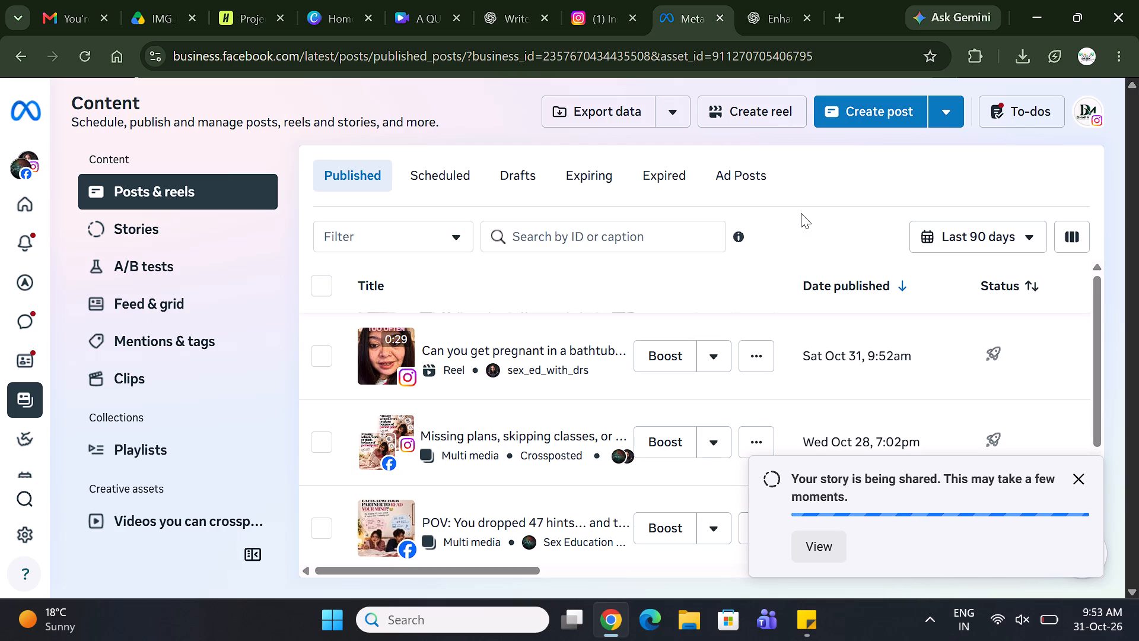
scroll(801, 213, down, 1)
Close the five browser pages no longer needed: Gmail, the Google Drive file, the project page, the Canva home page and the "A QU…" video.
click(107, 11)
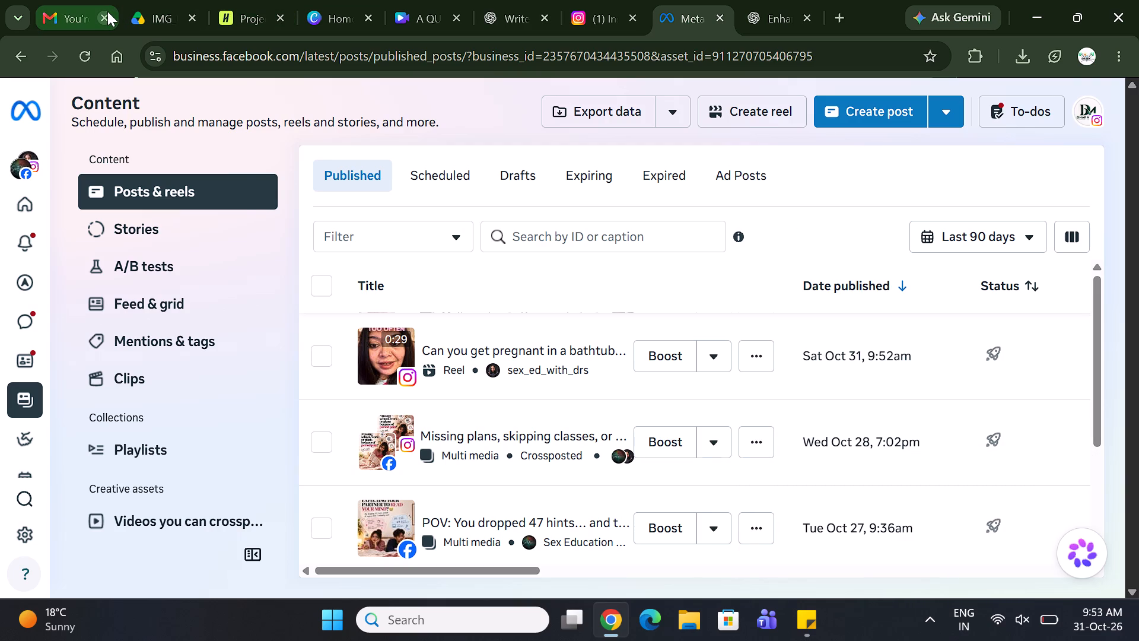
click(107, 11)
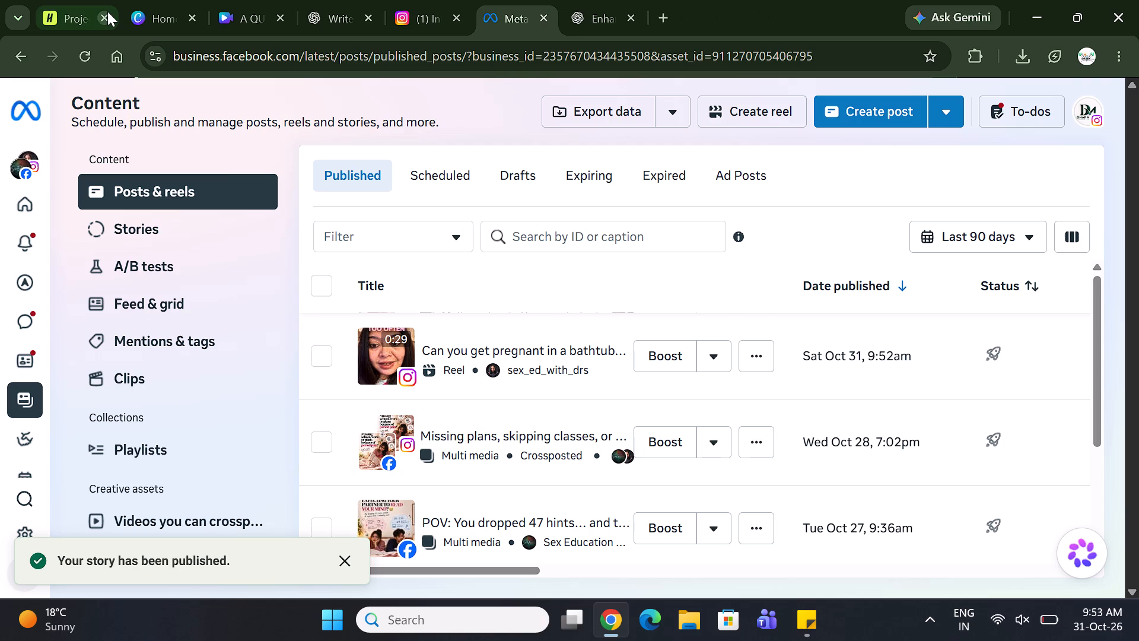
click(107, 11)
click(107, 11)
click(107, 11)
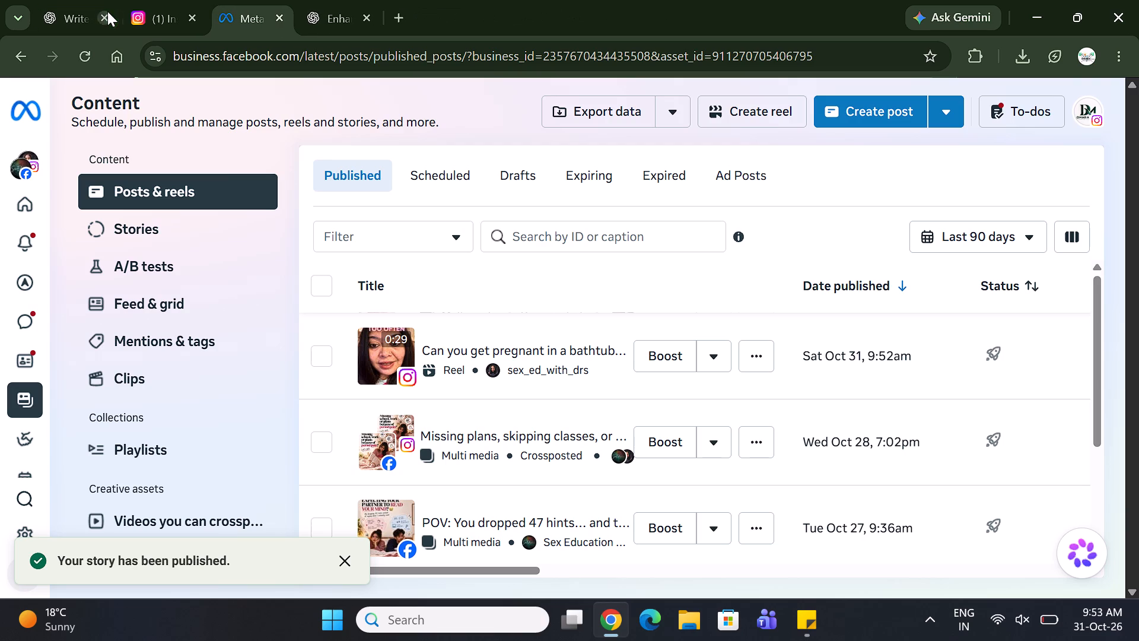
click(107, 11)
click(107, 11)
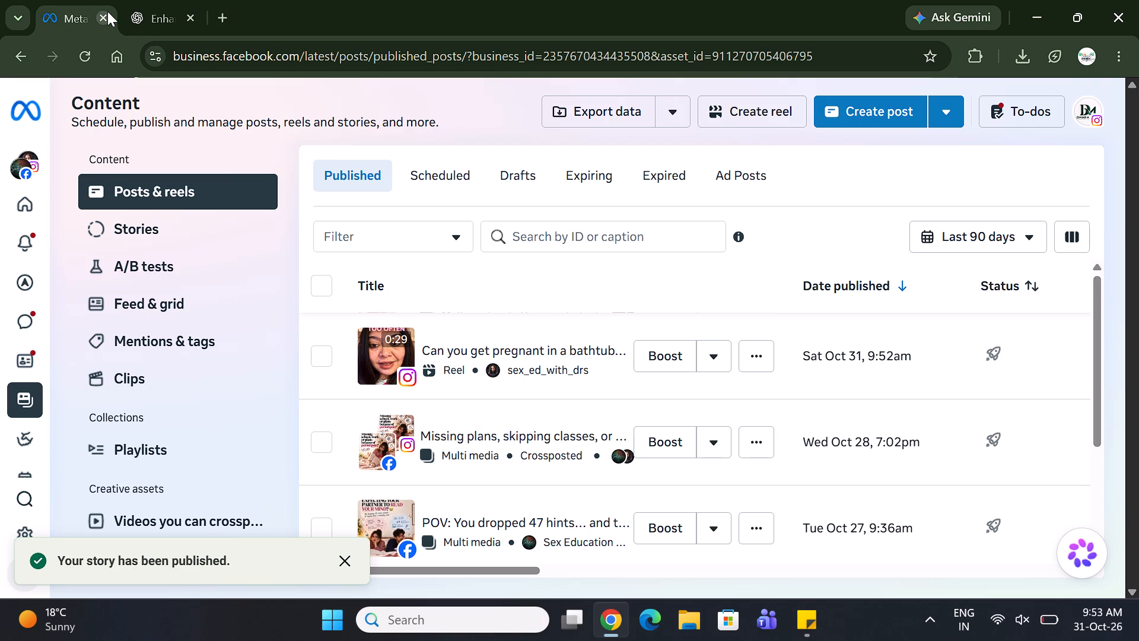
click(148, 24)
click(188, 20)
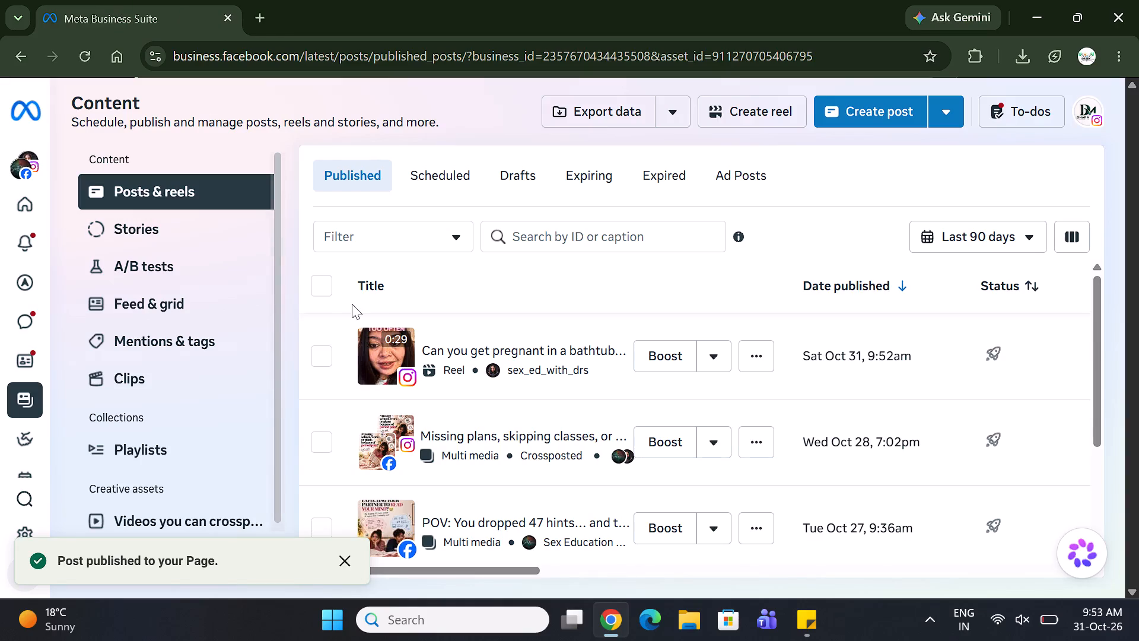